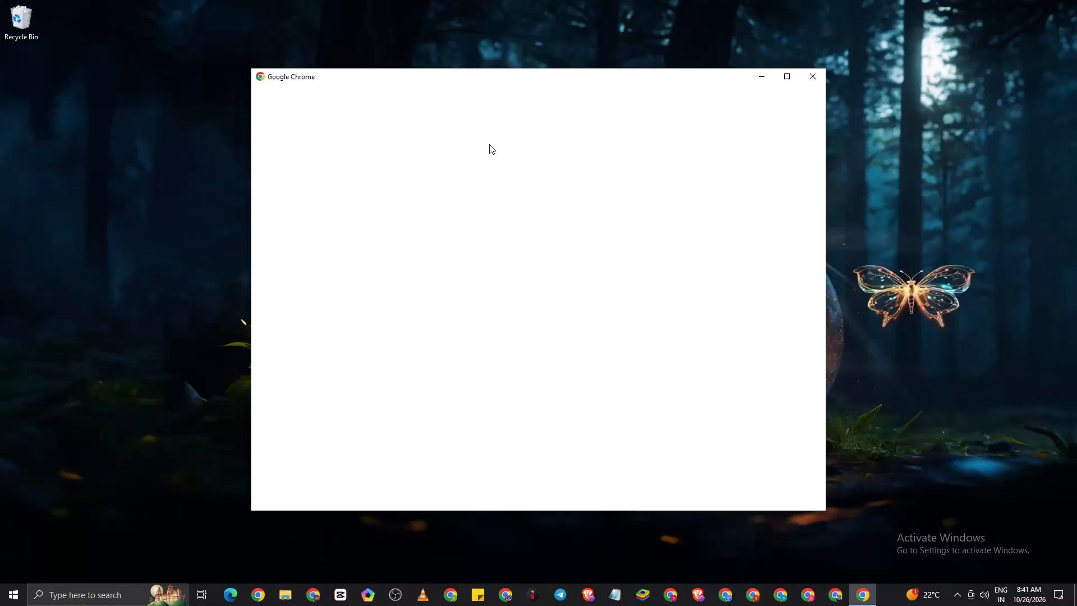
# Open the bookmarked TradingView XAUUSD chart in the Yt Chrome profile.
pyautogui.click(570, 279)
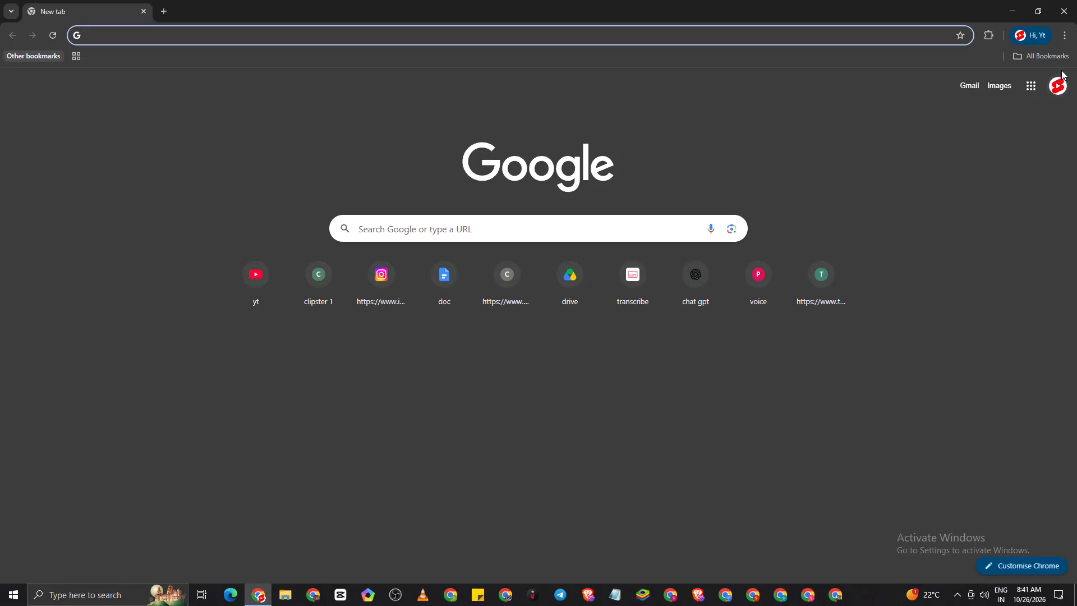
pyautogui.click(1052, 51)
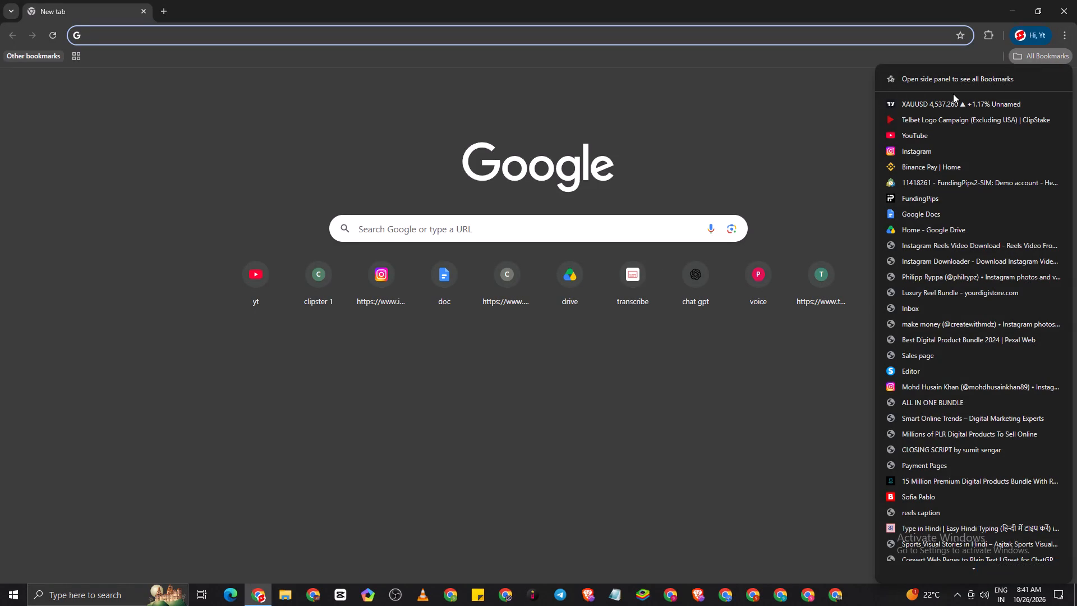
pyautogui.click(908, 102)
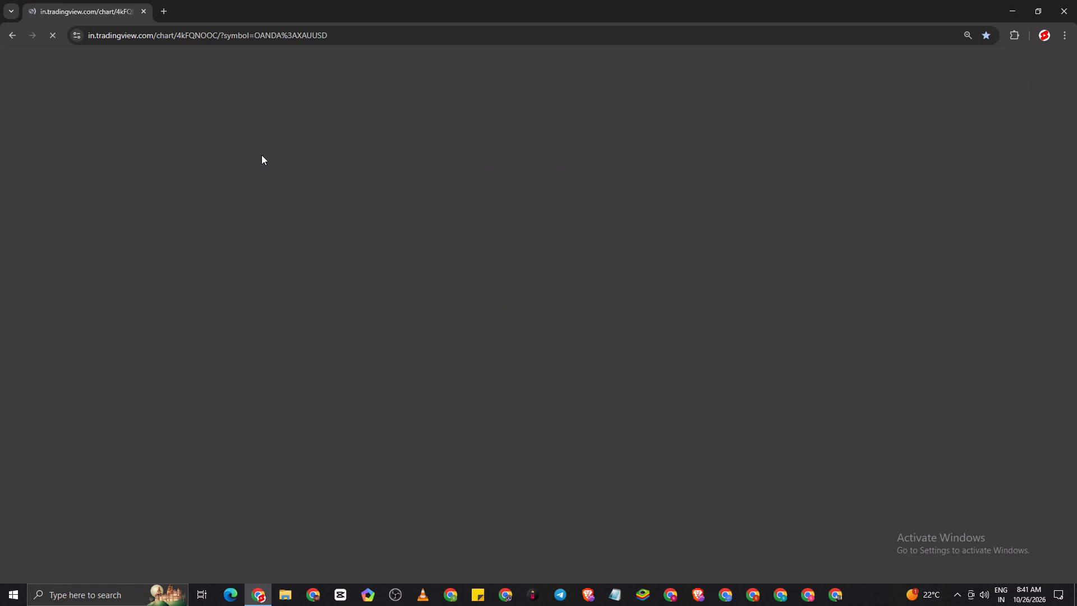
# Remove all 14 existing drawings from the daily XAUUSD chart, keeping the indicators.
pyautogui.scroll(-5, 565, 372)
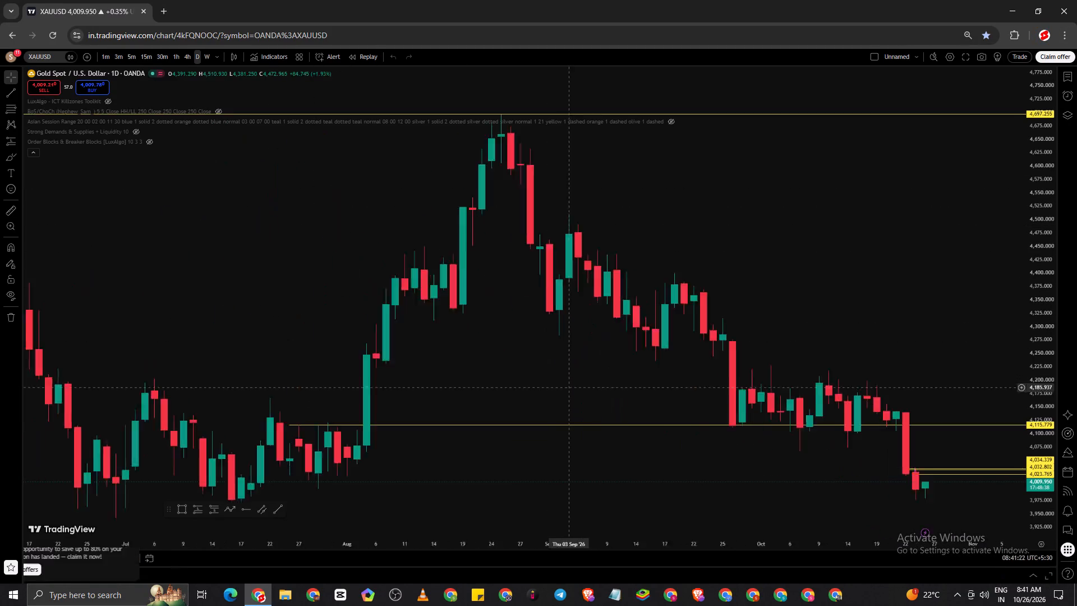
pyautogui.scroll(-2, 569, 392)
pyautogui.scroll(4, 827, 497)
pyautogui.moveTo(804, 489); pyautogui.dragTo(753, 408)
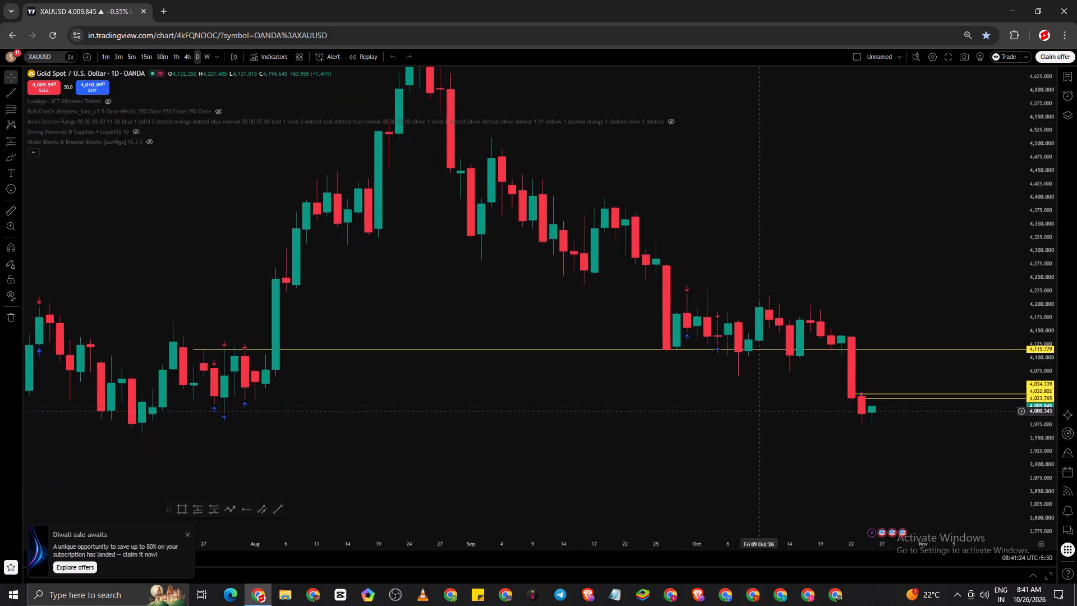
pyautogui.moveTo(753, 408); pyautogui.dragTo(739, 396)
pyautogui.moveTo(1042, 499); pyautogui.dragTo(1035, 402)
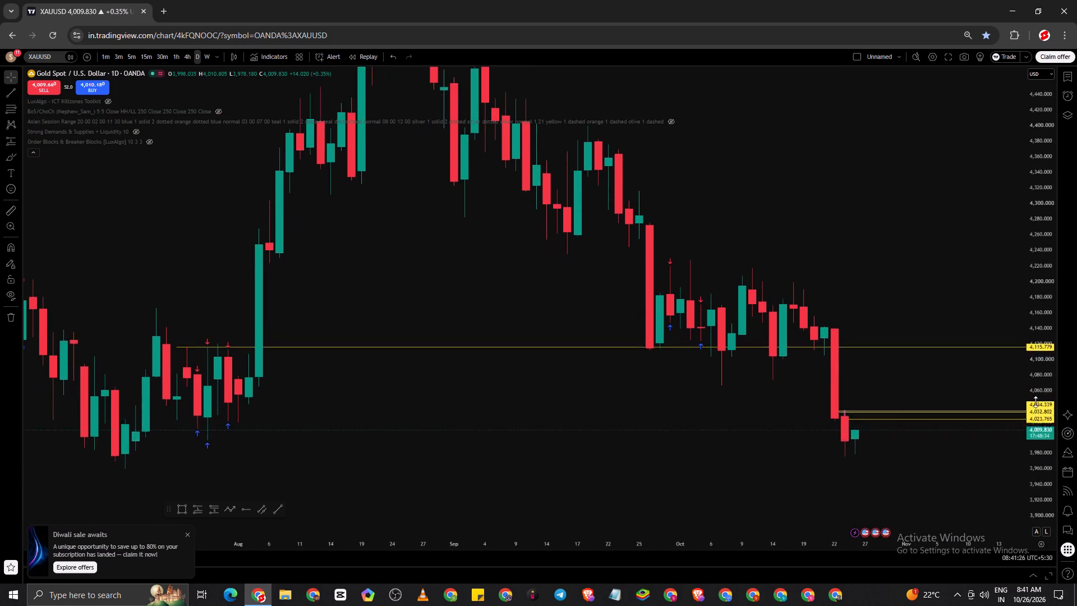
pyautogui.moveTo(1035, 402); pyautogui.dragTo(1023, 175)
pyautogui.moveTo(951, 487); pyautogui.dragTo(942, 214)
pyautogui.scroll(4, 1006, 329)
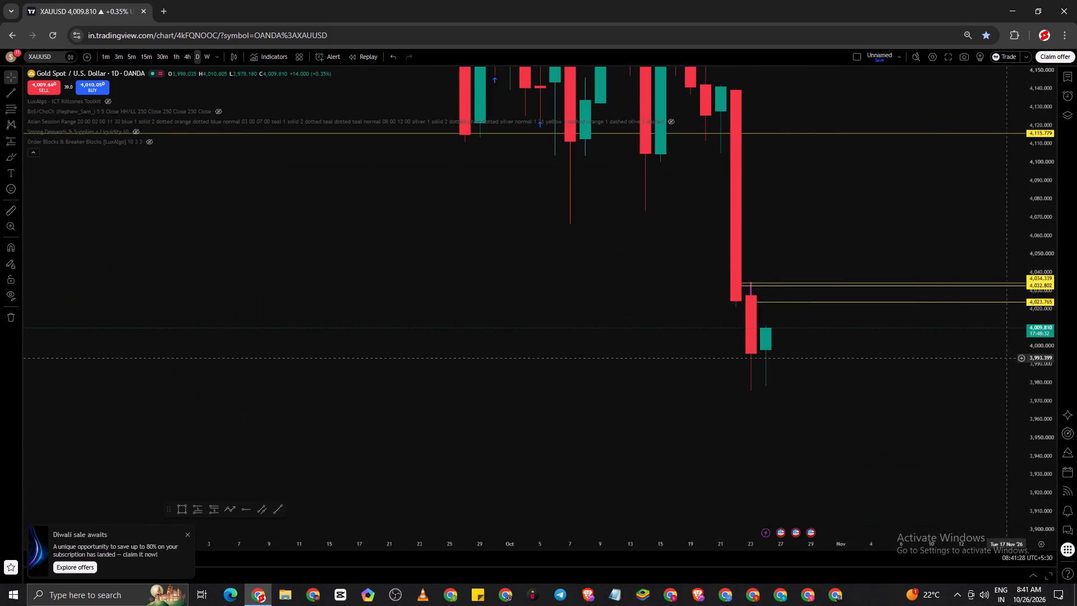
pyautogui.click(10, 321)
pyautogui.click(43, 314)
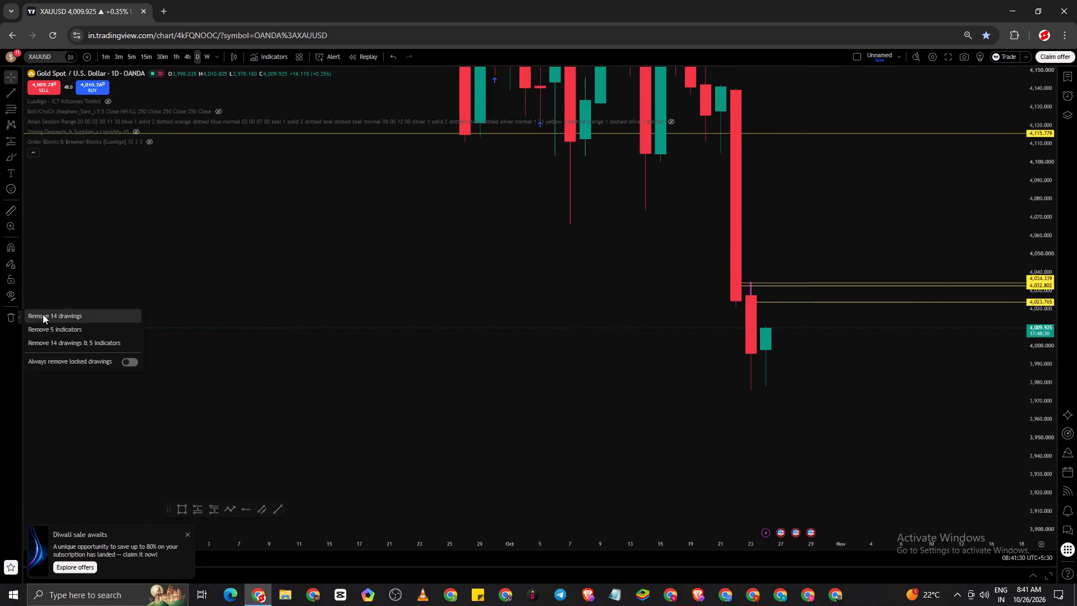
# Draw a thin rectangle zone from 19 Oct to 2 Nov between about 4,024 and 4,025.4 on the daily chart.
pyautogui.scroll(-5, 776, 430)
pyautogui.moveTo(1044, 447); pyautogui.dragTo(1030, 299)
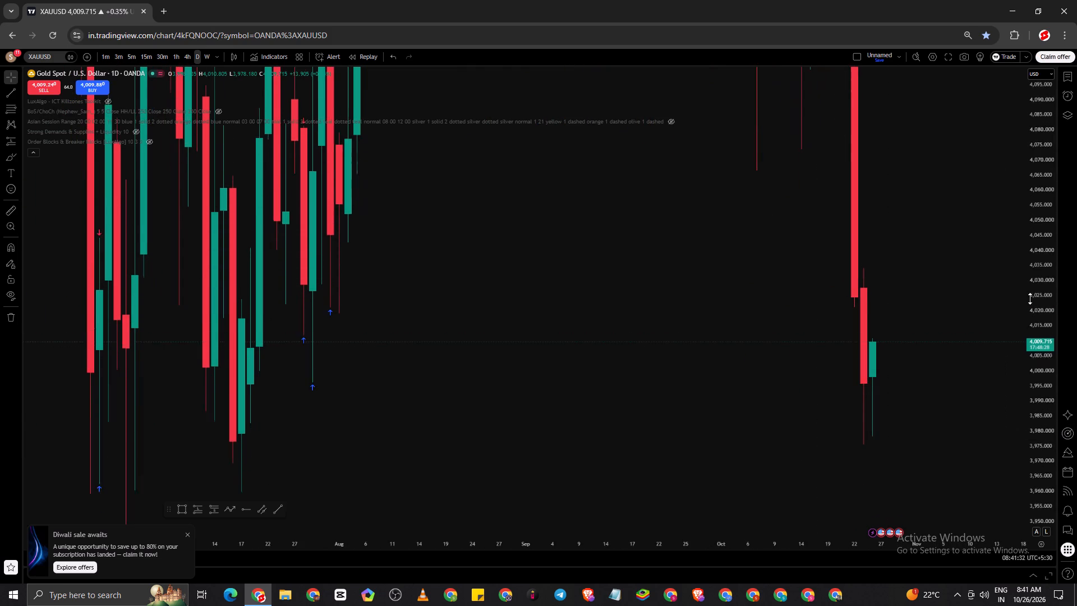
pyautogui.moveTo(1030, 299); pyautogui.dragTo(1033, 187)
pyautogui.scroll(13, 949, 307)
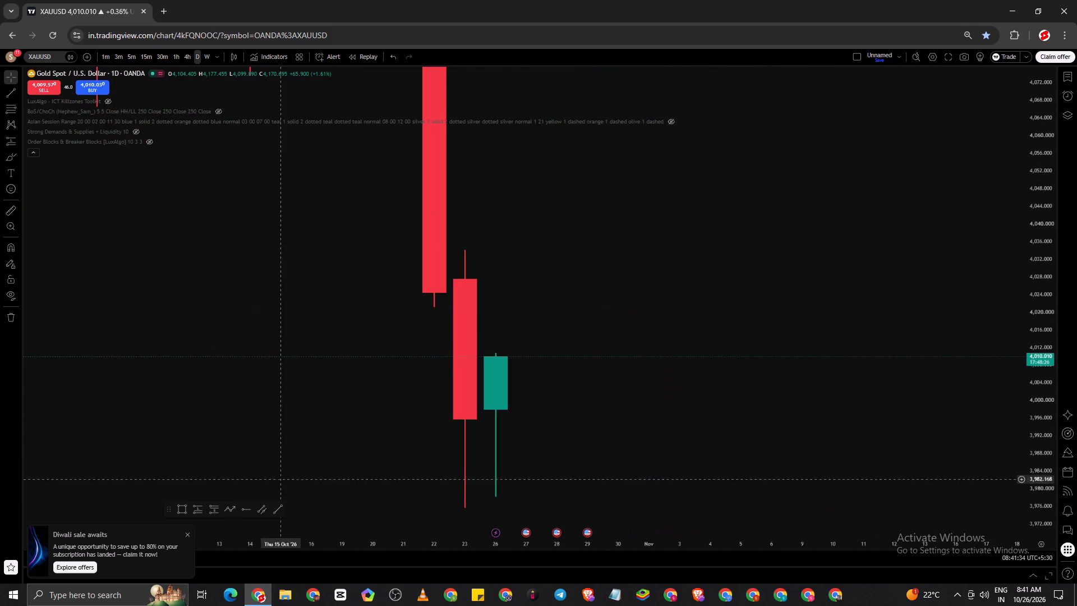
pyautogui.click(181, 510)
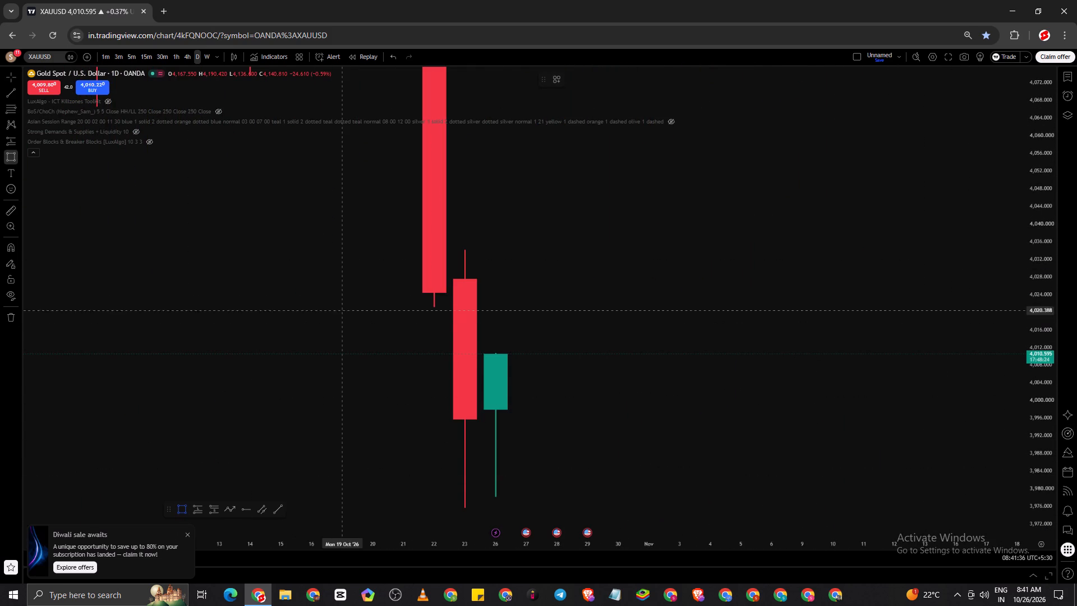
pyautogui.click(349, 294)
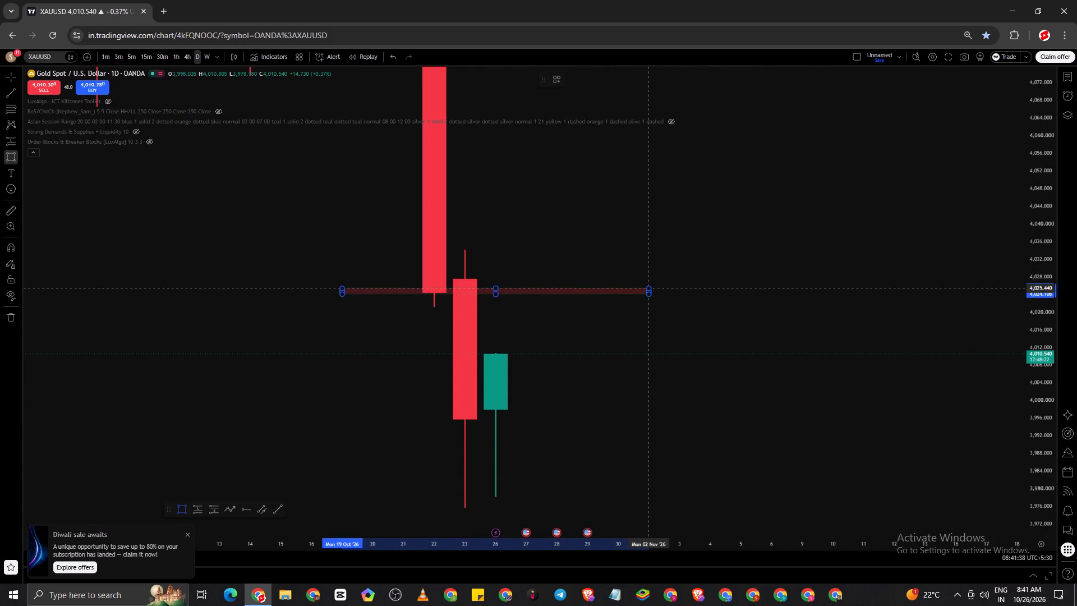
pyautogui.click(660, 287)
pyautogui.click(700, 415)
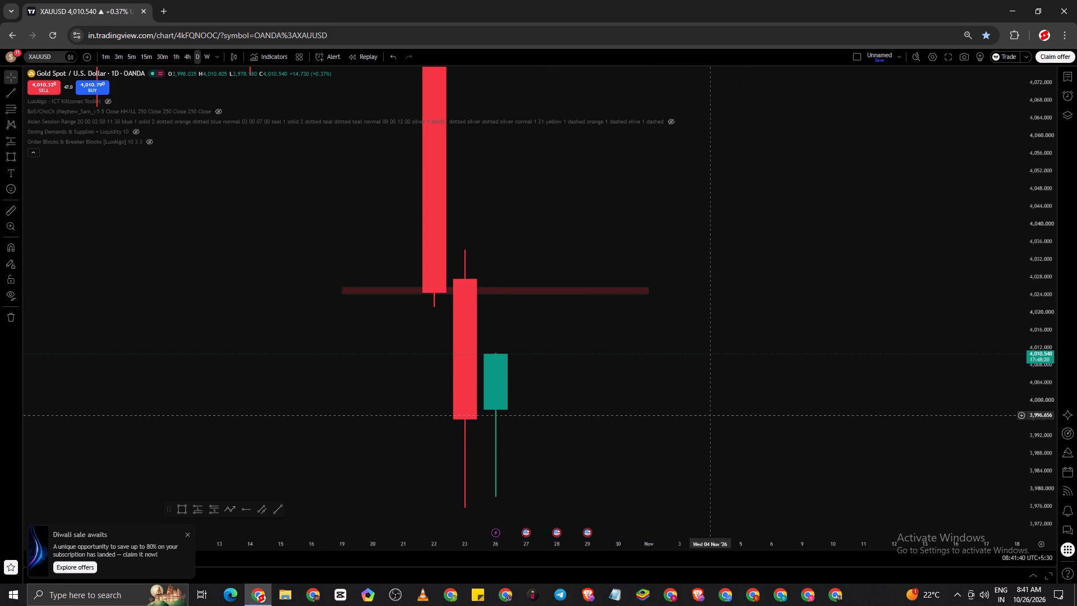
# Measure the price distance from the red zone's lower edge down to the current price level.
pyautogui.scroll(-10, 316, 351)
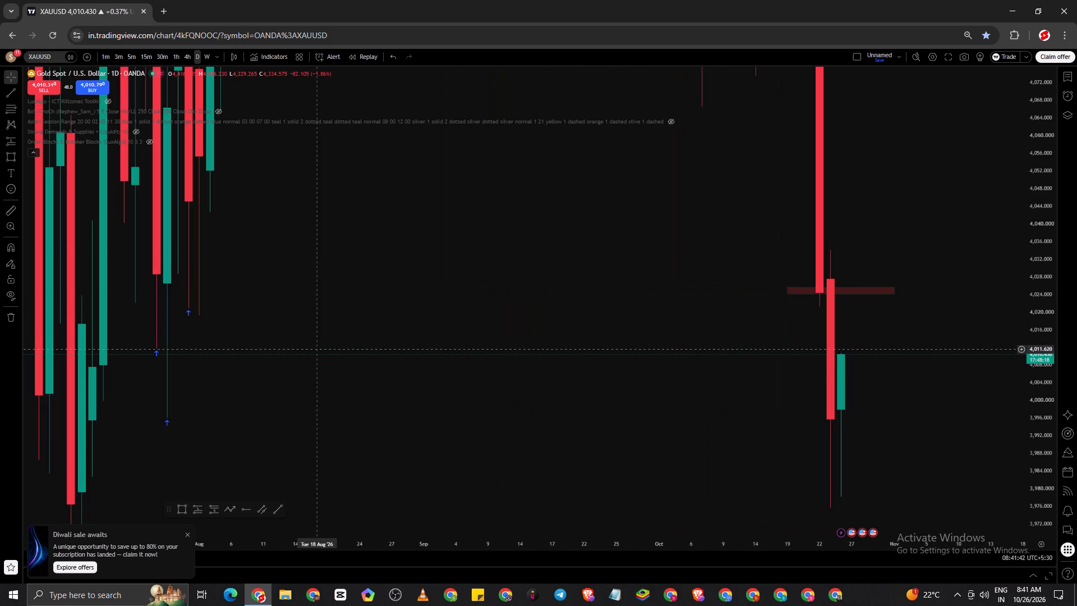
pyautogui.scroll(4, 309, 361)
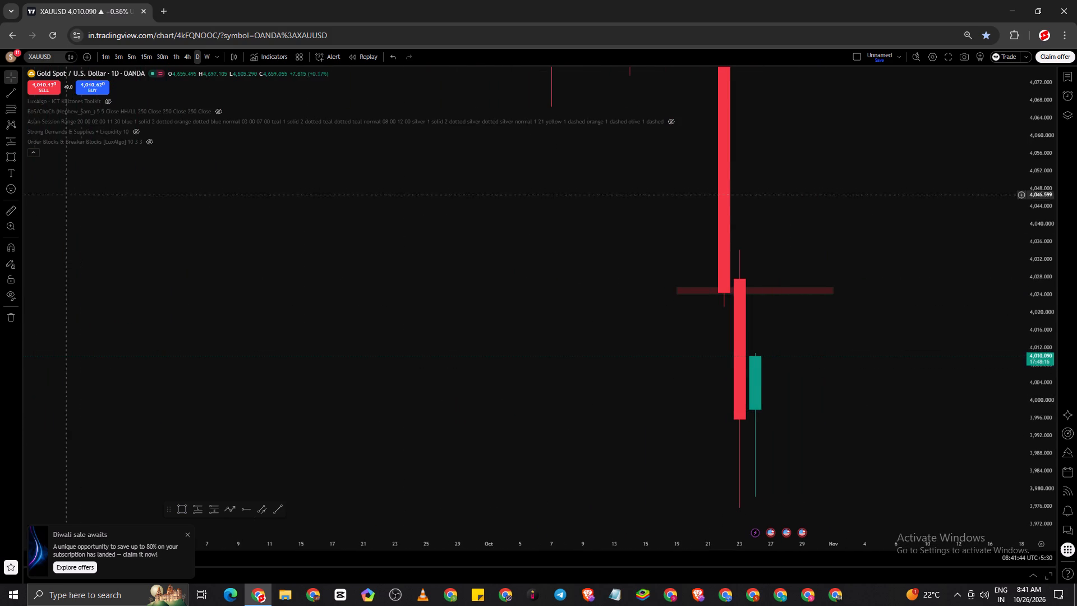
pyautogui.click(7, 212)
pyautogui.click(766, 294)
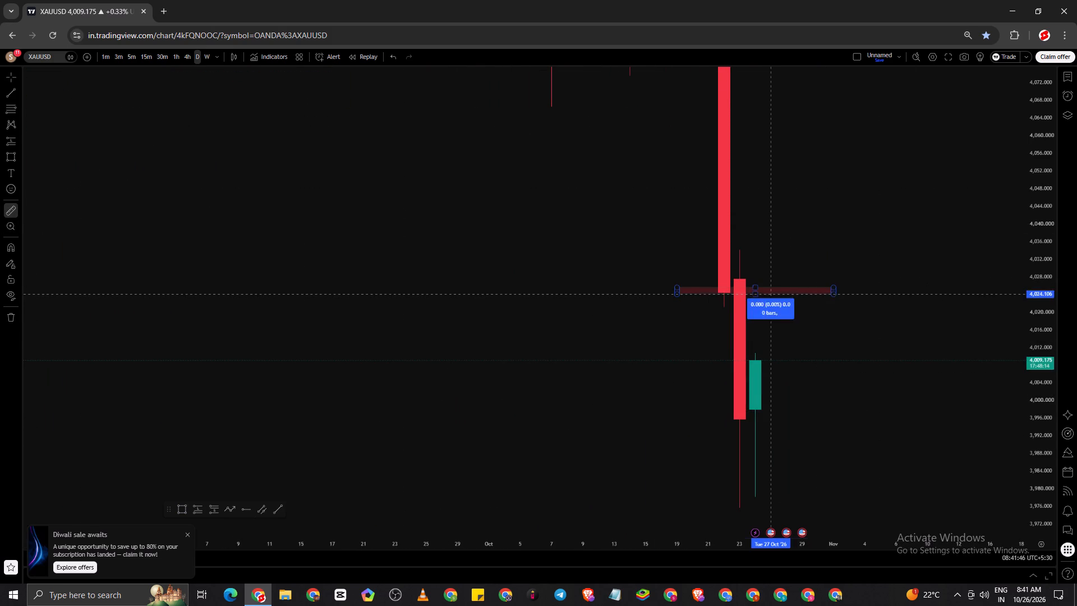
pyautogui.click(854, 361)
pyautogui.click(952, 351)
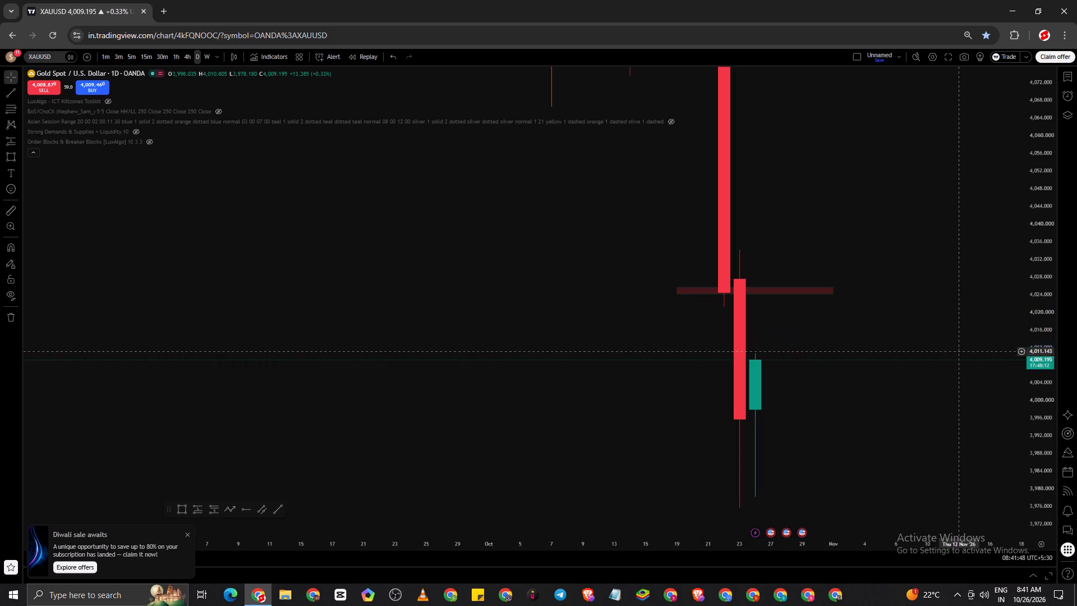
# Switch the chart to the 15-minute timeframe and examine the price action around the red zone.
pyautogui.click(145, 58)
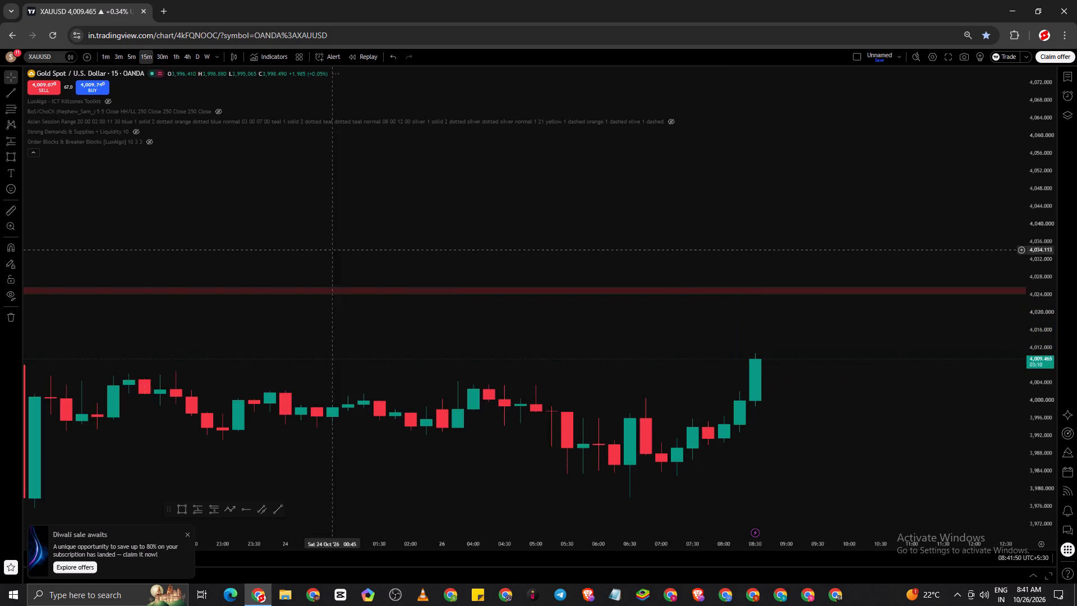
pyautogui.scroll(-12, 458, 324)
pyautogui.scroll(4, 706, 420)
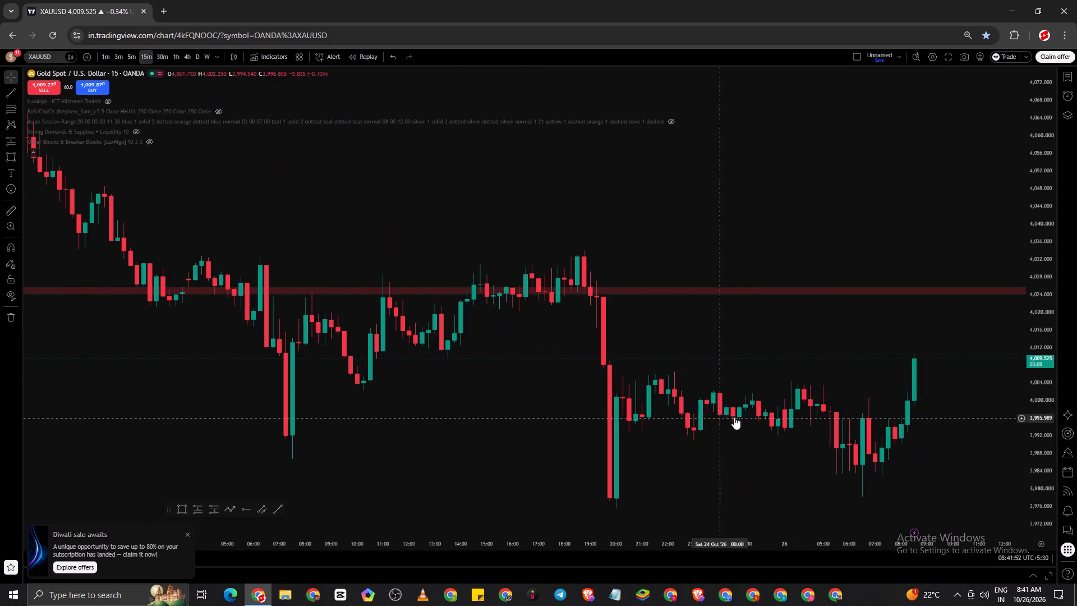
pyautogui.moveTo(1035, 398); pyautogui.dragTo(1033, 258)
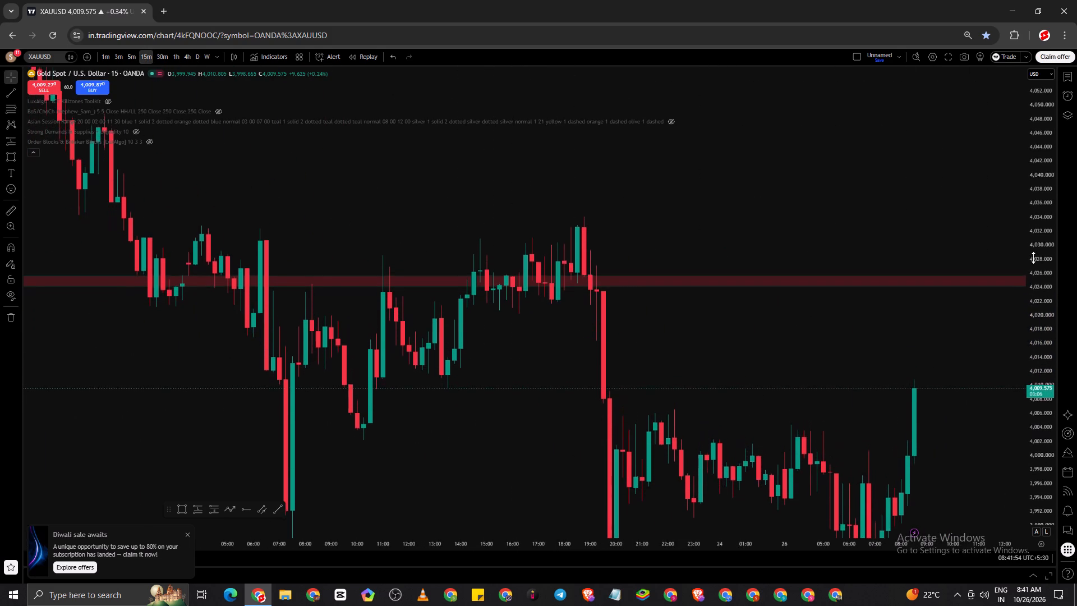
pyautogui.moveTo(1033, 258); pyautogui.dragTo(1033, 250)
pyautogui.scroll(-11, 850, 355)
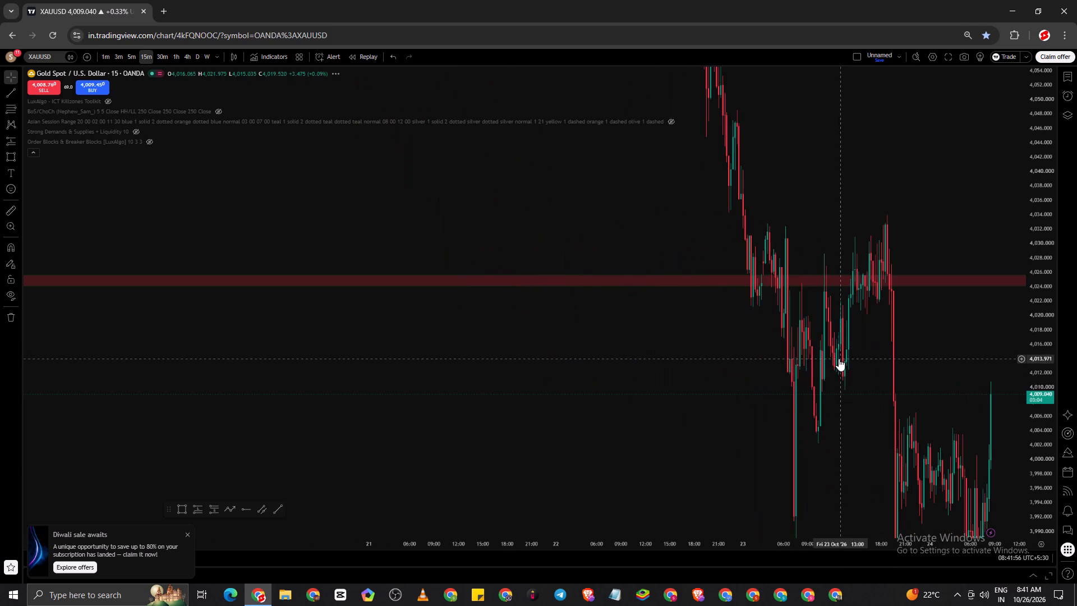
pyautogui.scroll(10, 740, 355)
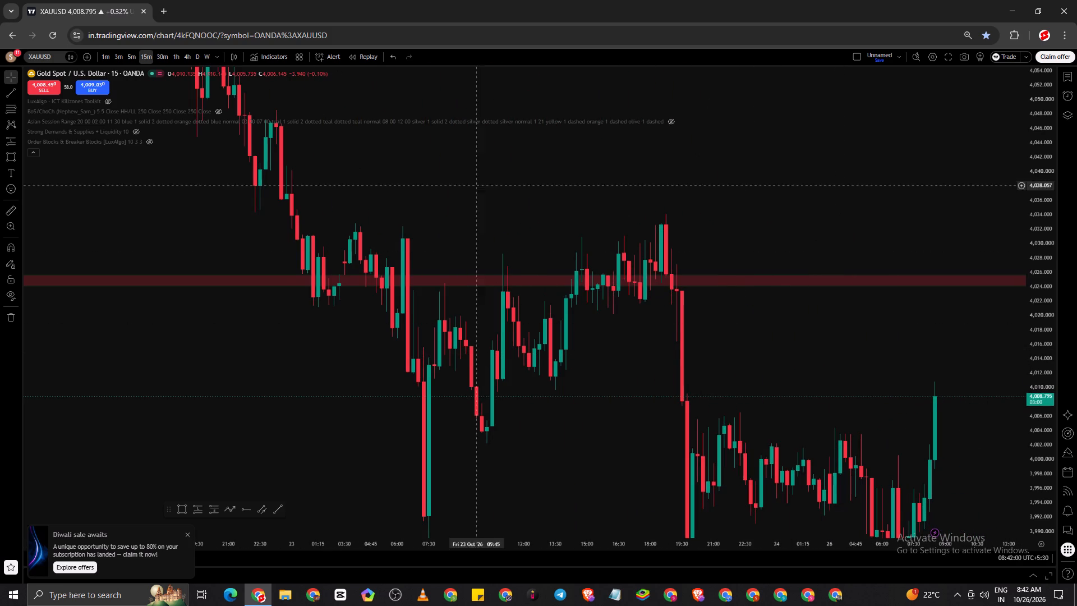
# Switch to the 4-hour timeframe and examine the candles around the red zone.
pyautogui.click(187, 56)
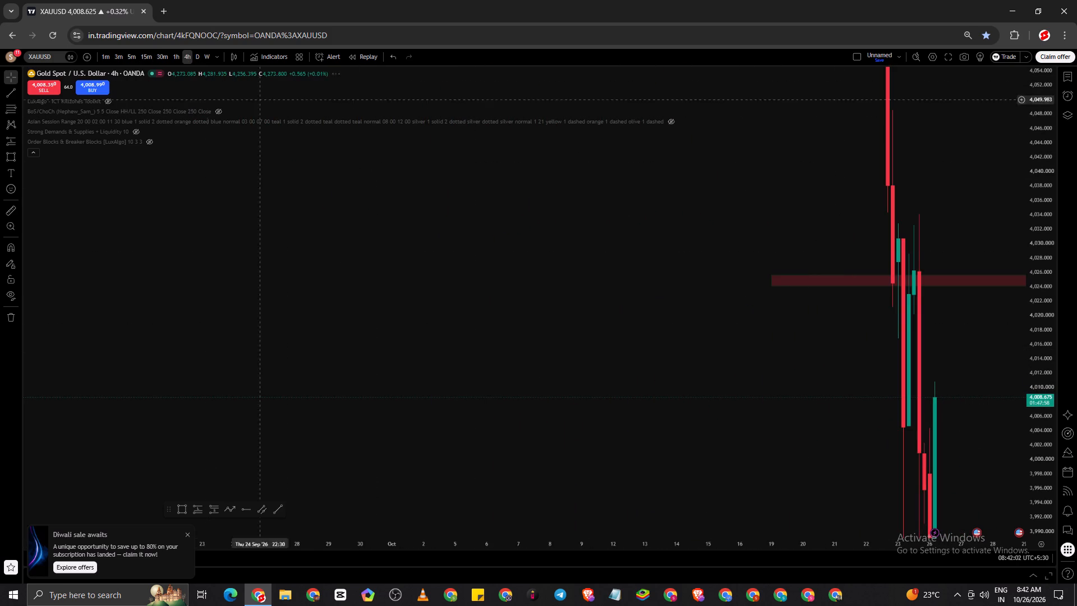
pyautogui.scroll(14, 514, 254)
pyautogui.scroll(4, 821, 410)
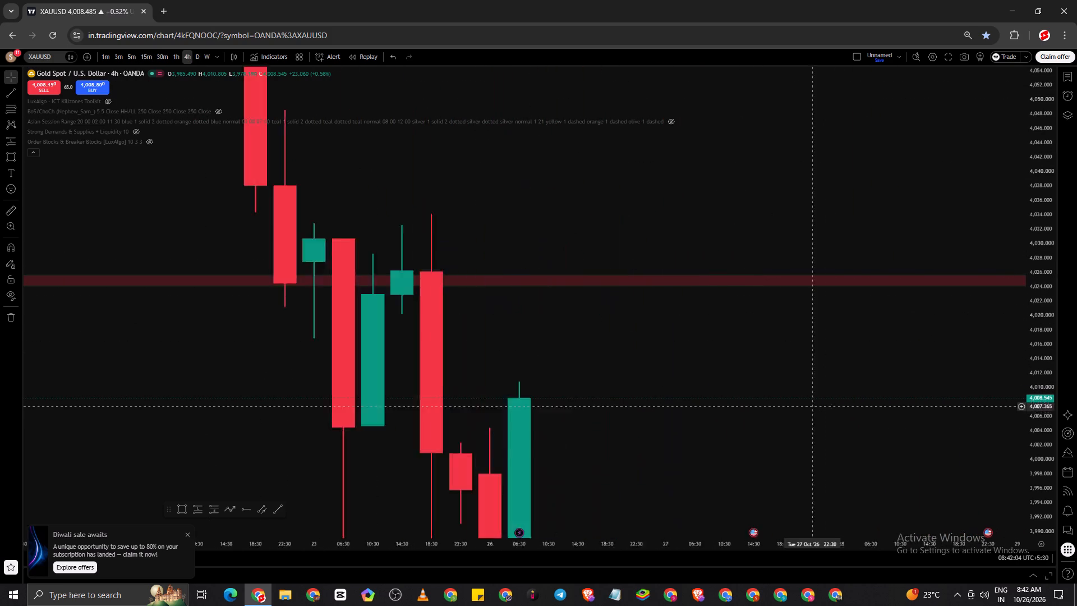
# Return to the daily timeframe and examine closely how the 22 and 23 October candles meet the red zone.
pyautogui.click(195, 61)
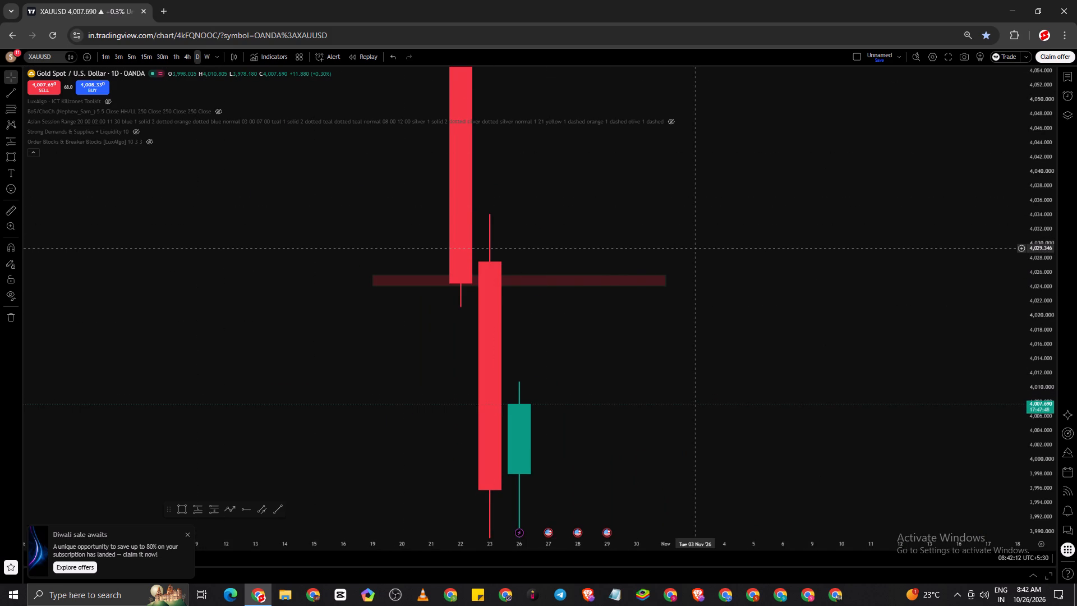
pyautogui.scroll(1, 464, 112)
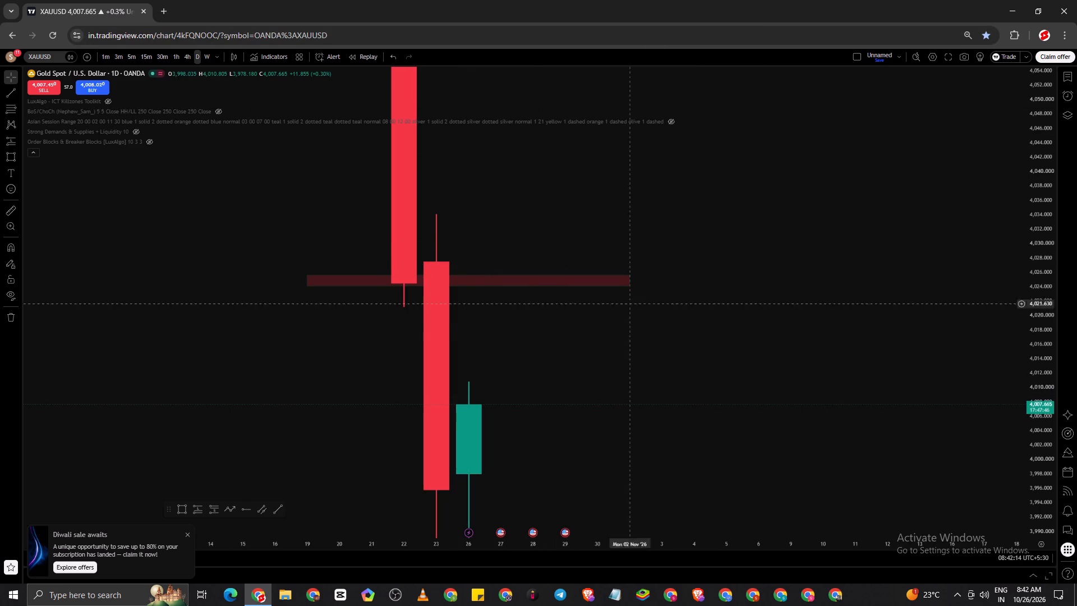
pyautogui.moveTo(1038, 342); pyautogui.dragTo(1034, 165)
pyautogui.keyDown('ctrl'); pyautogui.scroll(4, 774, 295); pyautogui.keyUp('ctrl')
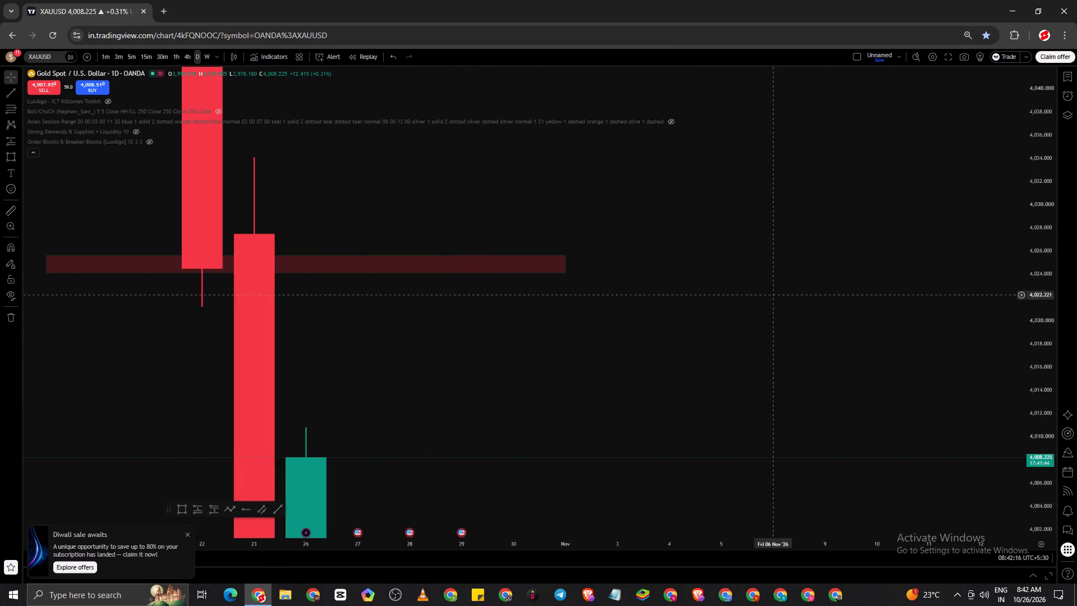
pyautogui.keyDown('ctrl'); pyautogui.scroll(1, 774, 295); pyautogui.keyUp('ctrl')
pyautogui.moveTo(585, 342); pyautogui.dragTo(945, 379)
pyautogui.scroll(3, 843, 373)
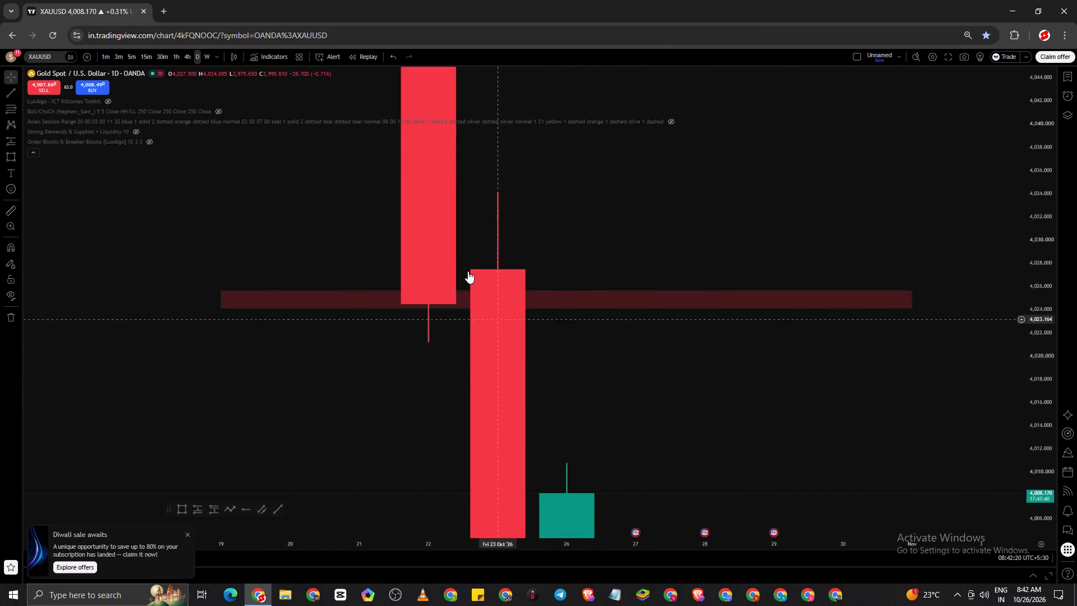
# Switch the chart to the 15-minute timeframe, dismiss the ad-blocker notice, and bring the candles around the red zone into view.
pyautogui.click(144, 61)
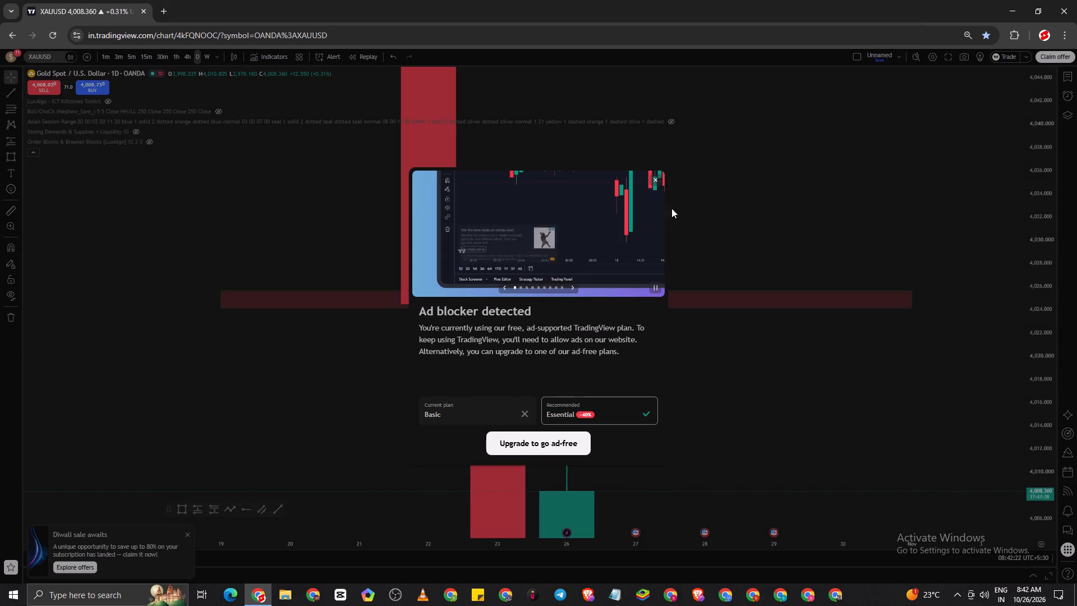
pyautogui.click(652, 179)
pyautogui.click(147, 58)
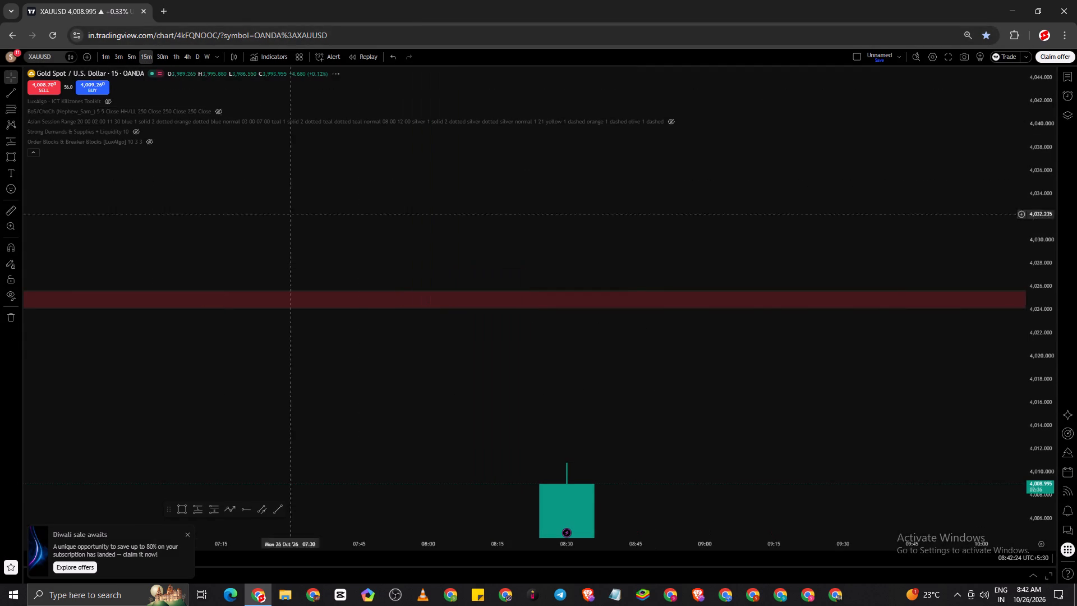
pyautogui.scroll(-20, 358, 296)
pyautogui.scroll(-3, 358, 296)
pyautogui.scroll(-6, 627, 377)
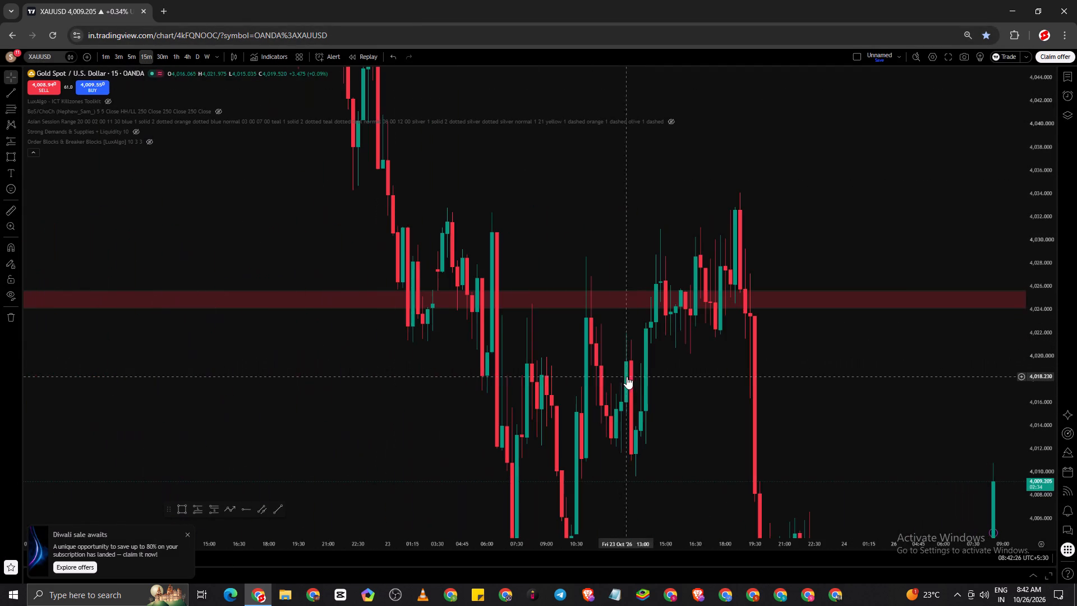
pyautogui.scroll(4, 745, 355)
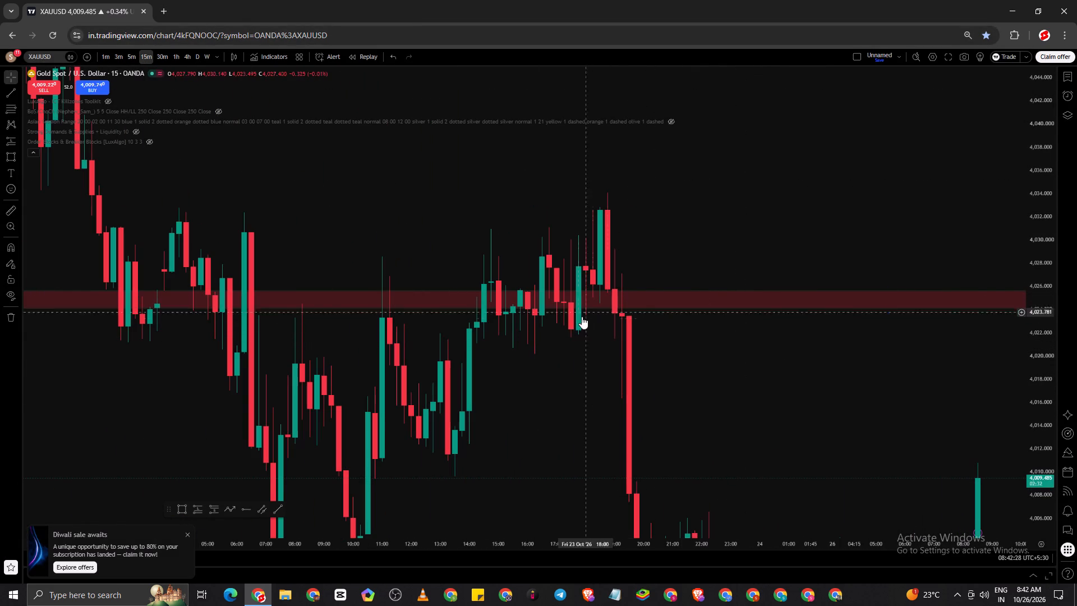
# Draw a thin rectangle zone at about 4,006 over the recent swing highs, from 23 Oct 20:15 to 26 Oct 08:15.
pyautogui.moveTo(720, 402); pyautogui.dragTo(622, 326)
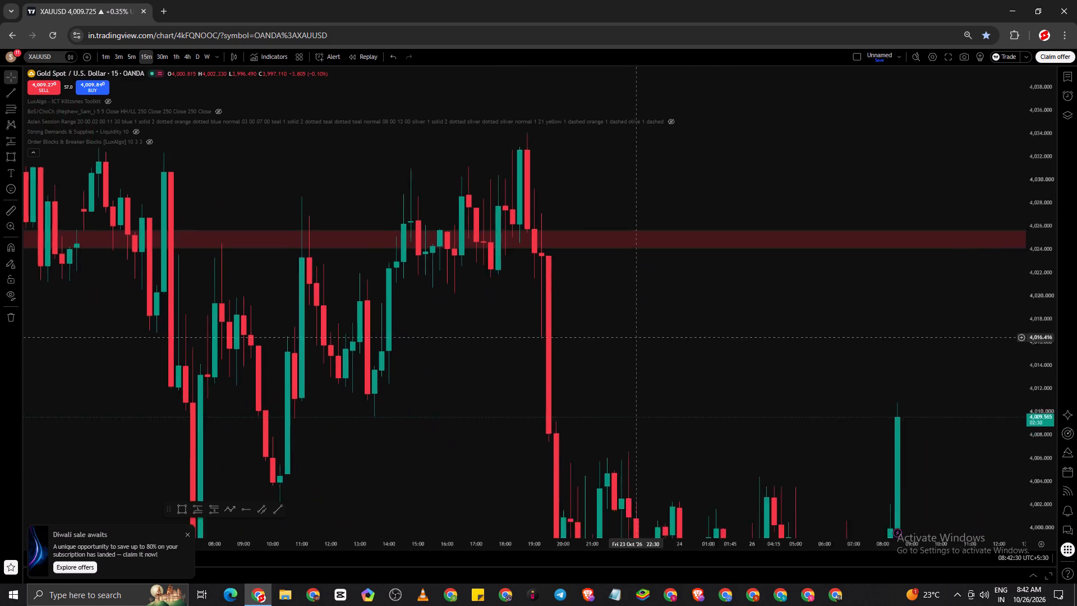
pyautogui.moveTo(622, 326); pyautogui.dragTo(487, 160)
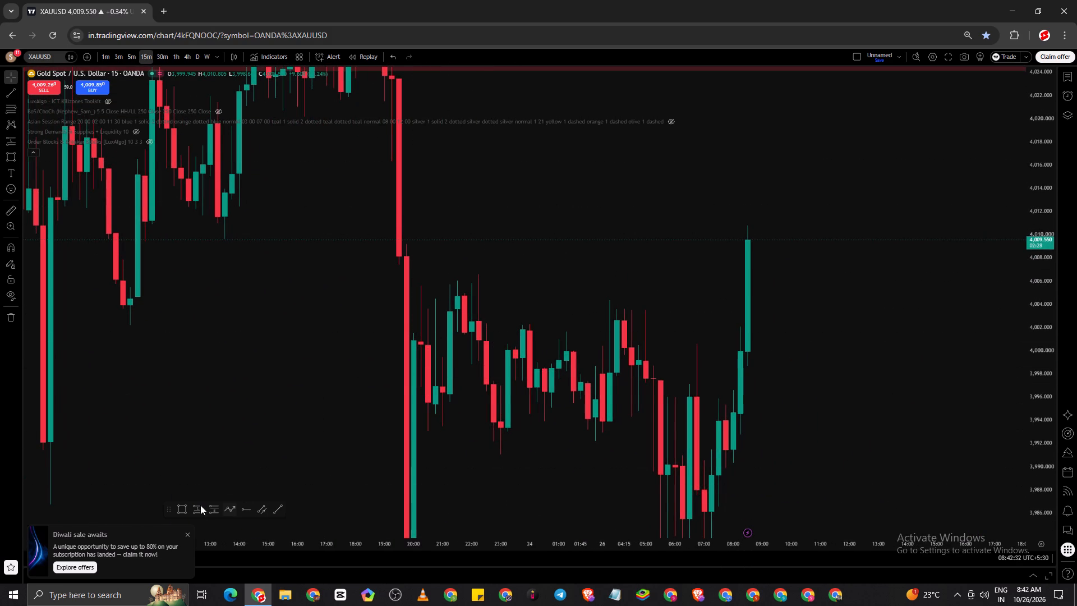
pyautogui.click(173, 504)
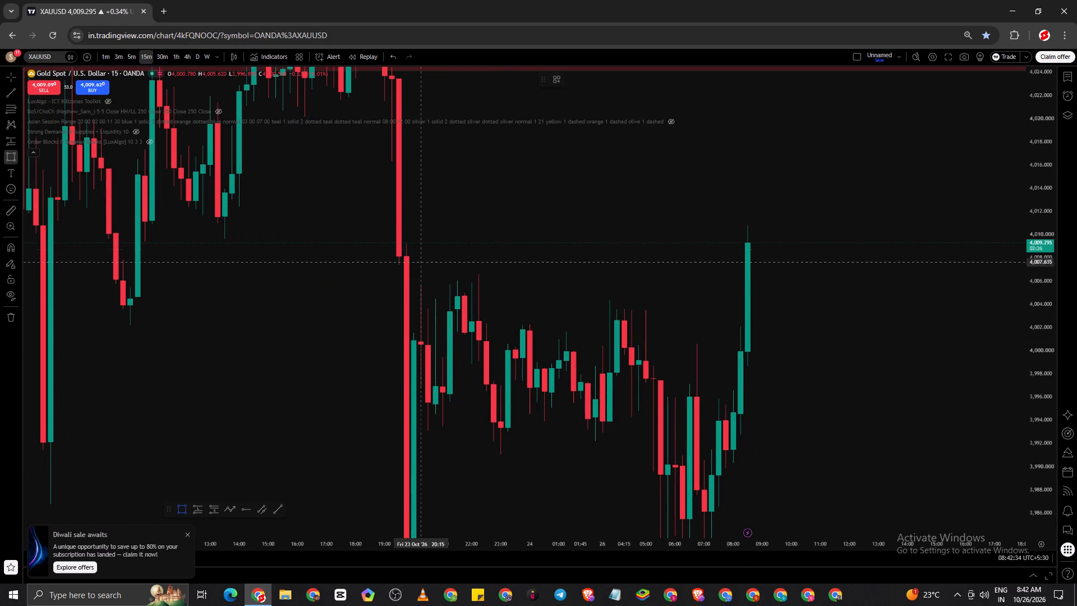
pyautogui.click(417, 273)
pyautogui.click(738, 278)
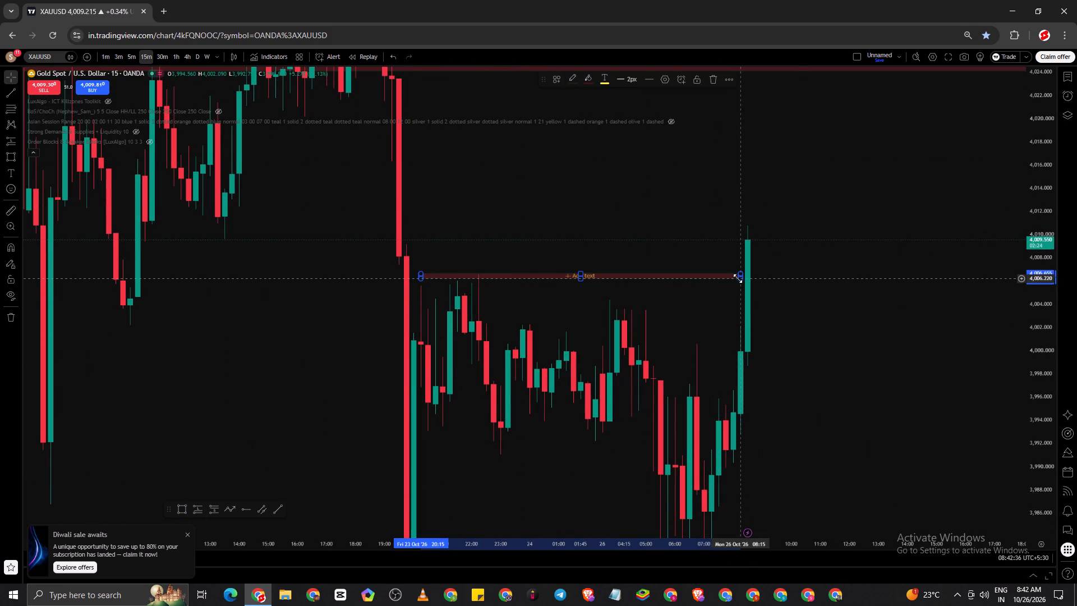
pyautogui.click(846, 303)
# Switch to the 1-minute timeframe and examine the 23 October price action around the upper red zone.
pyautogui.scroll(2, 806, 288)
pyautogui.moveTo(803, 288); pyautogui.dragTo(812, 390)
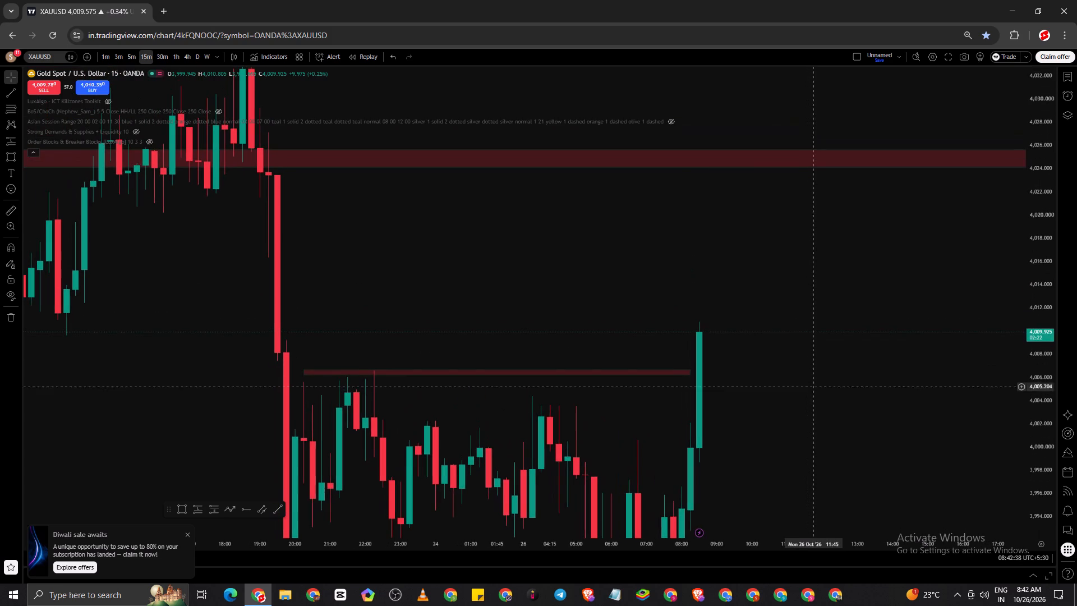
pyautogui.scroll(-5, 685, 334)
pyautogui.scroll(5, 622, 284)
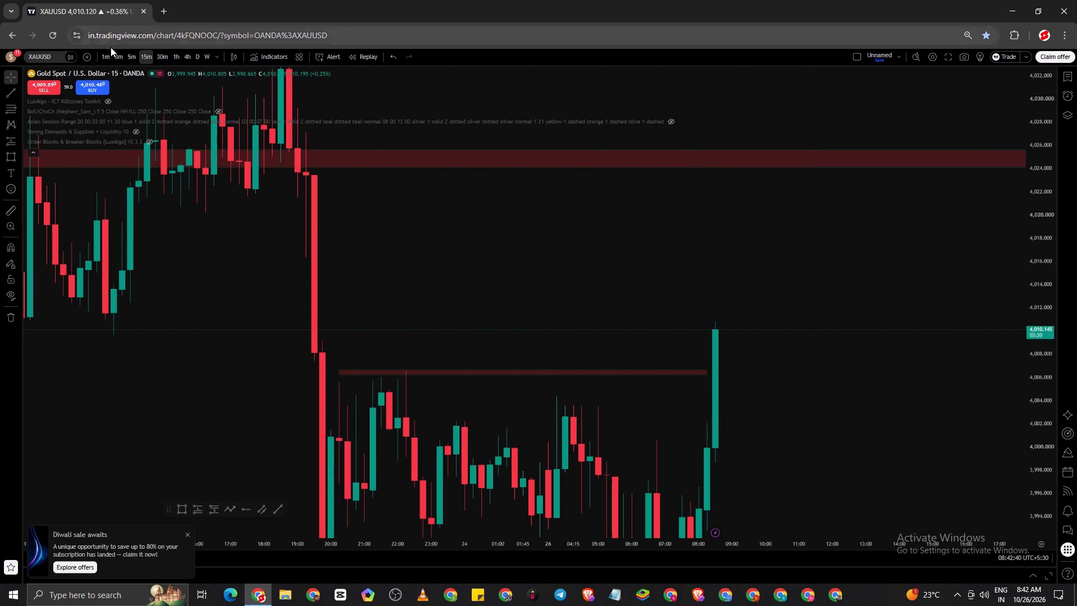
pyautogui.click(111, 55)
pyautogui.scroll(-13, 339, 244)
pyautogui.scroll(-5, 342, 327)
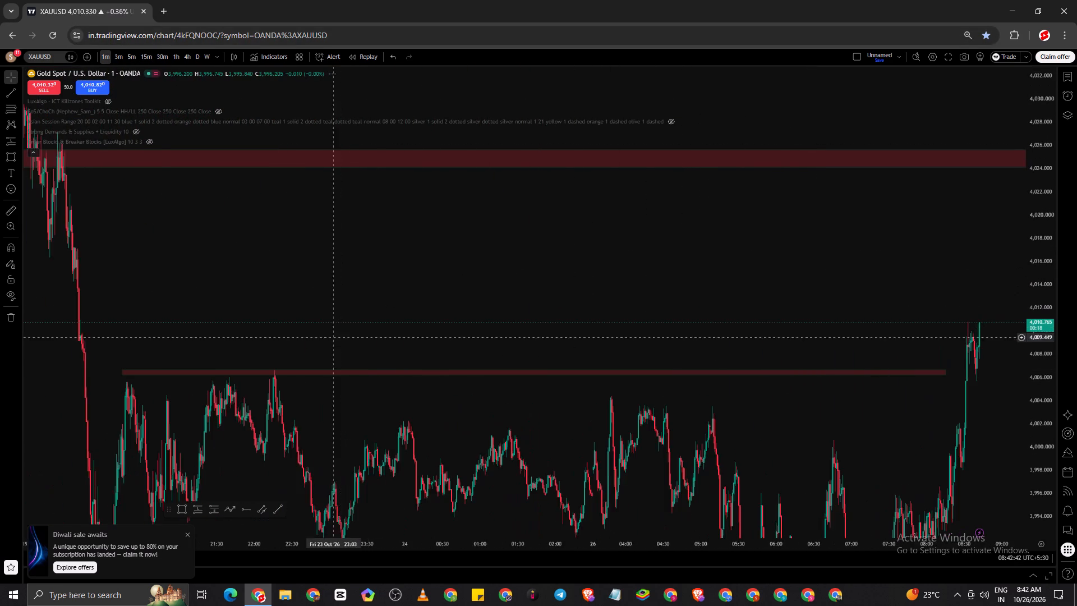
pyautogui.scroll(-1, 323, 346)
pyautogui.moveTo(124, 273); pyautogui.dragTo(583, 411)
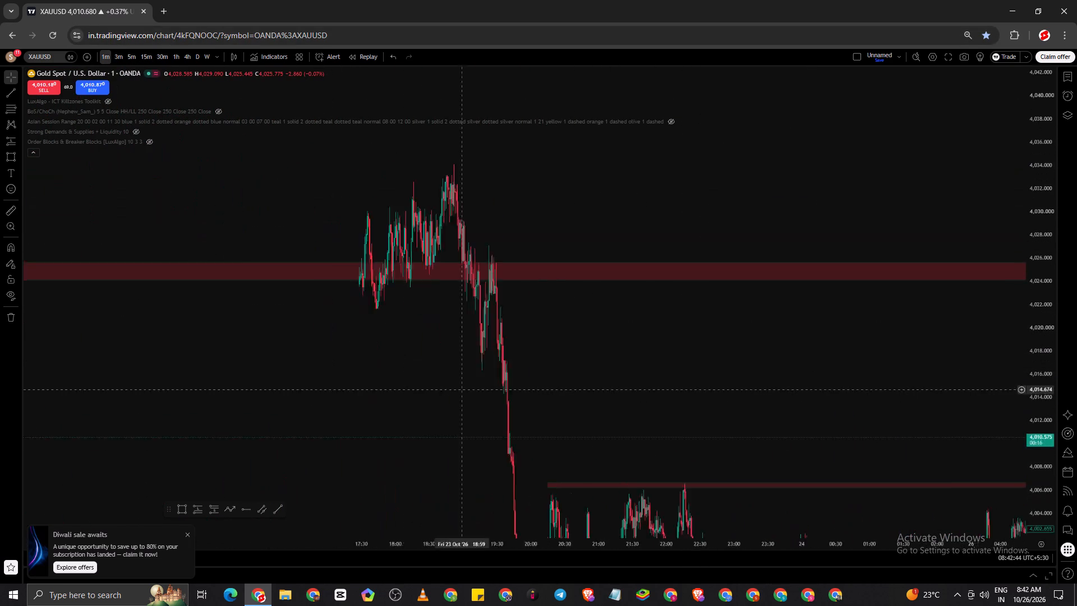
pyautogui.moveTo(583, 411); pyautogui.dragTo(779, 432)
pyautogui.scroll(10, 850, 394)
pyautogui.moveTo(818, 370); pyautogui.dragTo(809, 412)
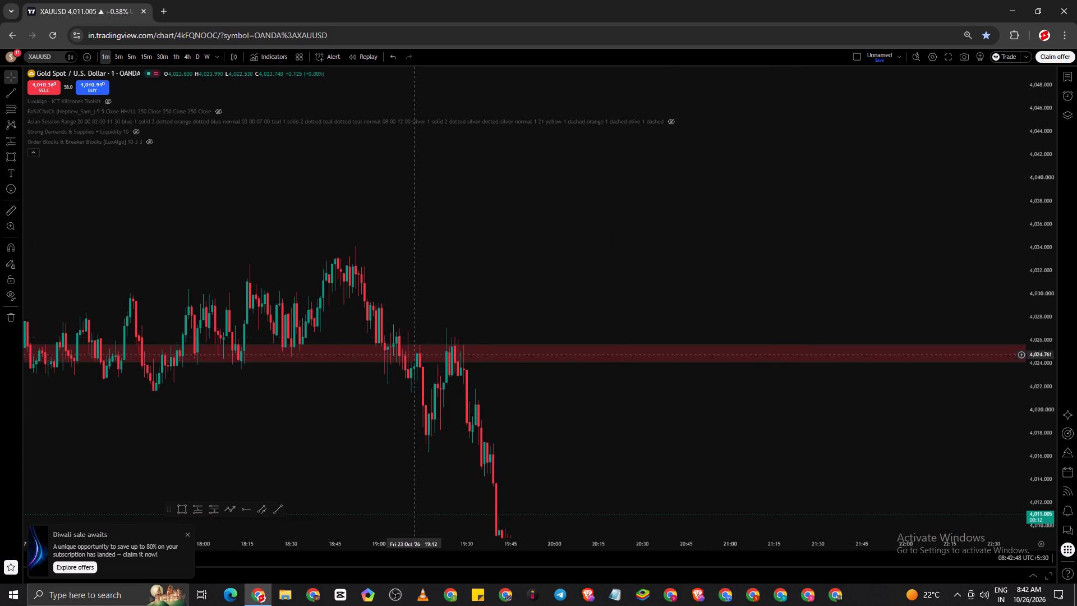
pyautogui.scroll(-5, 257, 405)
pyautogui.scroll(4, 461, 406)
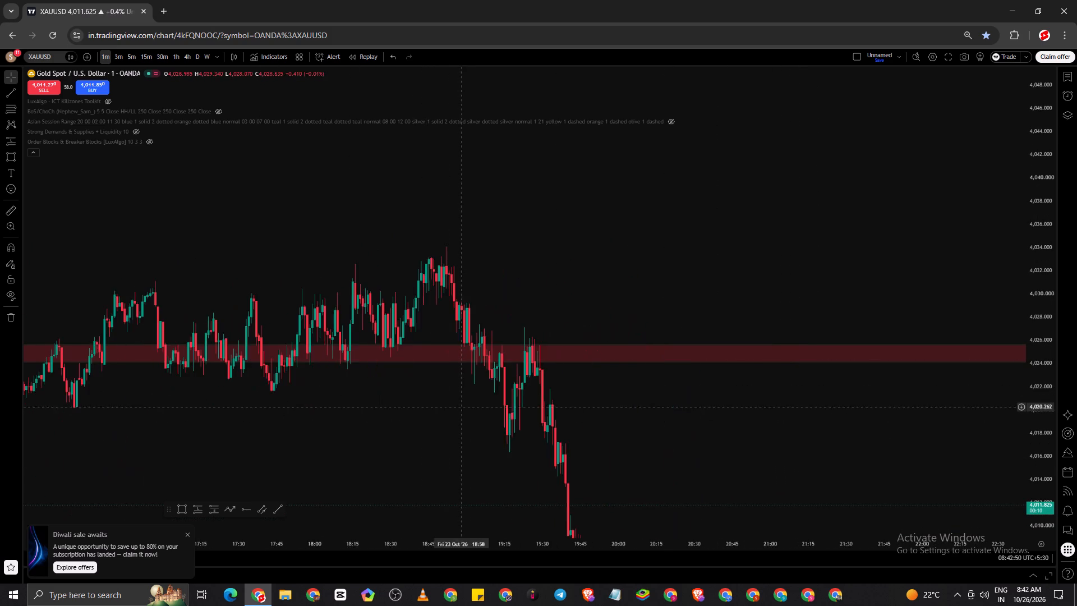
pyautogui.scroll(1, 582, 446)
pyautogui.moveTo(599, 443); pyautogui.dragTo(426, 372)
pyautogui.scroll(3, 374, 375)
pyautogui.moveTo(347, 378); pyautogui.dragTo(340, 353)
# Return to the 15-minute timeframe and bring the 23 to 26 October candles and both red zones into view.
pyautogui.click(140, 54)
pyautogui.scroll(1, 461, 287)
pyautogui.moveTo(323, 338); pyautogui.dragTo(899, 332)
pyautogui.moveTo(788, 361); pyautogui.dragTo(16, 334)
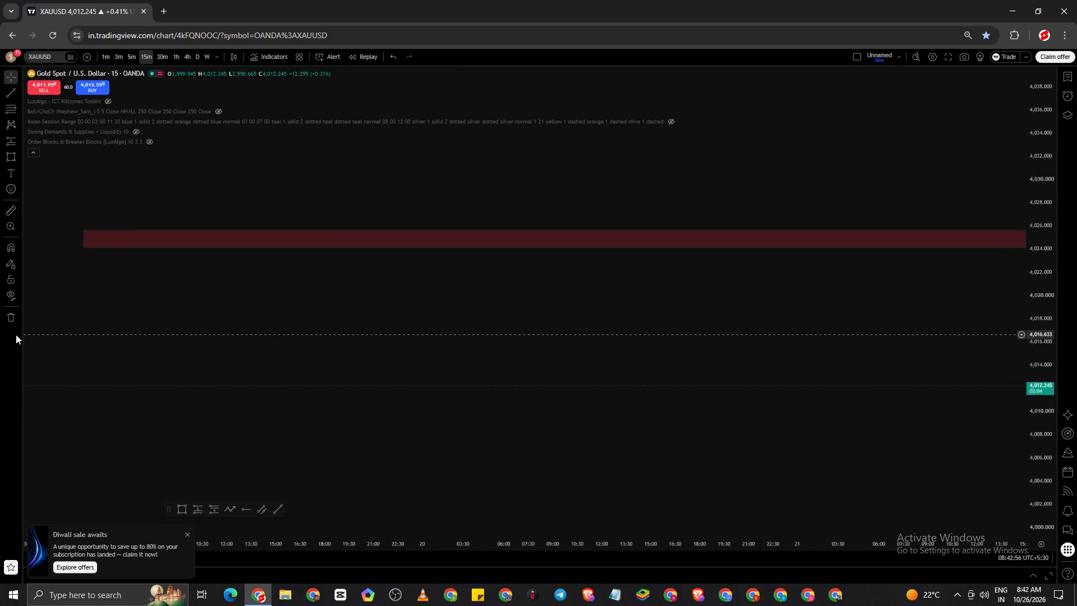
pyautogui.moveTo(16, 334); pyautogui.dragTo(1076, 314)
pyautogui.moveTo(928, 320); pyautogui.dragTo(0, 328)
pyautogui.moveTo(711, 307); pyautogui.dragTo(93, 339)
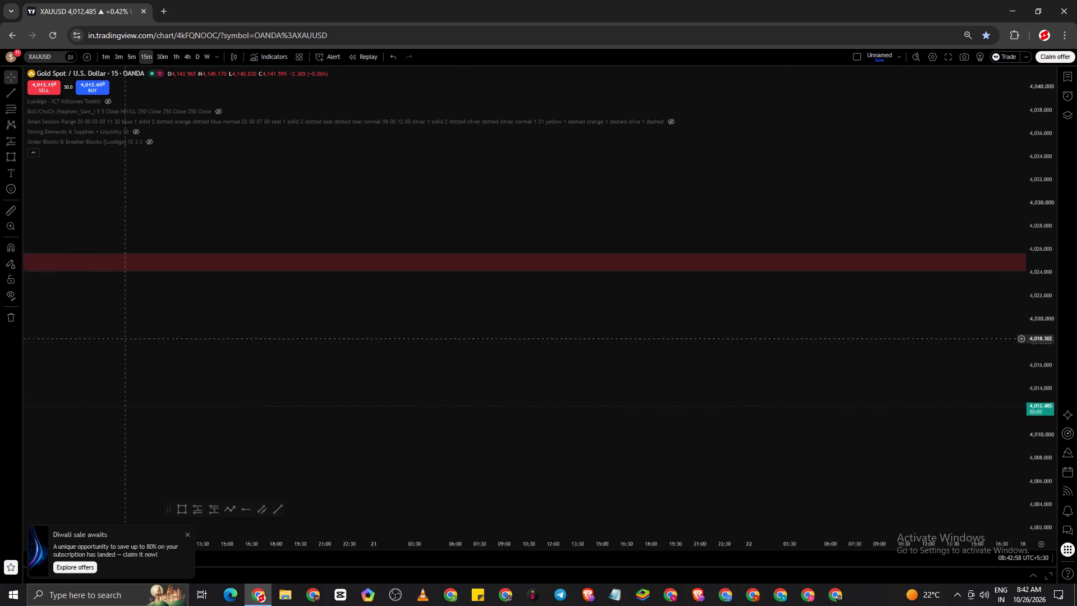
pyautogui.moveTo(93, 339); pyautogui.dragTo(79, 340)
pyautogui.scroll(-20, 337, 274)
pyautogui.scroll(-9, 337, 274)
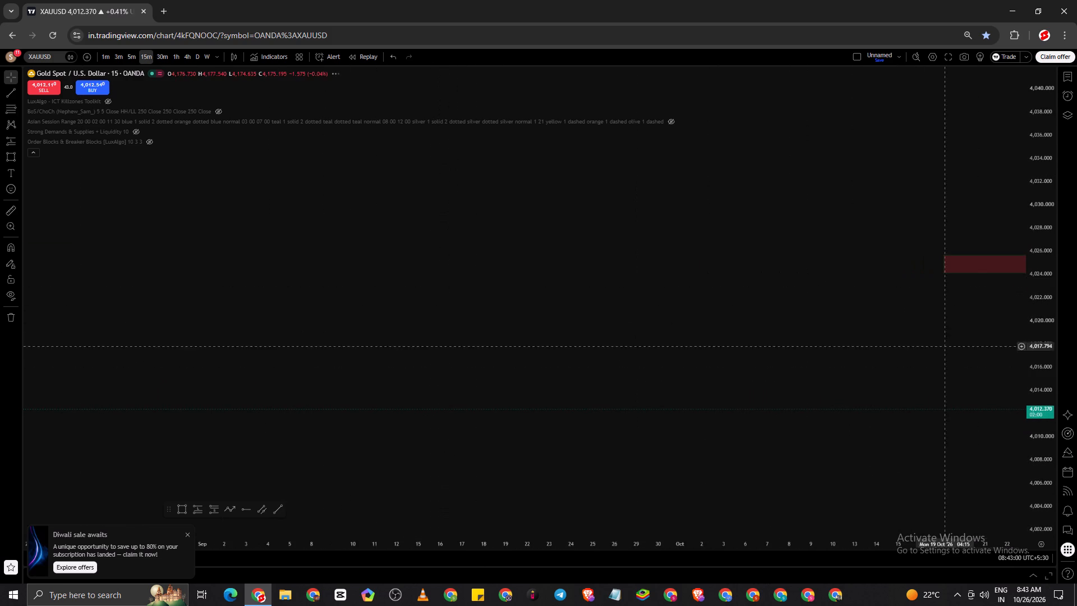
pyautogui.moveTo(1047, 222); pyautogui.dragTo(1048, 400)
pyautogui.moveTo(993, 400); pyautogui.dragTo(664, 351)
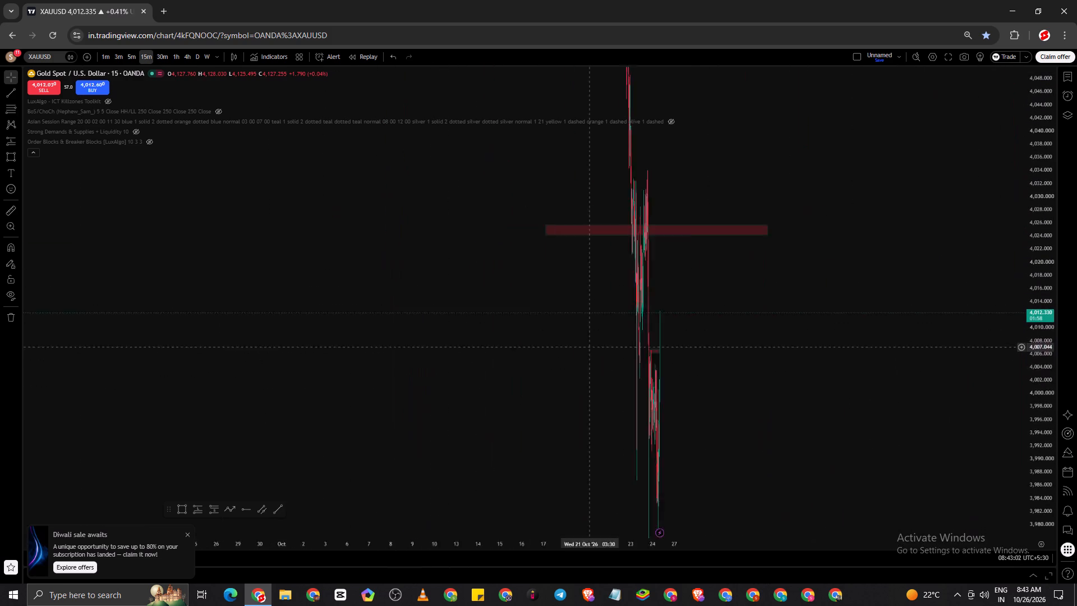
pyautogui.moveTo(664, 351); pyautogui.dragTo(692, 366)
pyautogui.scroll(18, 737, 307)
pyautogui.moveTo(112, 295); pyautogui.dragTo(1076, 296)
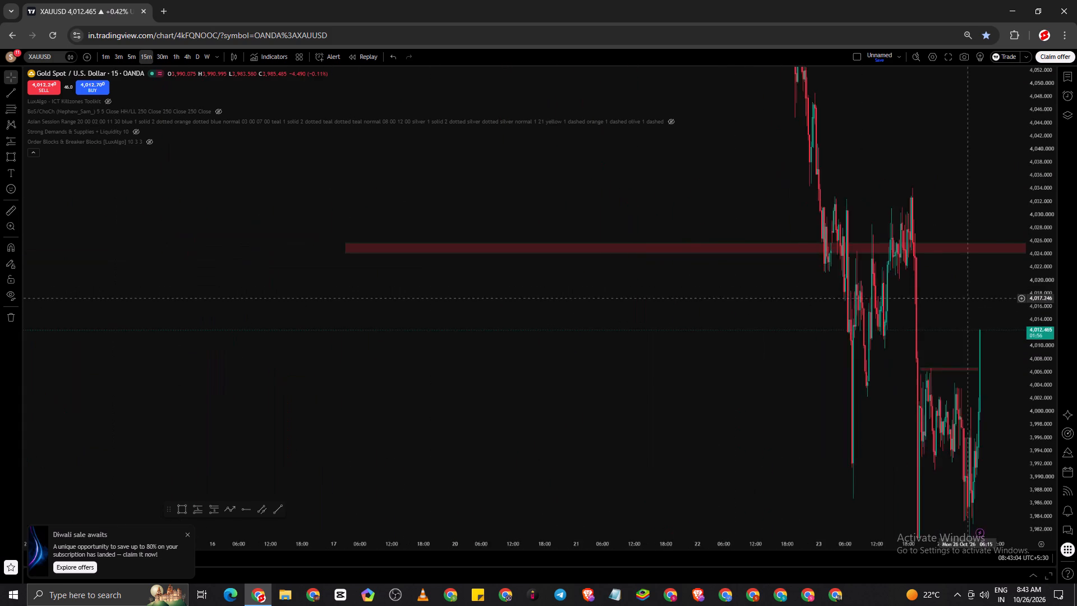
pyautogui.scroll(15, 962, 298)
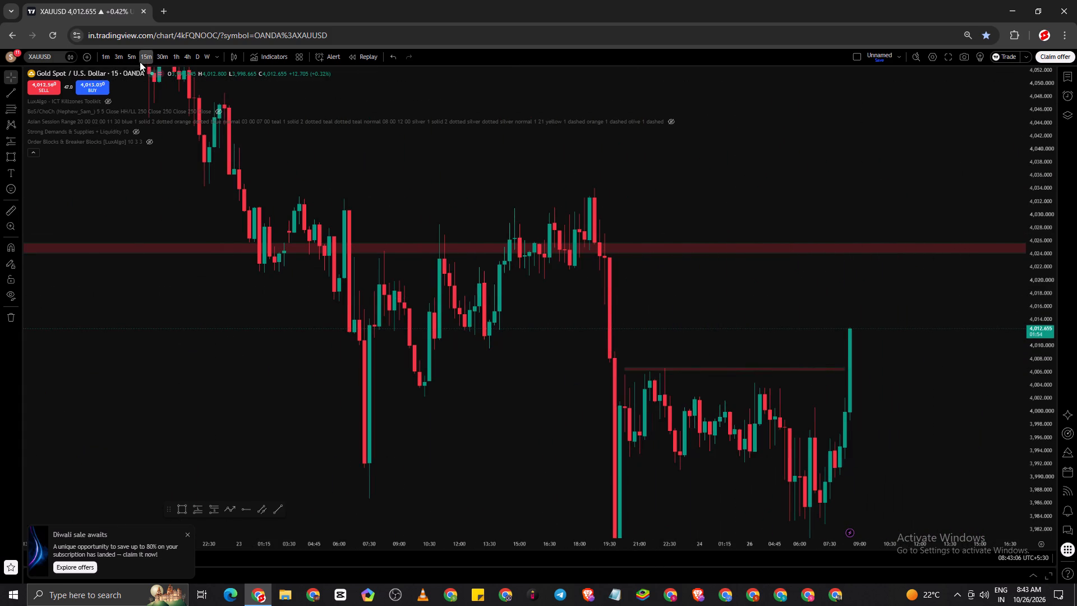
# On the 5-minute timeframe, draw a horizontal ray at about 4,027.19 starting from the 23 Oct 18:55 candle, just above the upper red zone.
pyautogui.click(132, 61)
pyautogui.moveTo(245, 307); pyautogui.dragTo(474, 423)
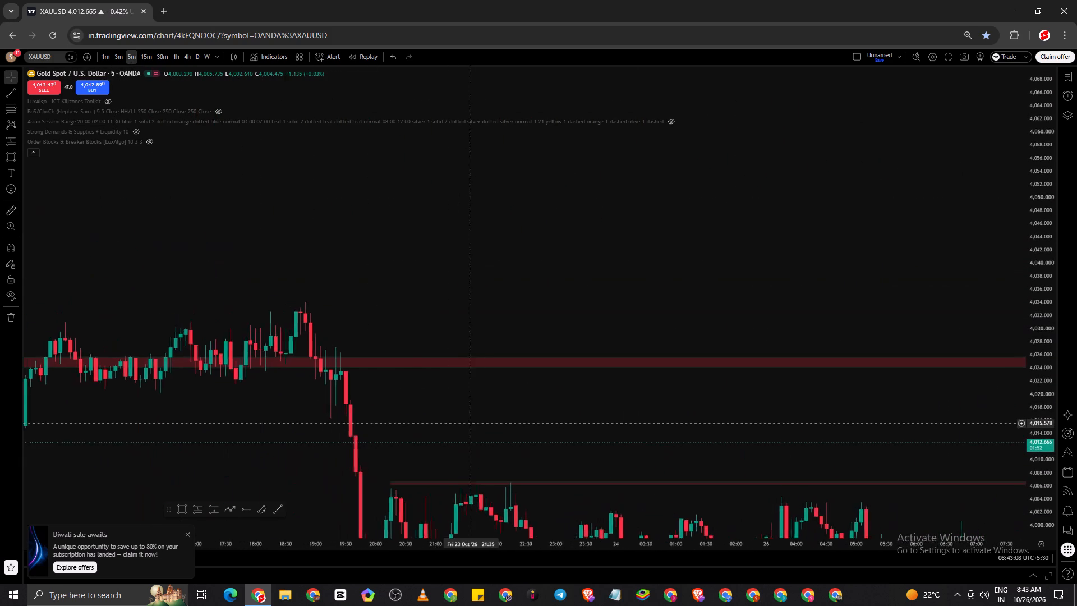
pyautogui.scroll(-4, 476, 423)
pyautogui.scroll(3, 528, 427)
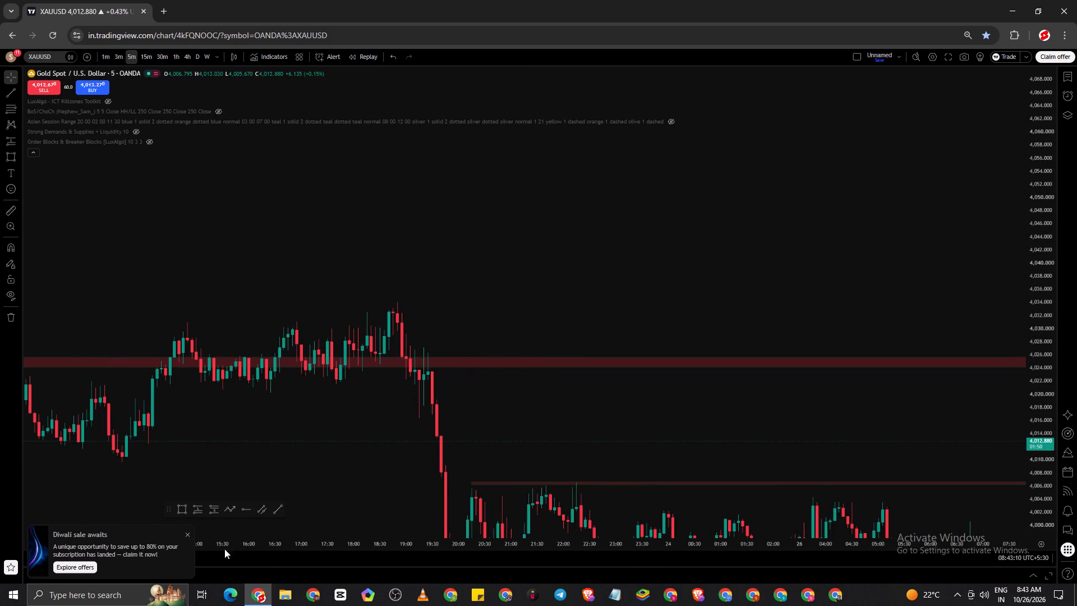
pyautogui.click(241, 511)
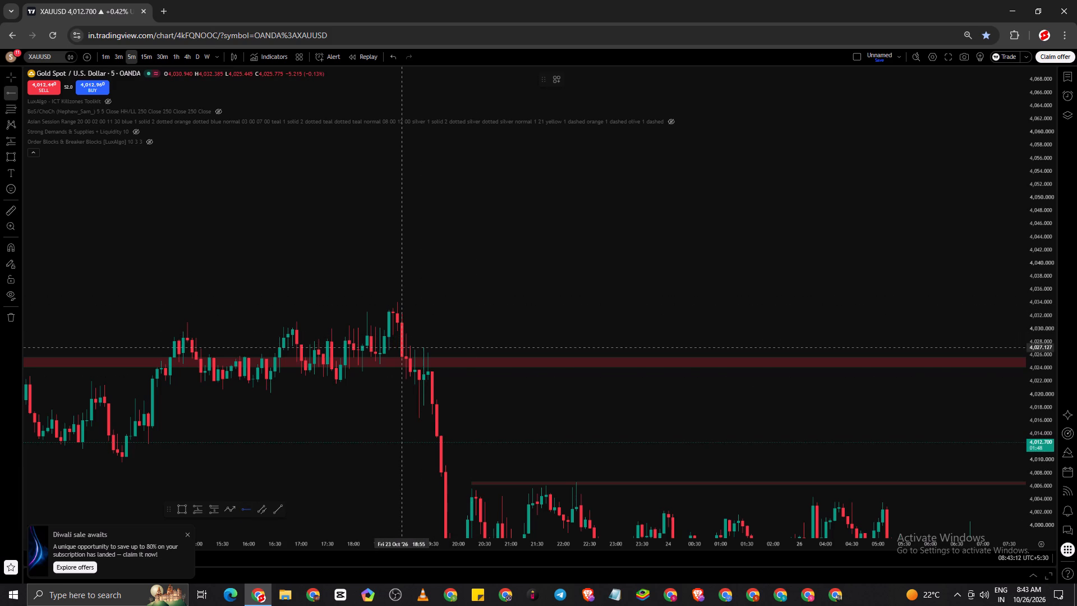
pyautogui.click(403, 347)
pyautogui.click(374, 434)
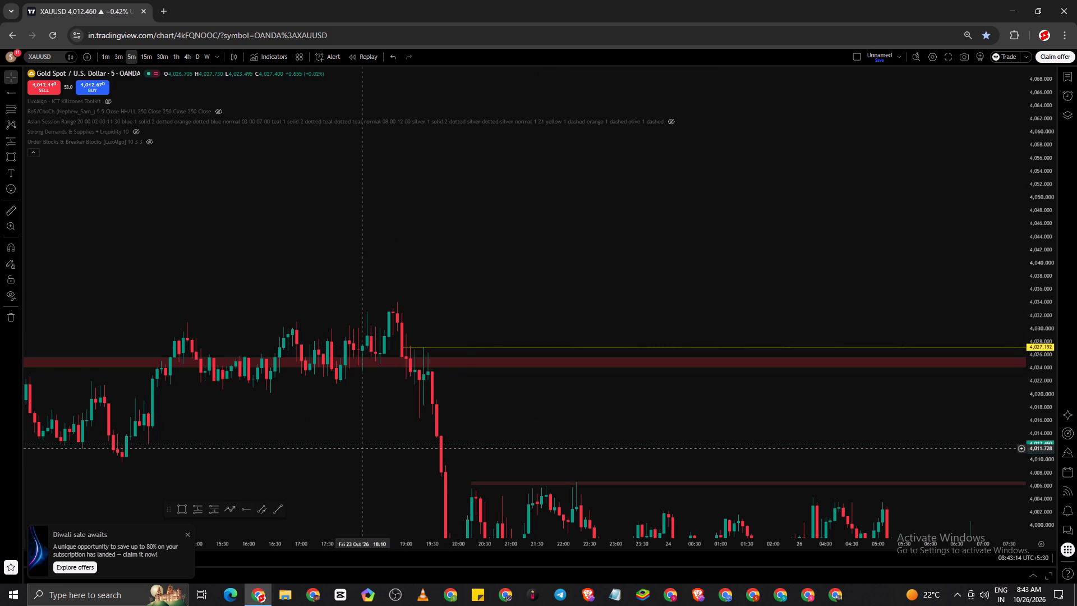
pyautogui.click(353, 456)
# Examine the 5-minute price action between the yellow ray, the upper red zone and the thin lower zone.
pyautogui.scroll(-6, 372, 455)
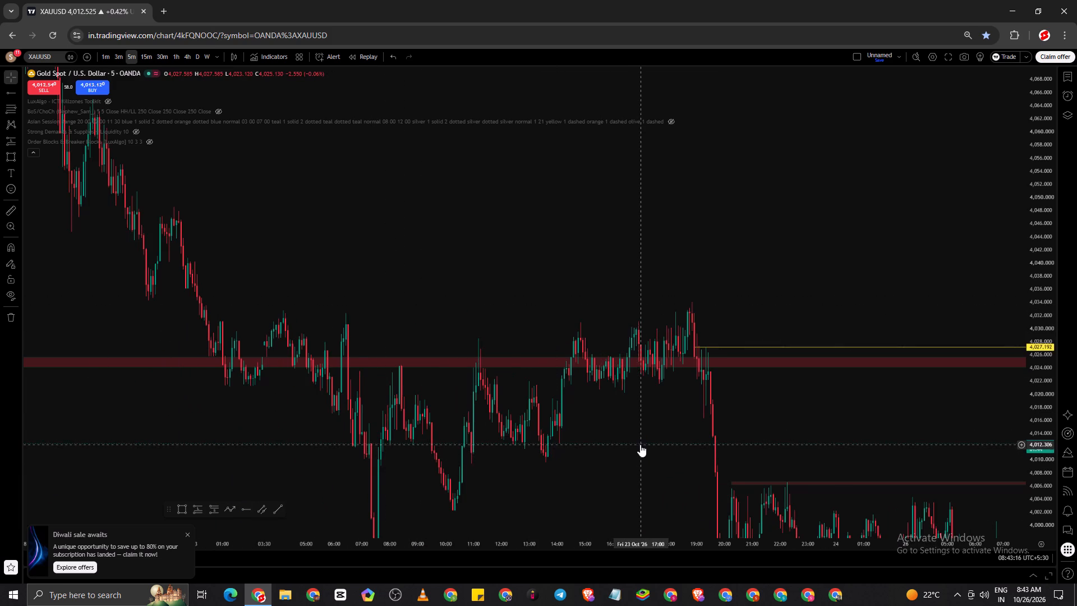
pyautogui.scroll(5, 640, 444)
pyautogui.moveTo(740, 432); pyautogui.dragTo(645, 304)
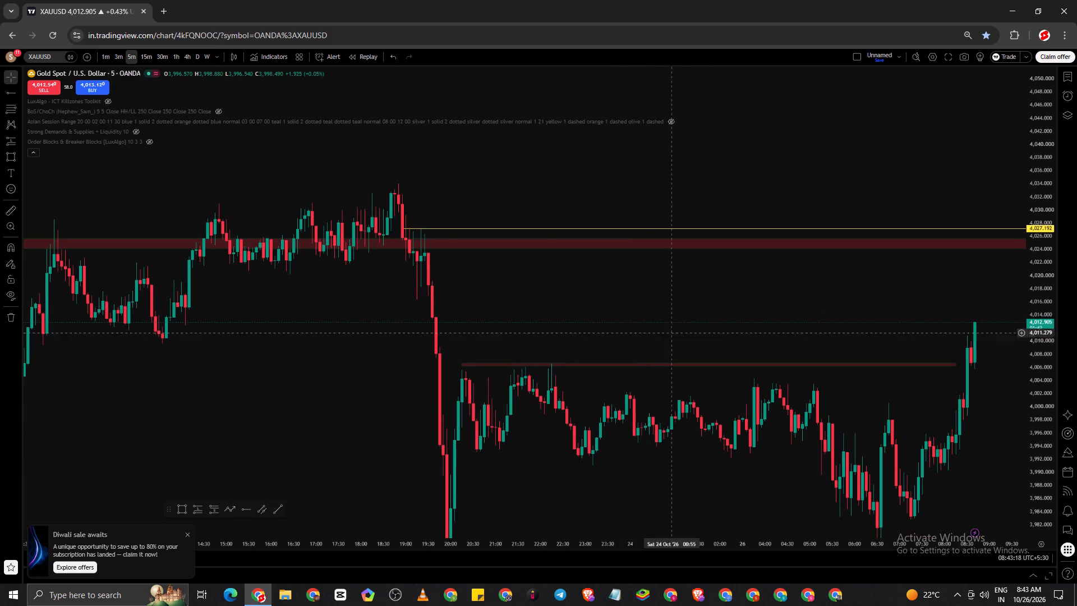
pyautogui.scroll(-6, 680, 361)
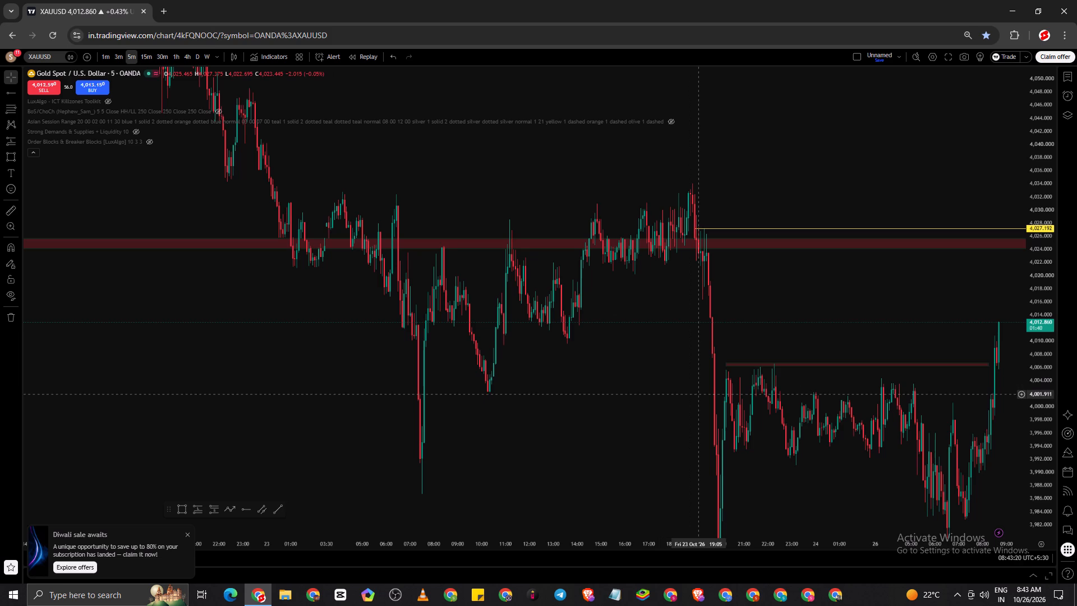
pyautogui.scroll(-7, 692, 375)
pyautogui.scroll(16, 608, 372)
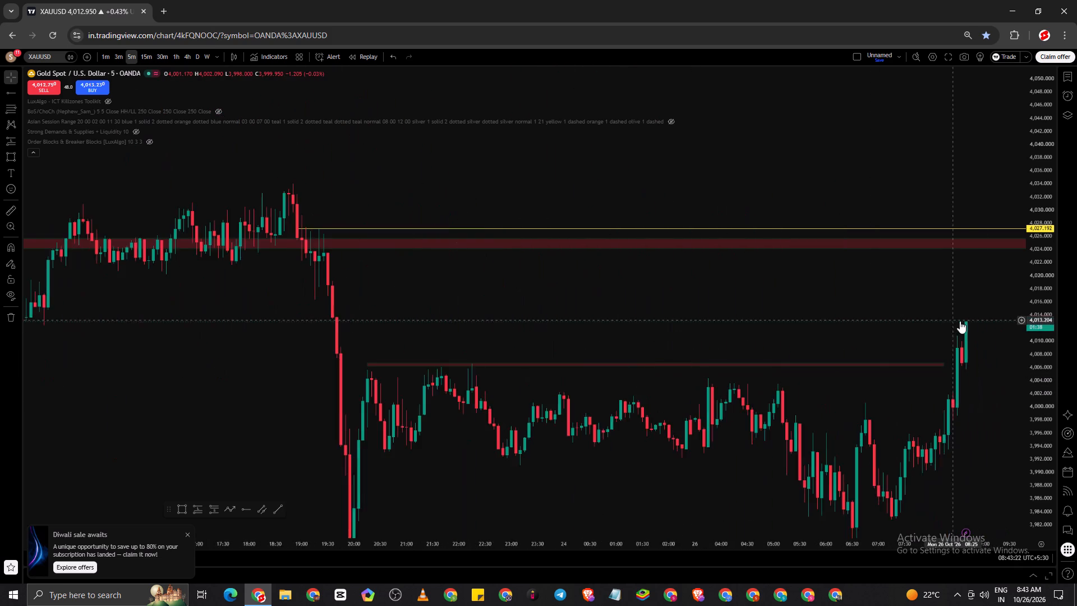
pyautogui.scroll(2, 1004, 334)
pyautogui.moveTo(1044, 389); pyautogui.dragTo(1042, 207)
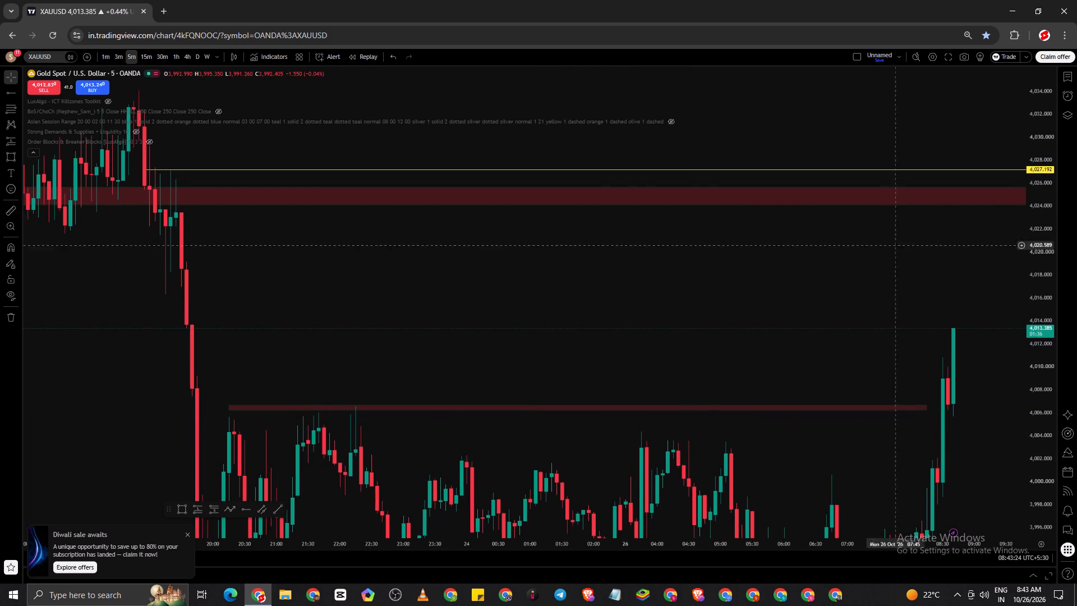
pyautogui.moveTo(613, 321); pyautogui.dragTo(296, 268)
pyautogui.scroll(-6, 361, 279)
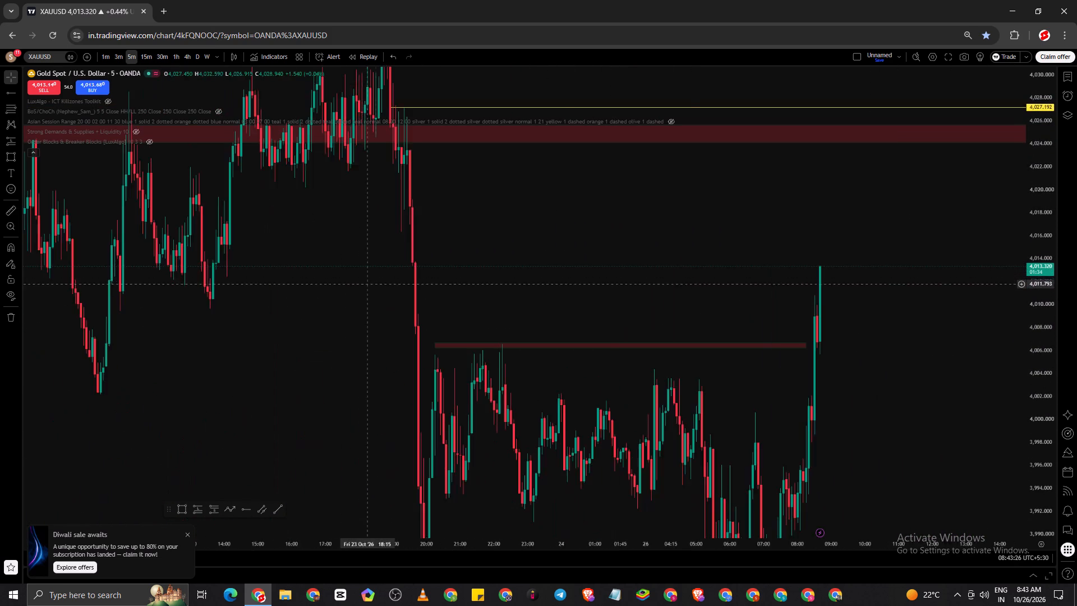
pyautogui.scroll(-6, 415, 306)
pyautogui.scroll(5, 534, 350)
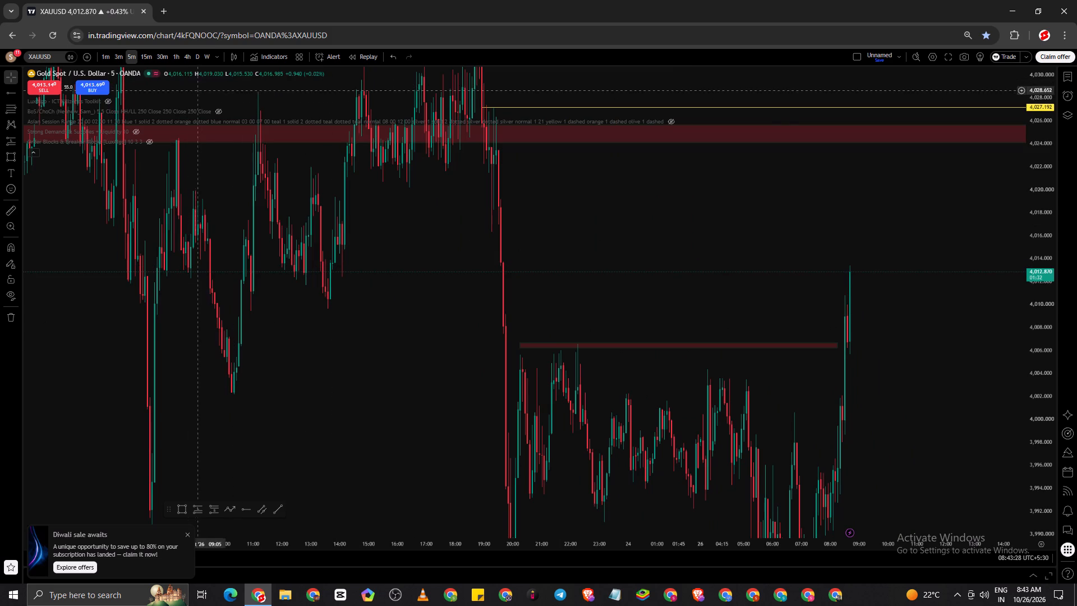
# Switch to the 4-hour timeframe and examine the recent candles against the yellow ray and red zones.
pyautogui.click(185, 57)
pyautogui.scroll(11, 656, 232)
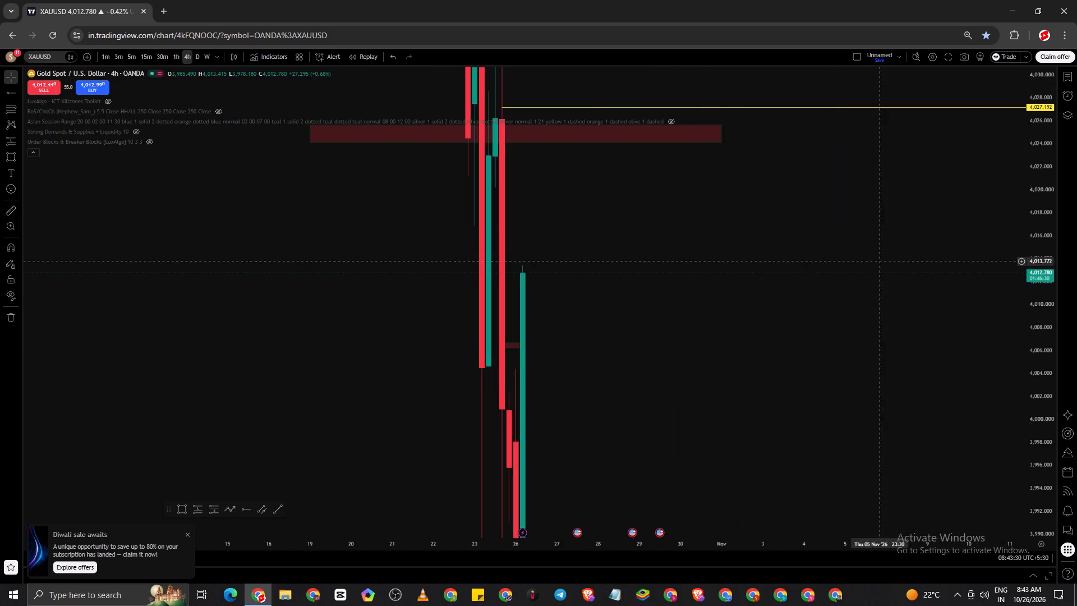
pyautogui.moveTo(1046, 140); pyautogui.dragTo(1056, 493)
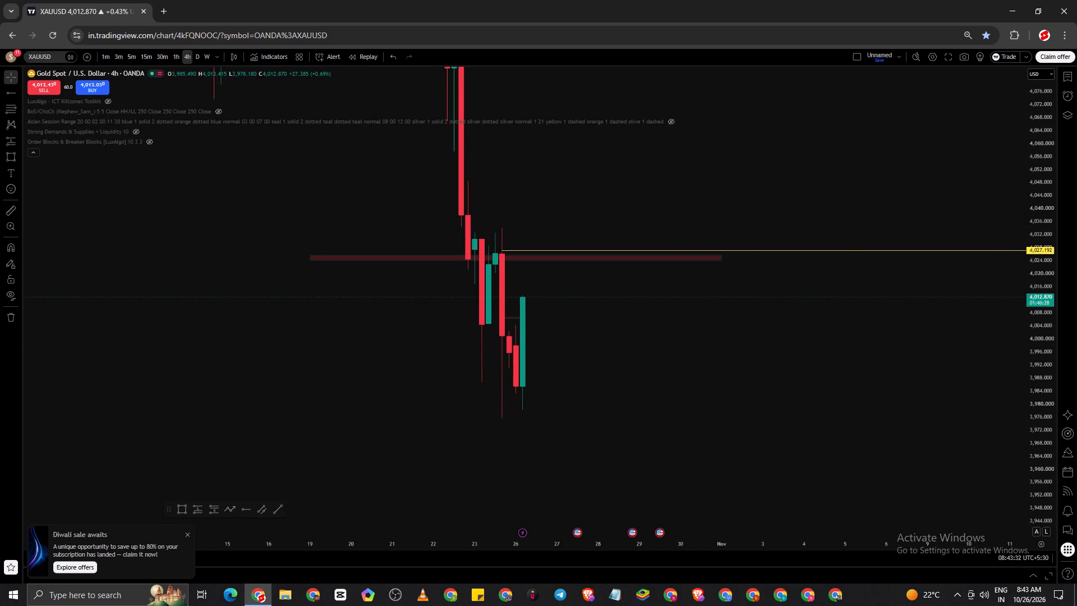
pyautogui.scroll(5, 804, 445)
pyautogui.moveTo(588, 407); pyautogui.dragTo(998, 361)
pyautogui.scroll(3, 804, 291)
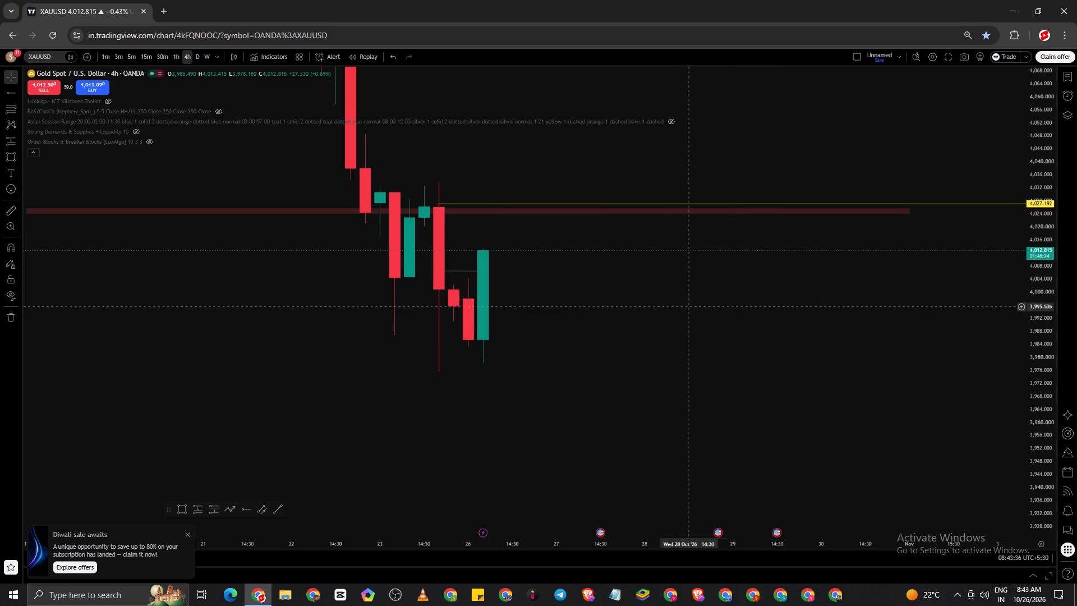
pyautogui.scroll(-11, 553, 296)
pyautogui.scroll(10, 742, 364)
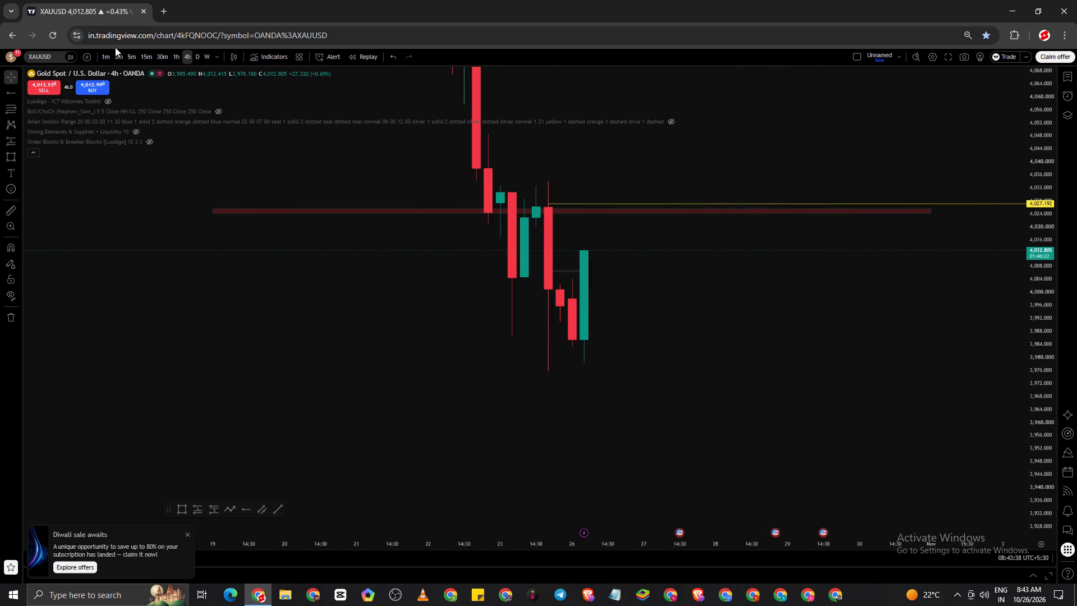
pyautogui.scroll(4, 228, 163)
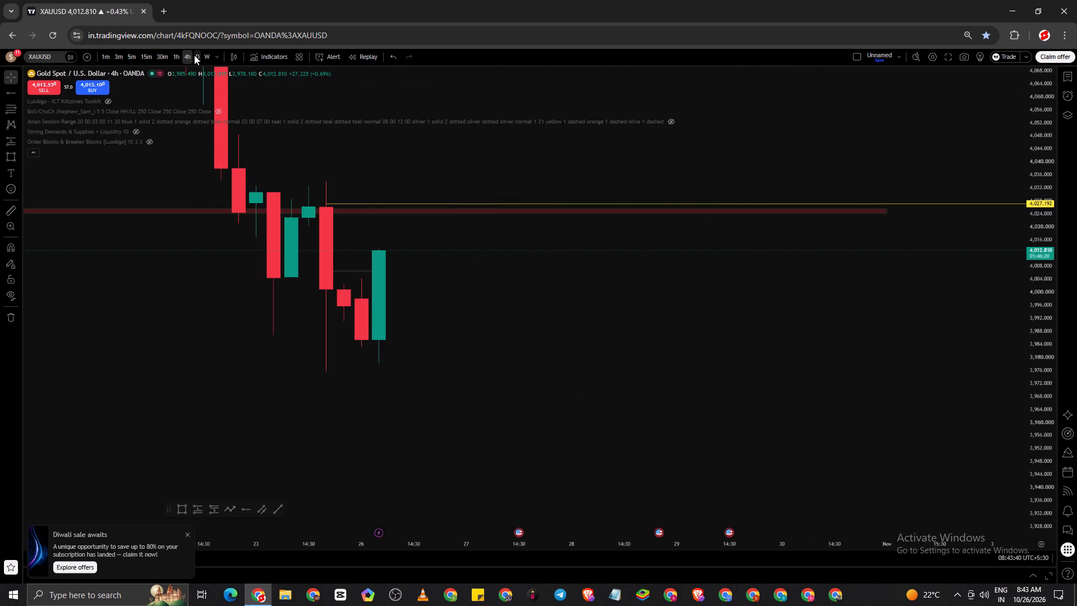
# On the daily timeframe, draw a thin rectangle from 22 to 30 October at about 3,975 to 3,976, at the 23 October low.
pyautogui.click(194, 55)
pyautogui.moveTo(470, 358); pyautogui.dragTo(993, 359)
pyautogui.scroll(2, 936, 365)
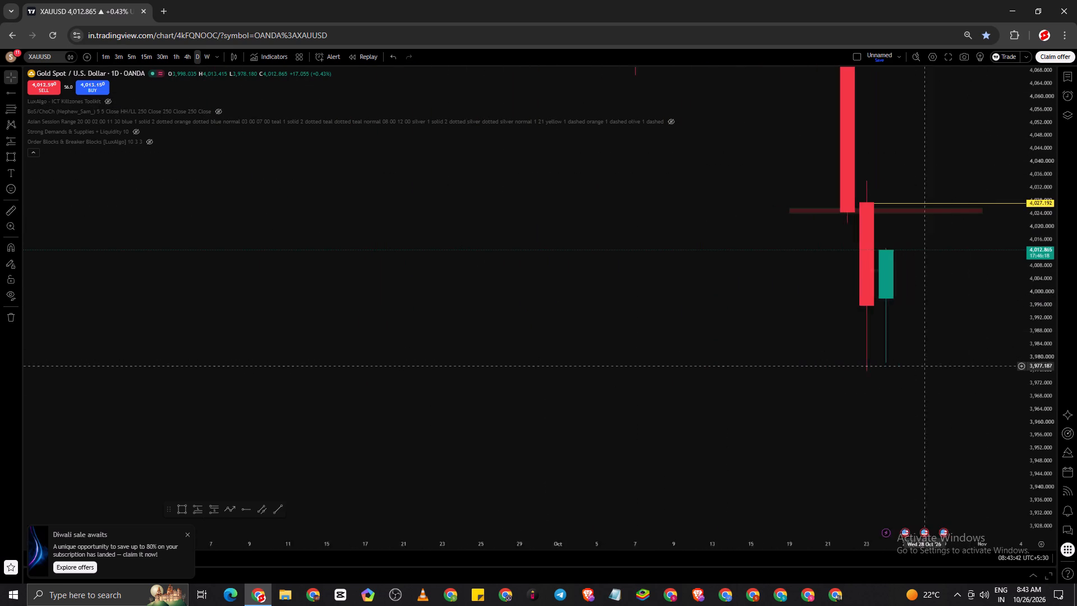
pyautogui.scroll(3, 933, 366)
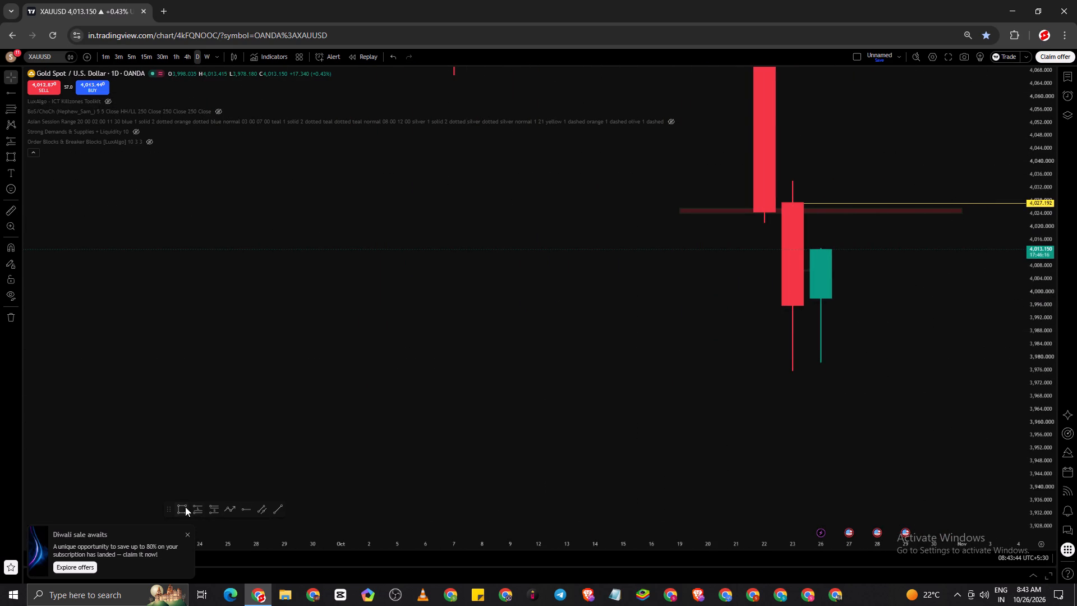
pyautogui.click(185, 508)
pyautogui.click(774, 370)
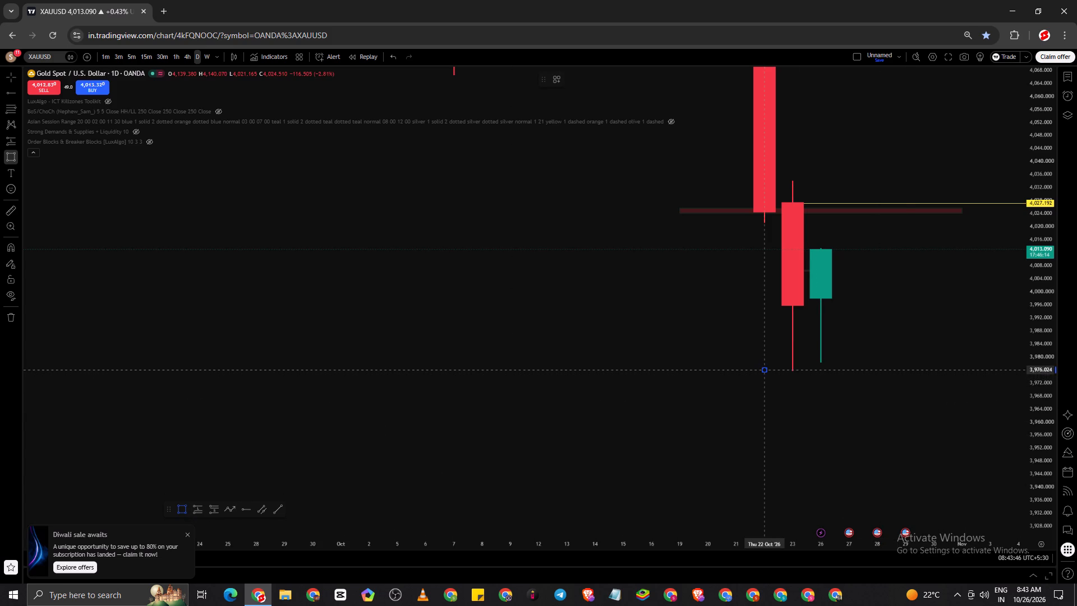
pyautogui.click(921, 373)
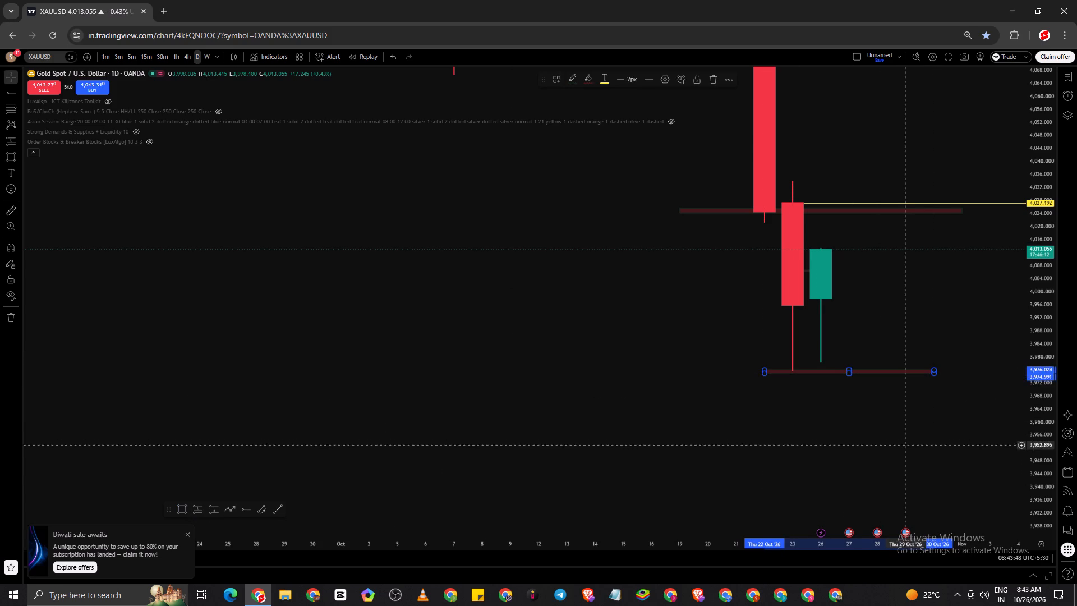
pyautogui.click(563, 353)
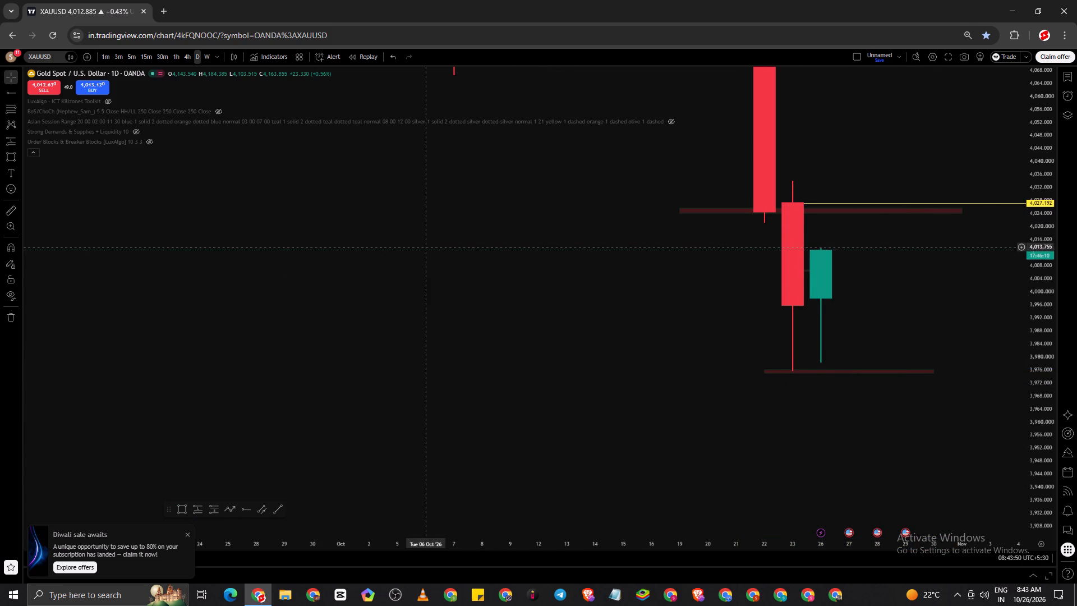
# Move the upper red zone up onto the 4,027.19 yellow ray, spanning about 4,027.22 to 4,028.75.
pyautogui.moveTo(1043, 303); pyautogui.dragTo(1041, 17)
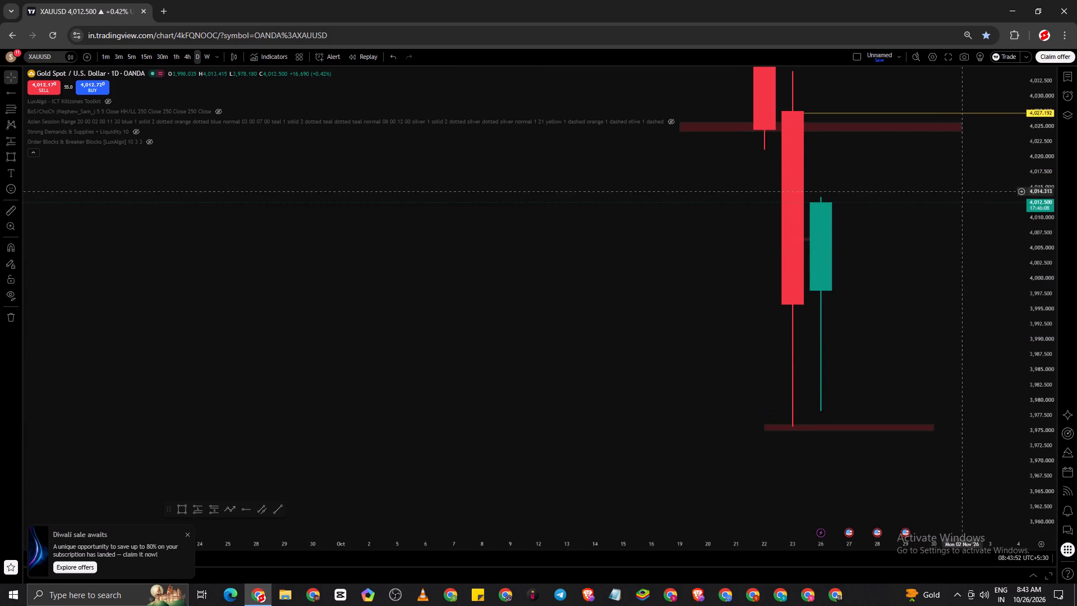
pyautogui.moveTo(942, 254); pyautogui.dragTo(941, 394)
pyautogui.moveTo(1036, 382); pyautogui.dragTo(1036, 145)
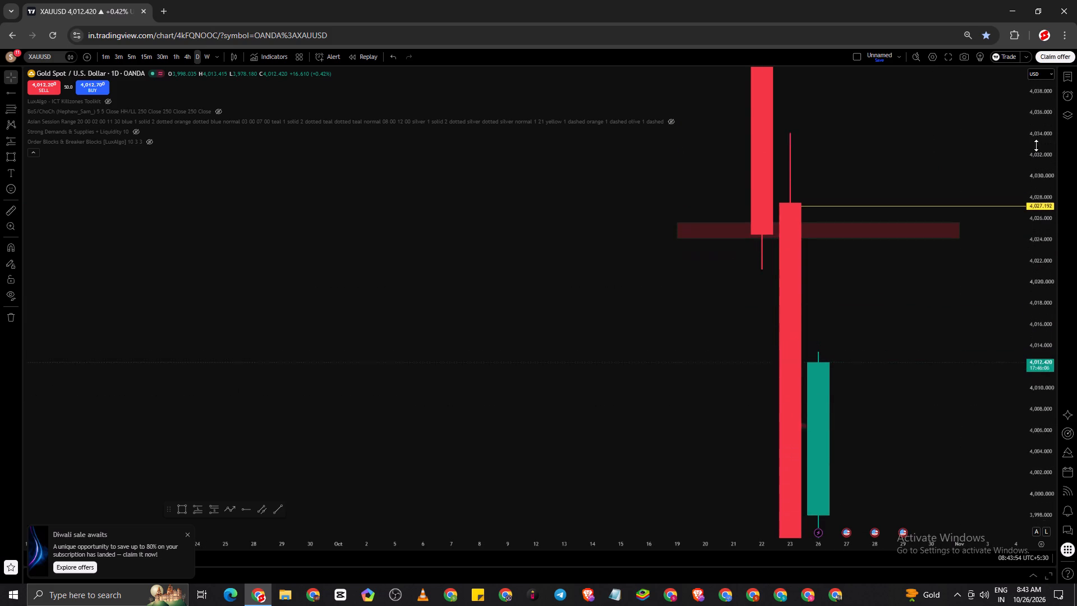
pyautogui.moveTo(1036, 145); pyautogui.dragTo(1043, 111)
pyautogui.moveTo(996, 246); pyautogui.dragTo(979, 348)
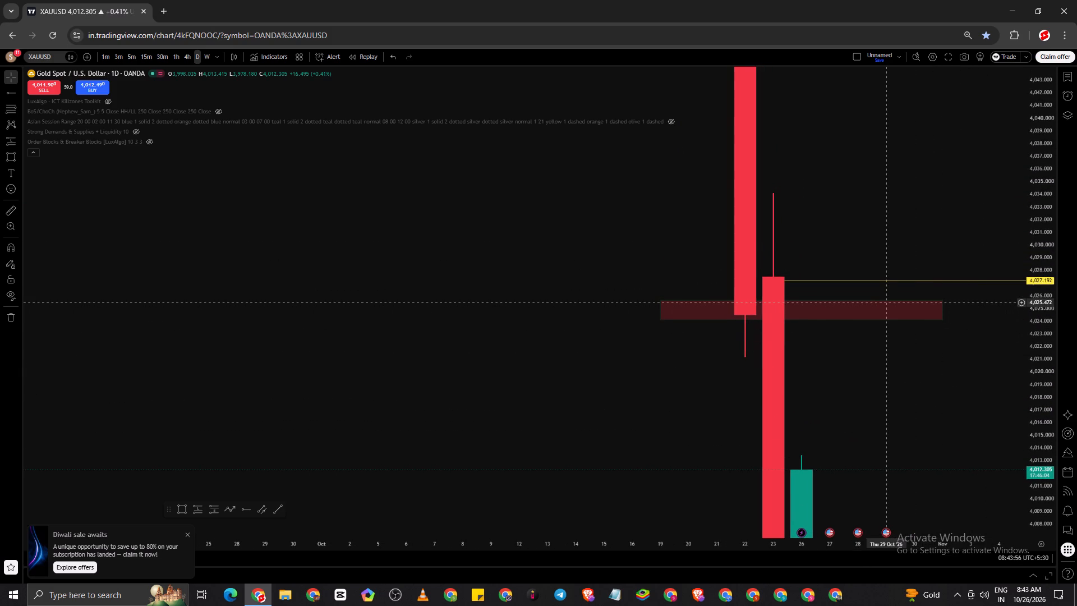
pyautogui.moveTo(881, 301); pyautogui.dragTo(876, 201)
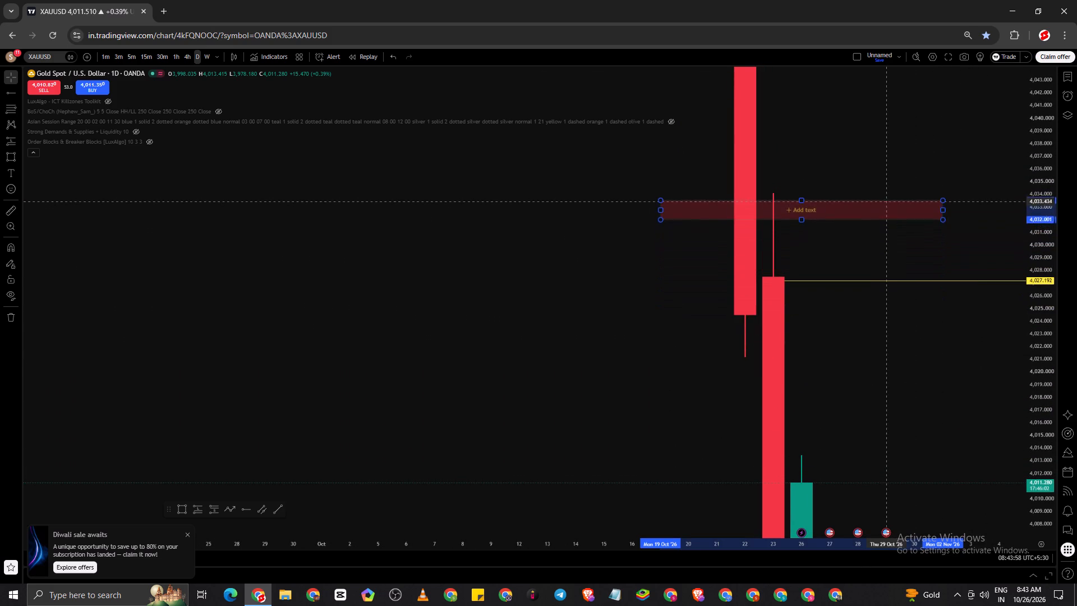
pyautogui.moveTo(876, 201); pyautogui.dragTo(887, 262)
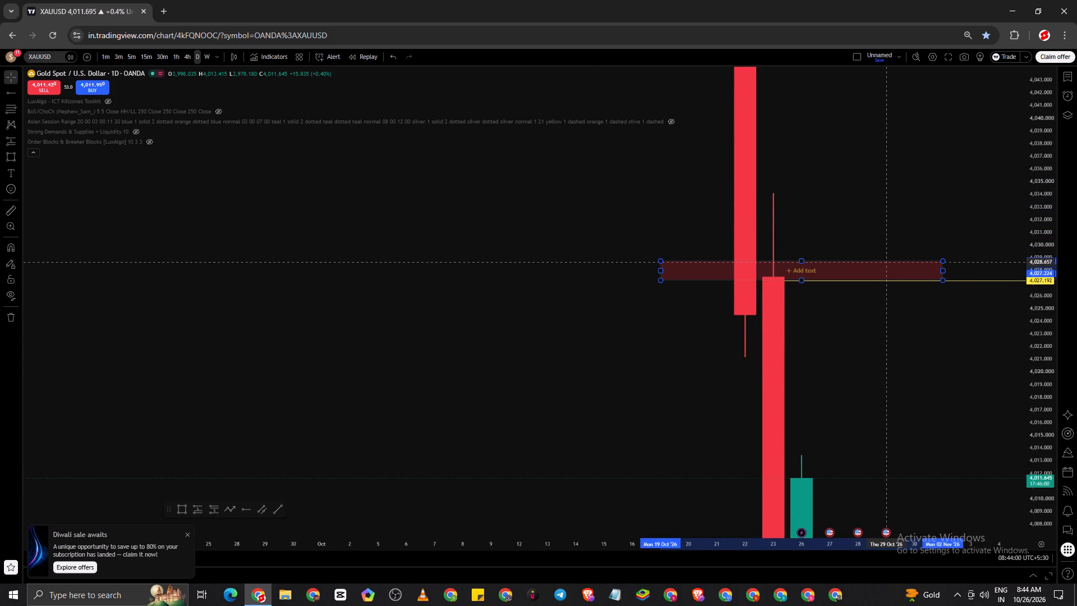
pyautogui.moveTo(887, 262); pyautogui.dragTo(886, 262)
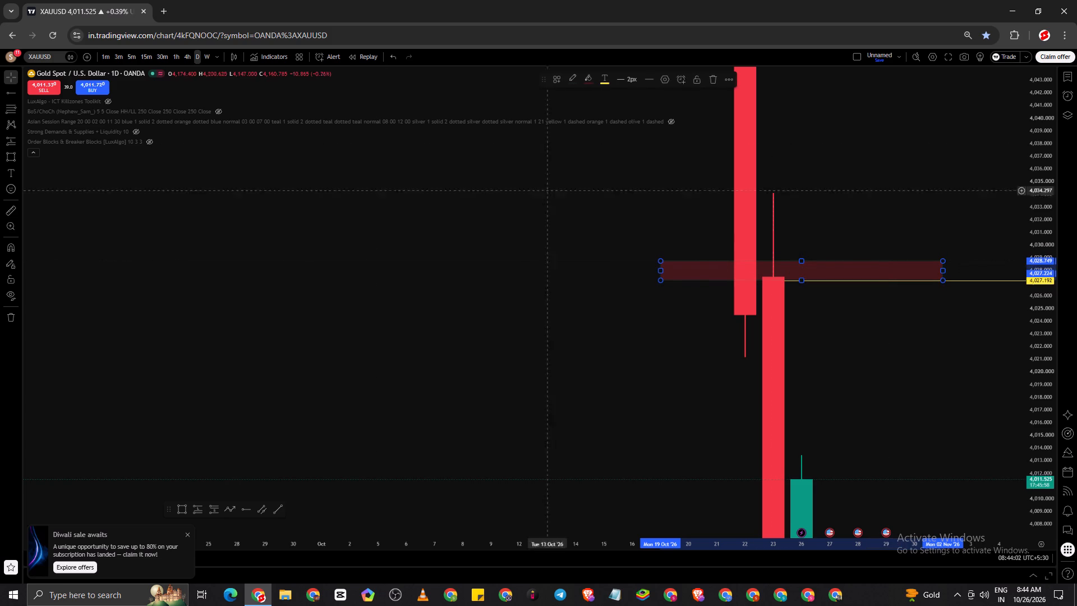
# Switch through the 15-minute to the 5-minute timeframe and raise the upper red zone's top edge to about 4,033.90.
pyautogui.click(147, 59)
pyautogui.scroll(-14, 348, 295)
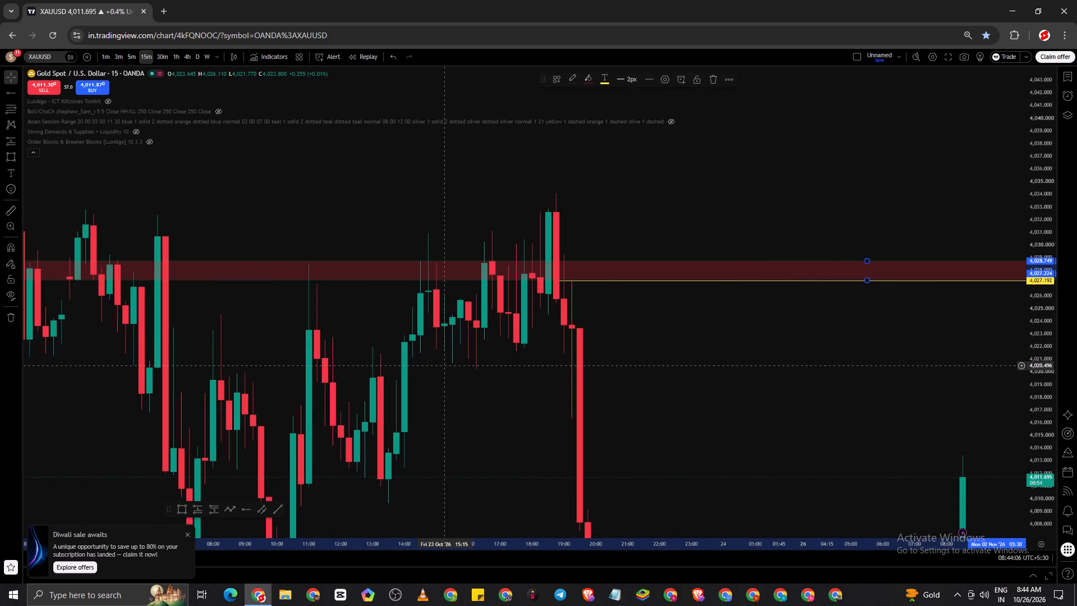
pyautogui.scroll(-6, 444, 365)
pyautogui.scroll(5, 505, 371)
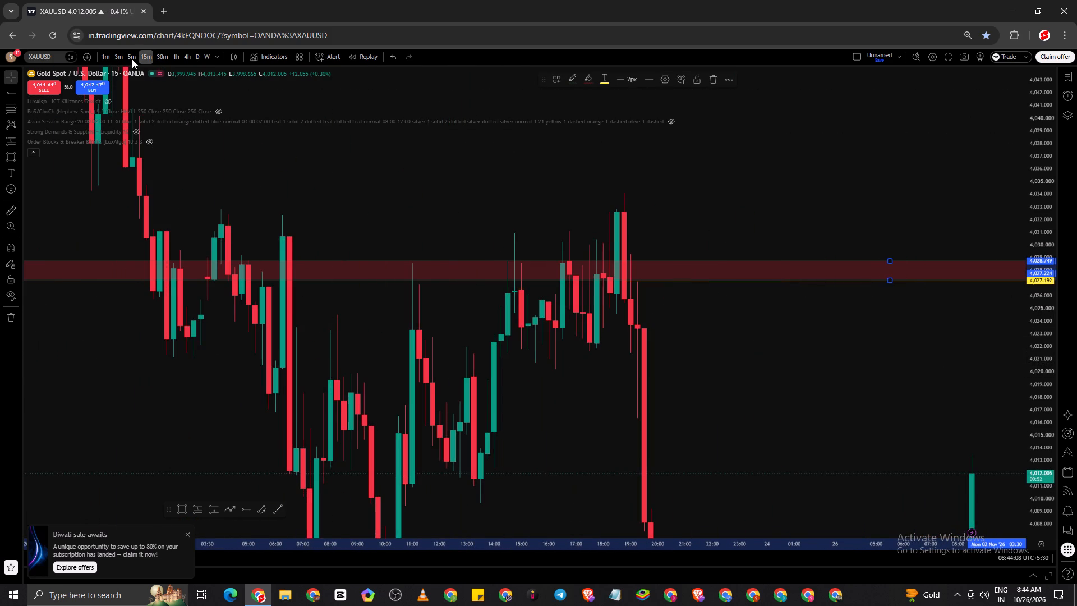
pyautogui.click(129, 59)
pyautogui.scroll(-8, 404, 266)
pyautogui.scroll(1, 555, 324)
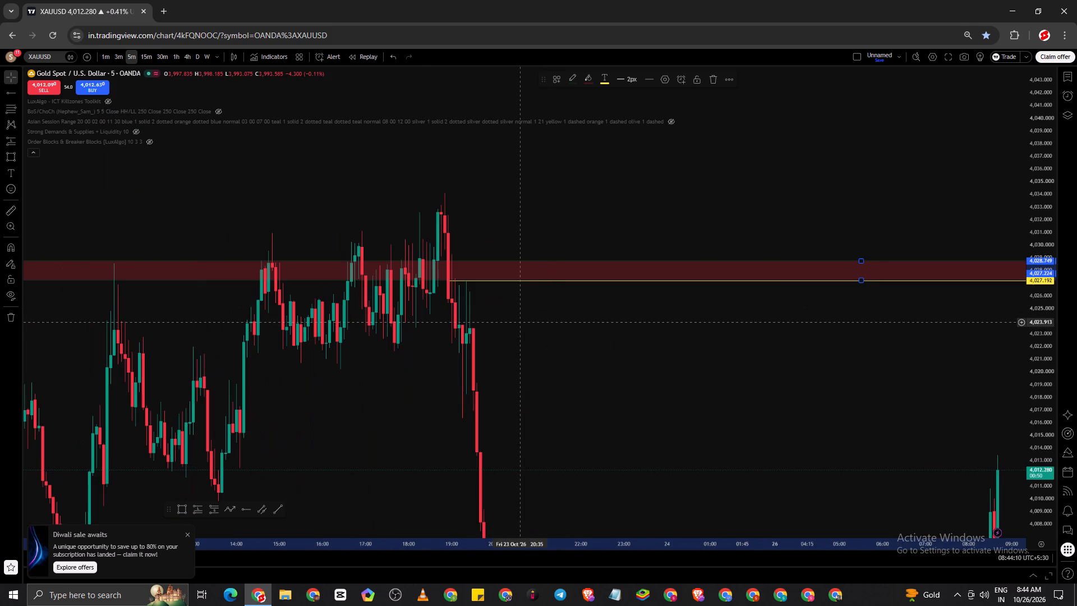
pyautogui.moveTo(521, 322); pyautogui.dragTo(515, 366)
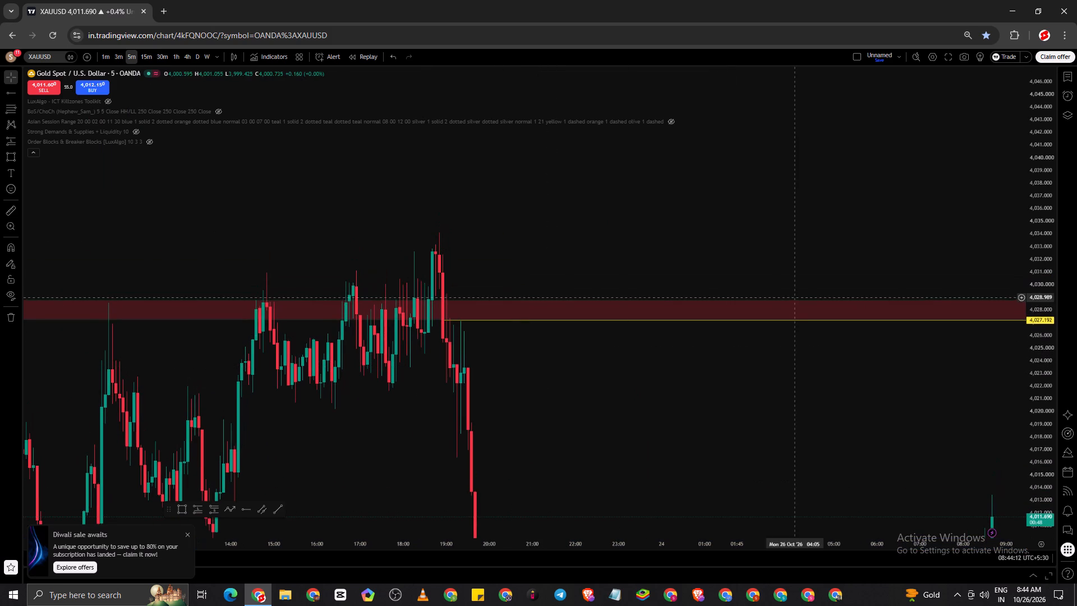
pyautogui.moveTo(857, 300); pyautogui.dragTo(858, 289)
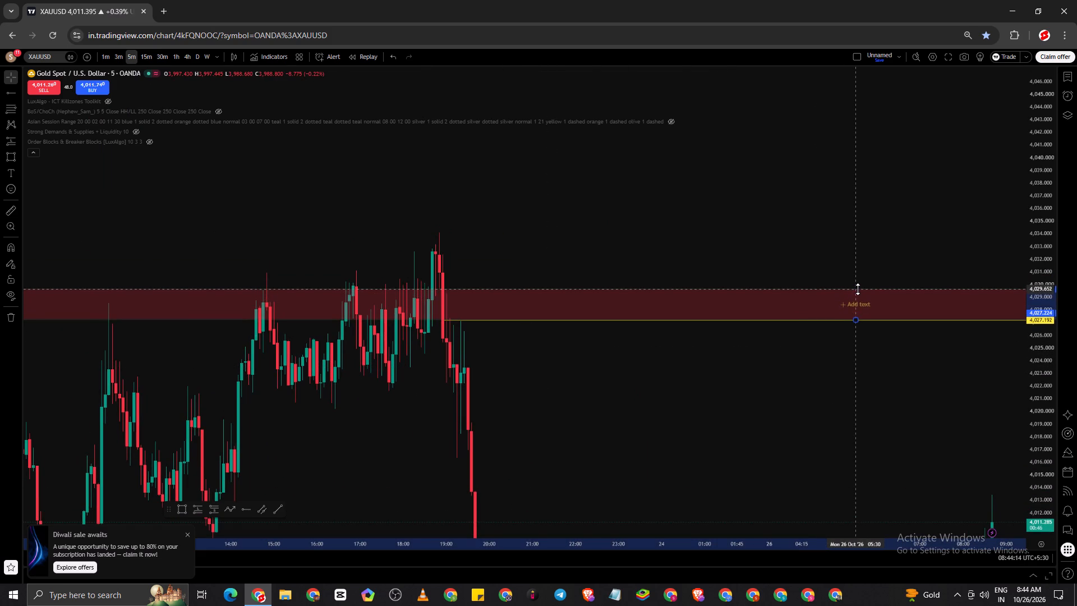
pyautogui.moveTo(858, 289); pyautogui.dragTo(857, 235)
# Examine the 23 October 5-minute candles around the enlarged upper red zone and the 4,027.19 ray.
pyautogui.scroll(-11, 852, 233)
pyautogui.scroll(3, 775, 329)
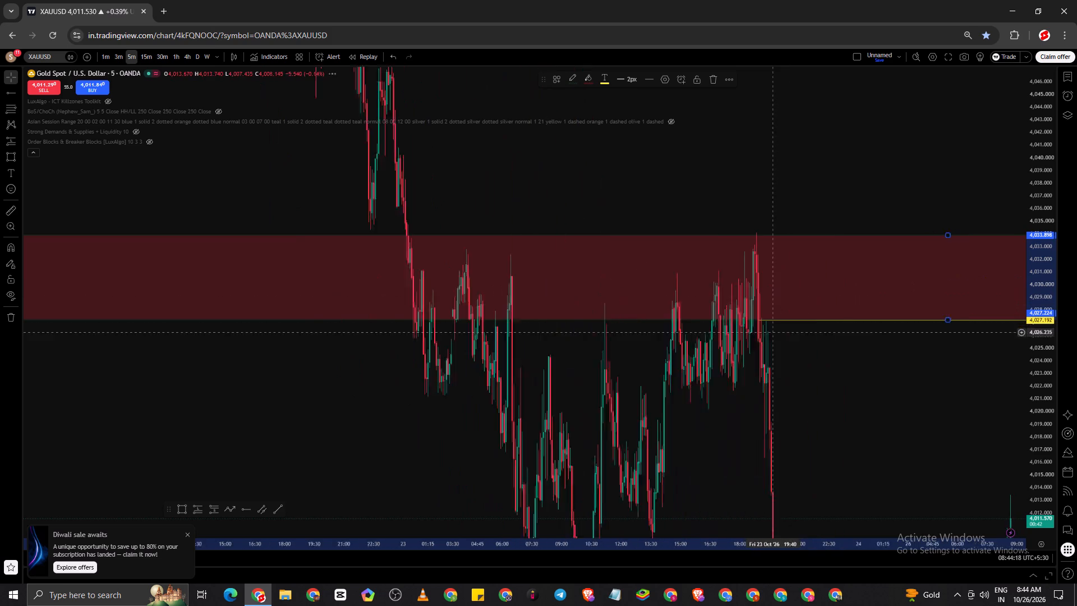
pyautogui.scroll(8, 774, 333)
pyautogui.scroll(1, 761, 392)
pyautogui.moveTo(761, 392); pyautogui.dragTo(813, 327)
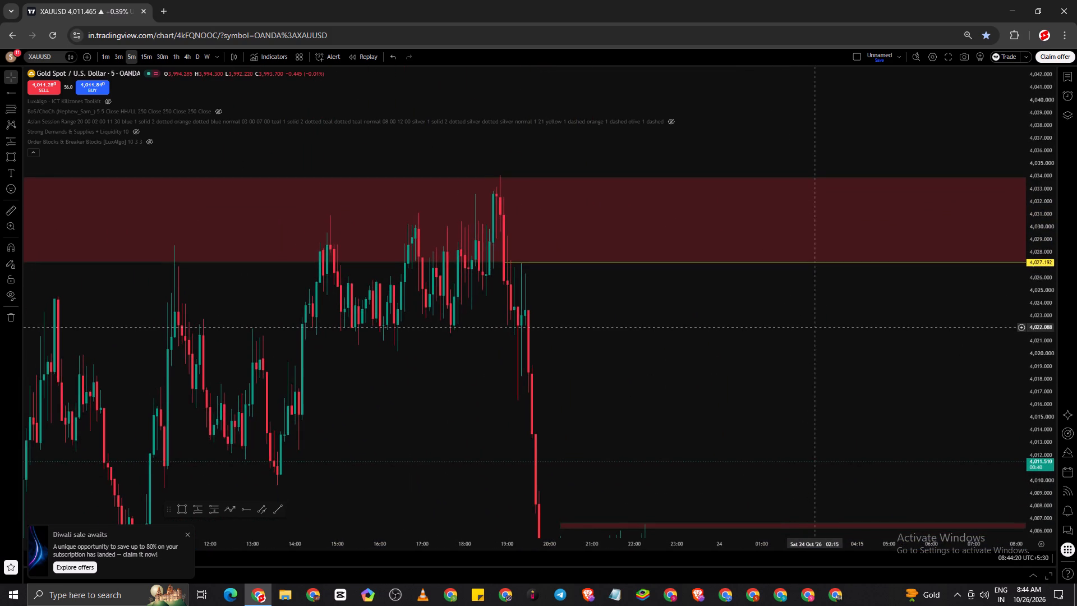
pyautogui.moveTo(813, 327); pyautogui.dragTo(814, 324)
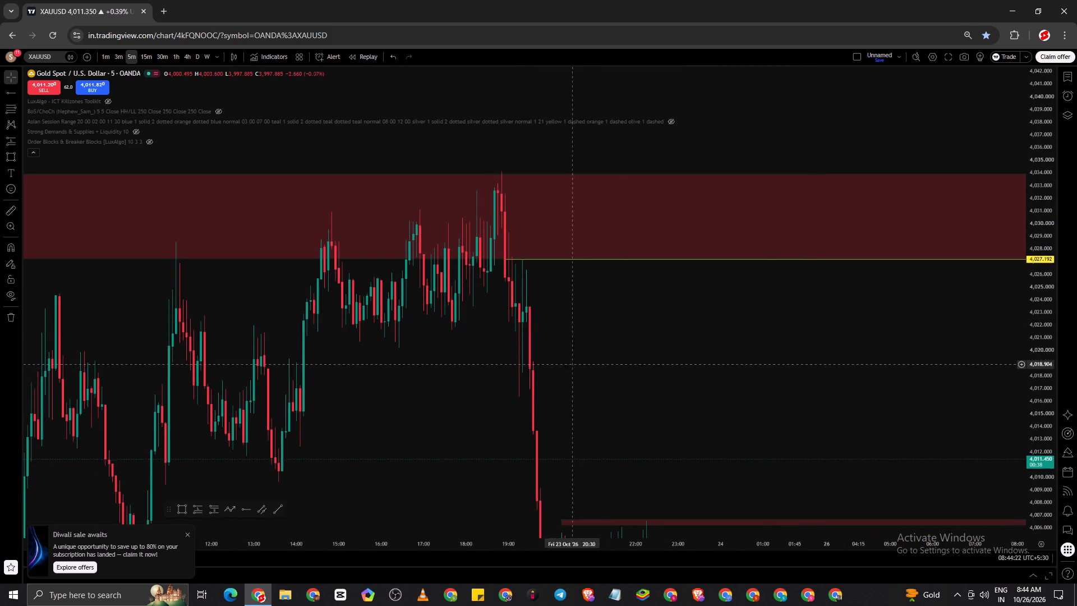
pyautogui.scroll(4, 554, 361)
# Switch to the 3-minute timeframe and draw a horizontal ray at about 4,017.28 from the 23 Oct 19:30 candle.
pyautogui.click(126, 59)
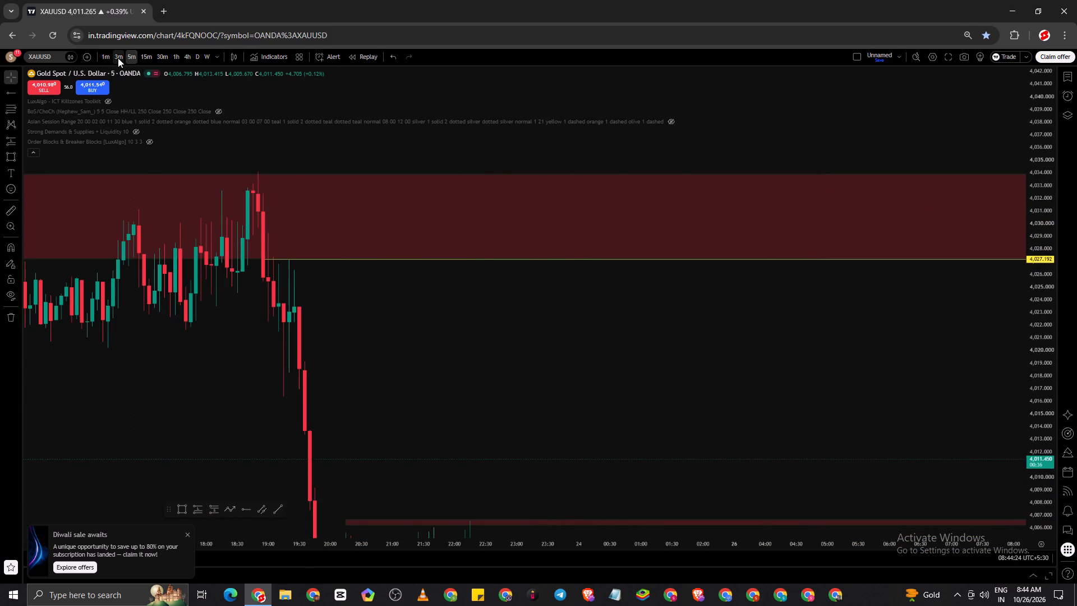
pyautogui.click(116, 58)
pyautogui.scroll(-6, 498, 215)
pyautogui.moveTo(516, 355); pyautogui.dragTo(544, 356)
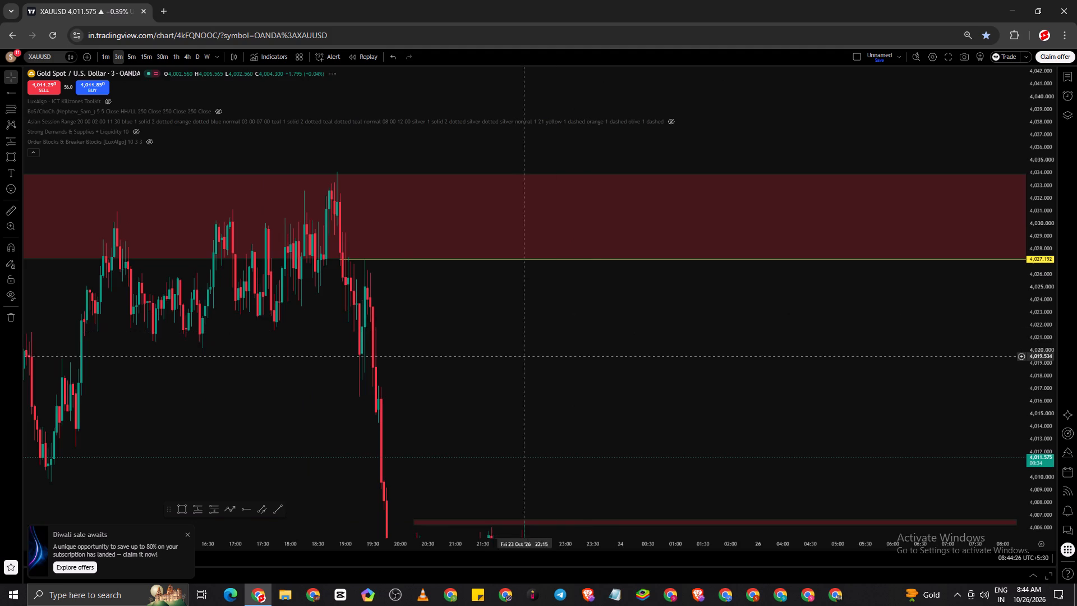
pyautogui.moveTo(544, 356); pyautogui.dragTo(857, 355)
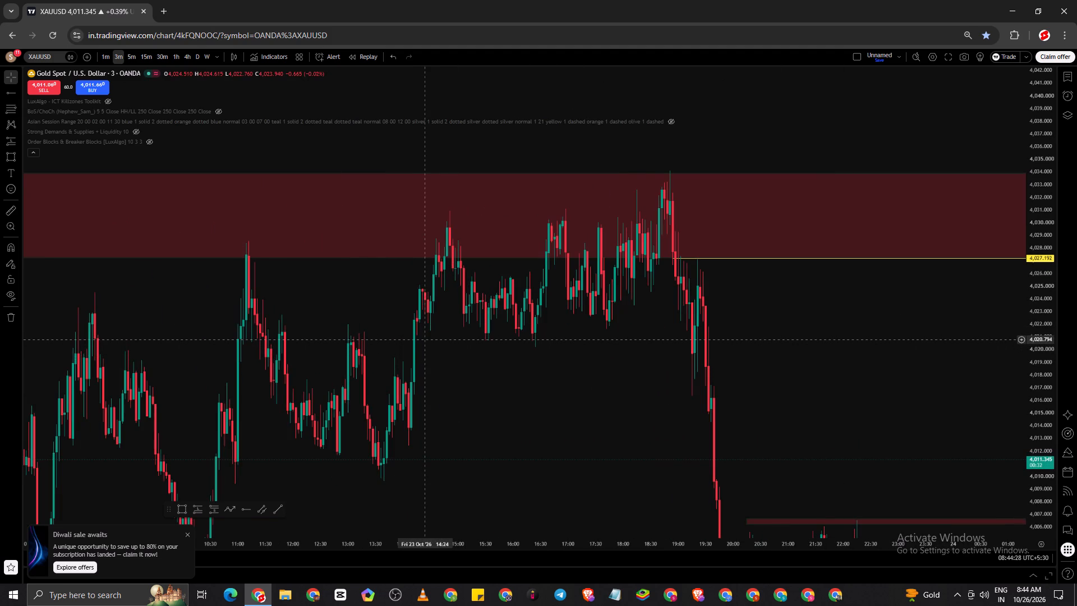
pyautogui.scroll(-6, 480, 332)
pyautogui.scroll(5, 436, 403)
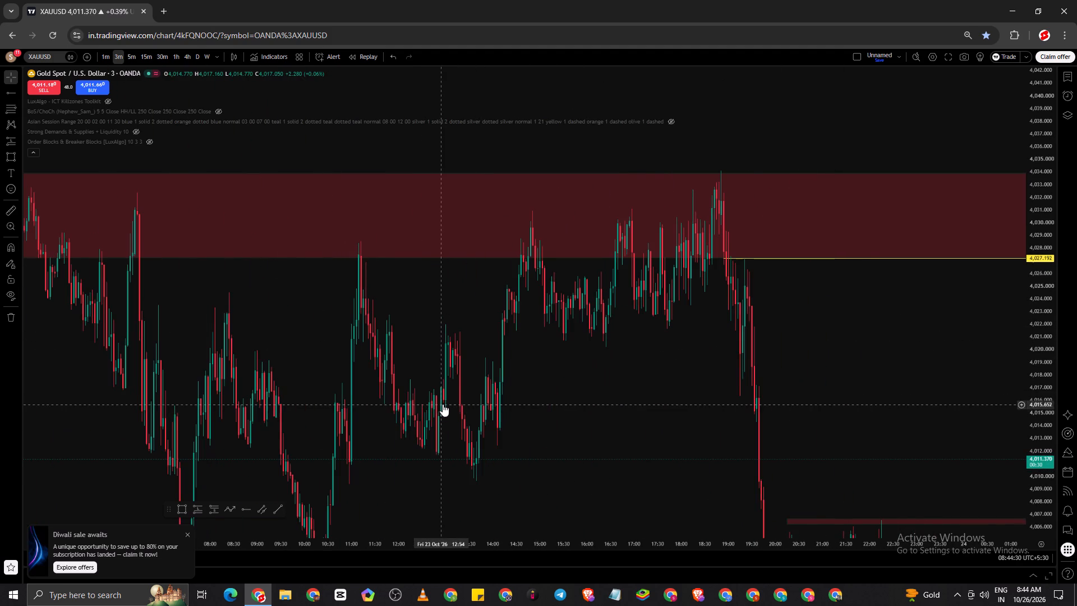
pyautogui.scroll(3, 461, 380)
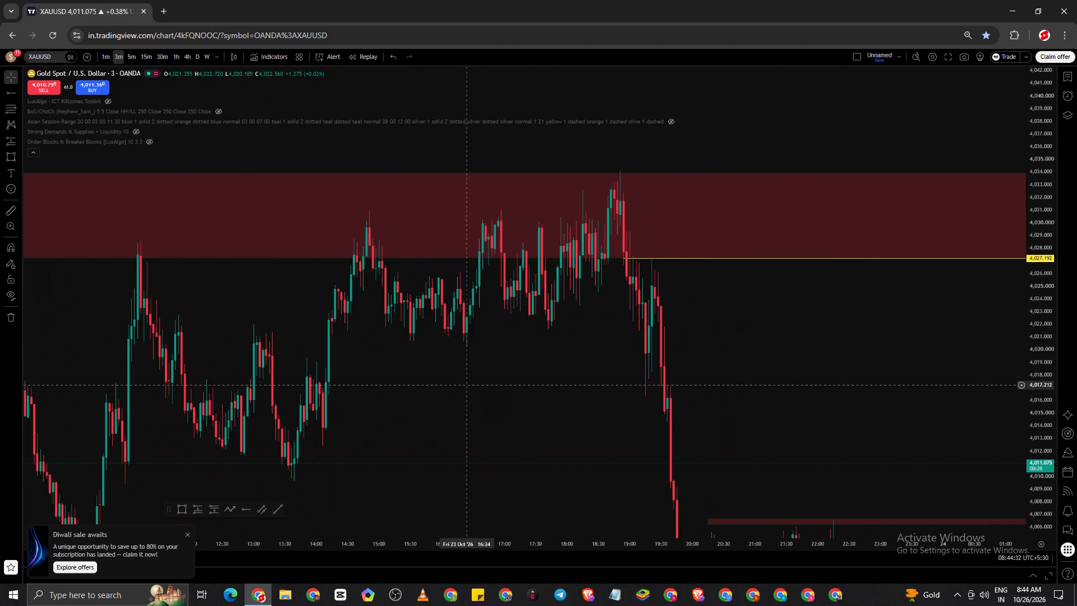
pyautogui.scroll(3, 737, 393)
pyautogui.moveTo(713, 399); pyautogui.dragTo(684, 356)
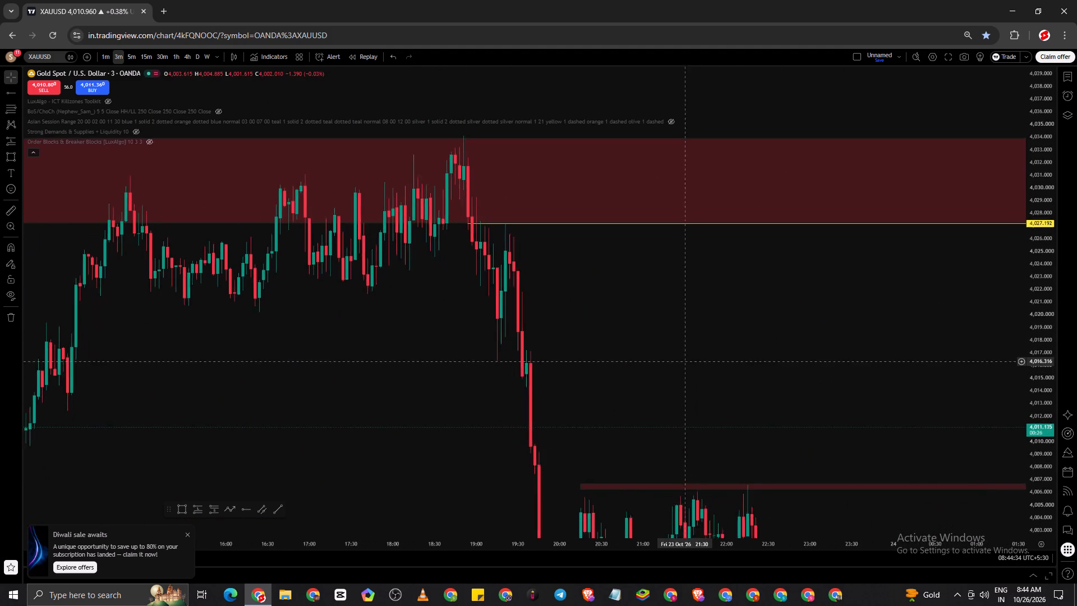
pyautogui.moveTo(684, 356); pyautogui.dragTo(674, 316)
pyautogui.scroll(2, 582, 286)
pyautogui.moveTo(609, 324); pyautogui.dragTo(584, 280)
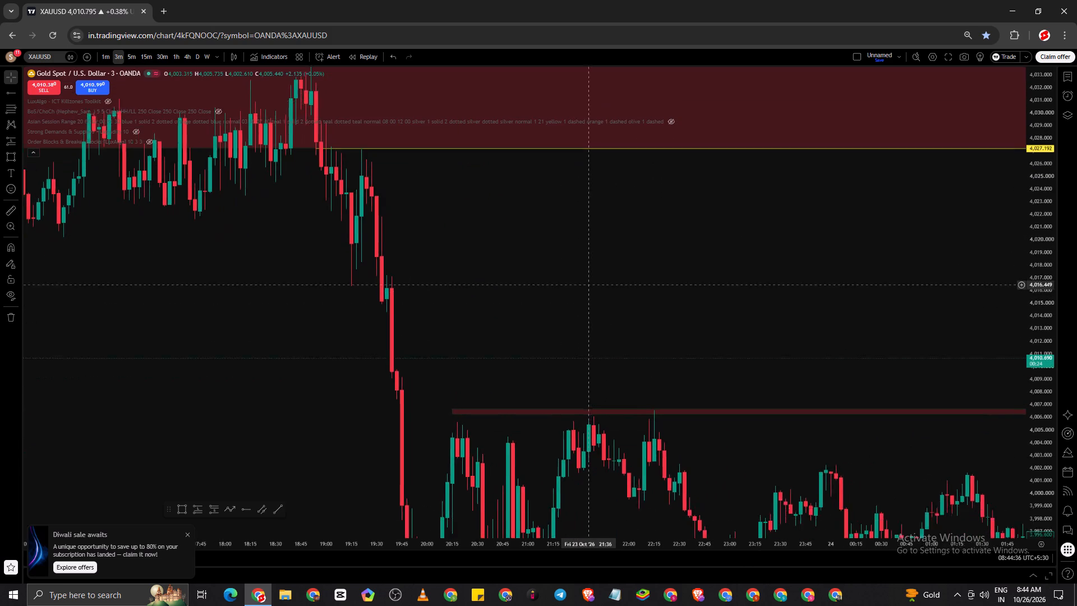
pyautogui.moveTo(584, 280); pyautogui.dragTo(544, 261)
pyautogui.click(238, 509)
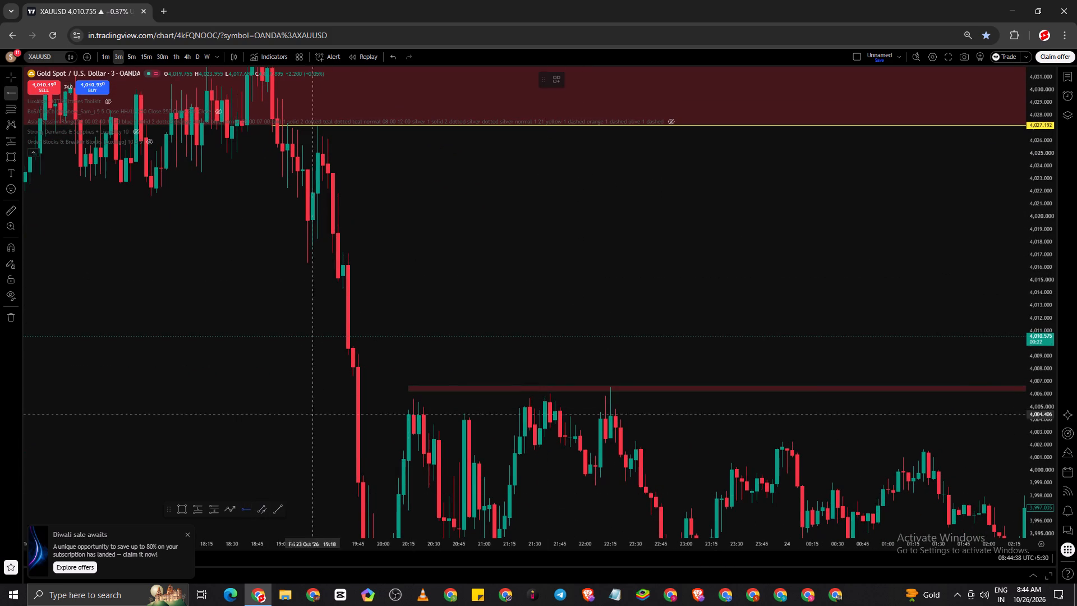
pyautogui.click(335, 251)
# Delete the large red zone above the 4,027.19 yellow ray.
pyautogui.scroll(-4, 296, 347)
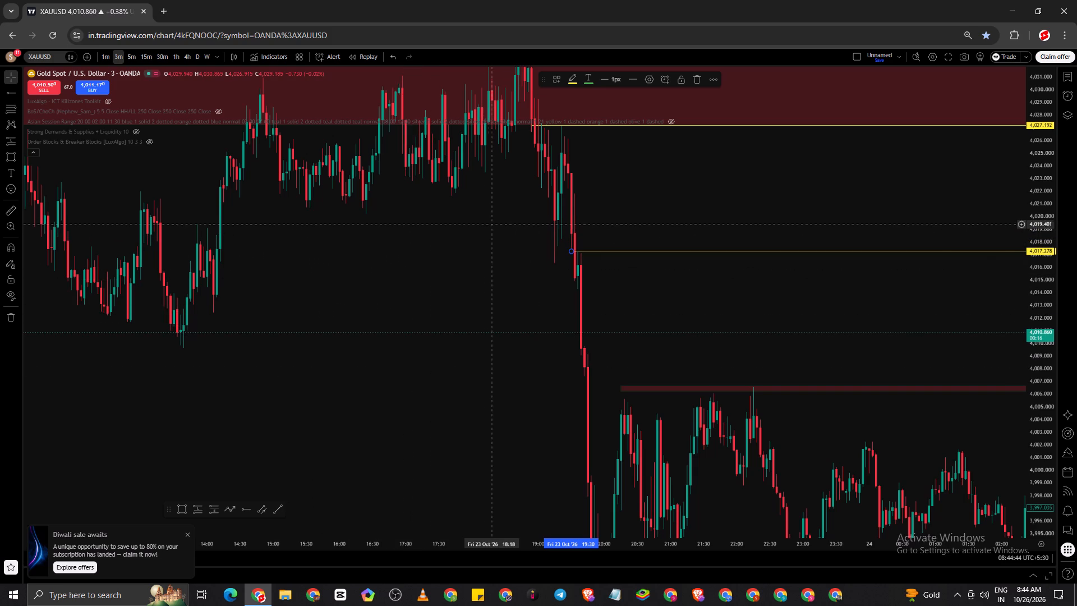
pyautogui.scroll(-5, 349, 215)
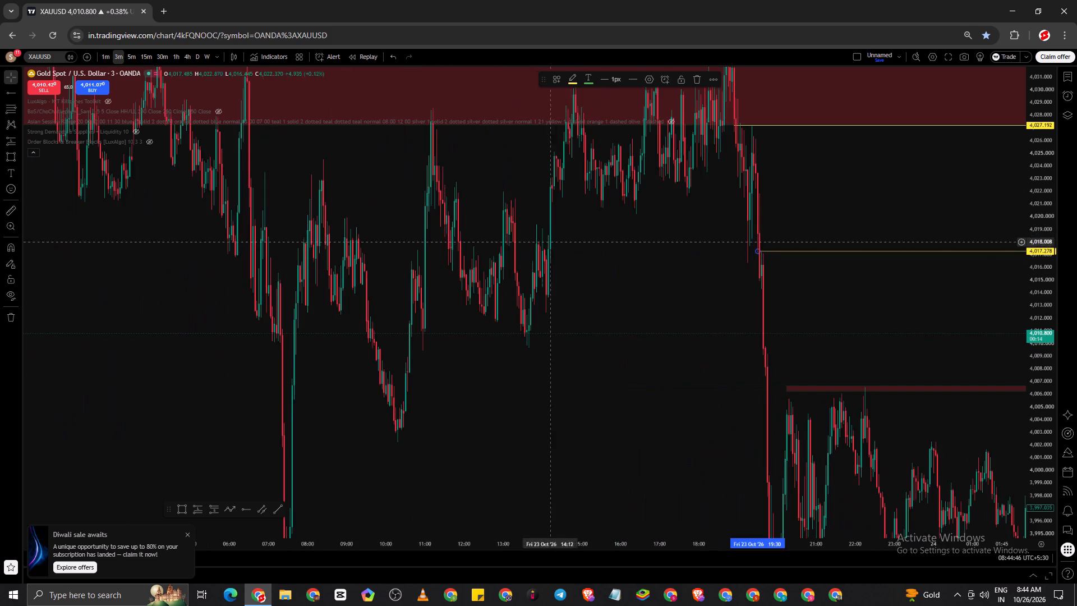
pyautogui.moveTo(600, 265); pyautogui.dragTo(468, 395)
pyautogui.scroll(-5, 654, 280)
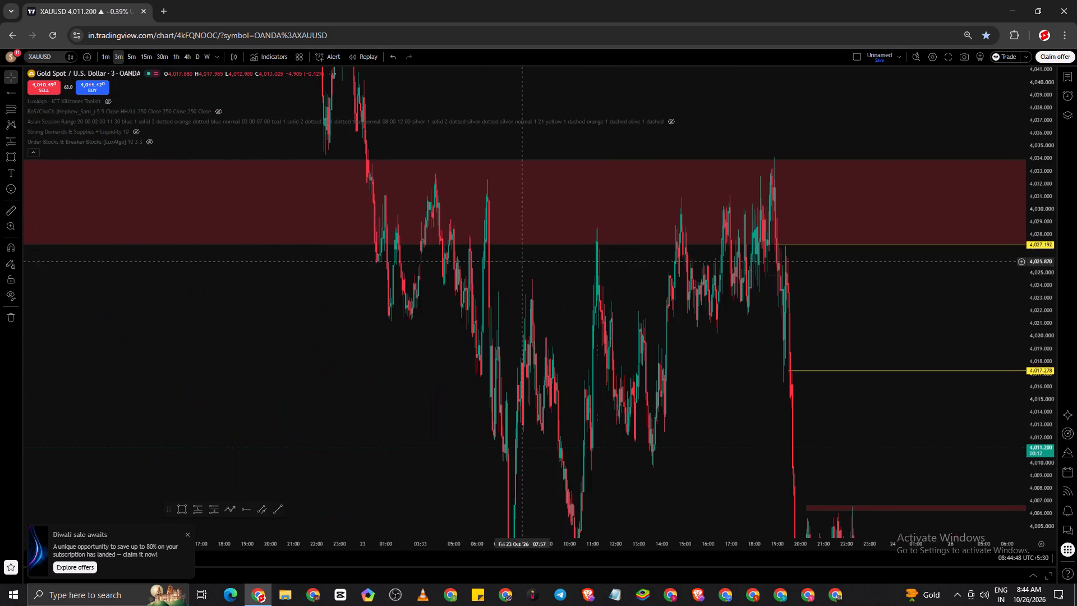
pyautogui.scroll(4, 634, 308)
pyautogui.scroll(3, 597, 382)
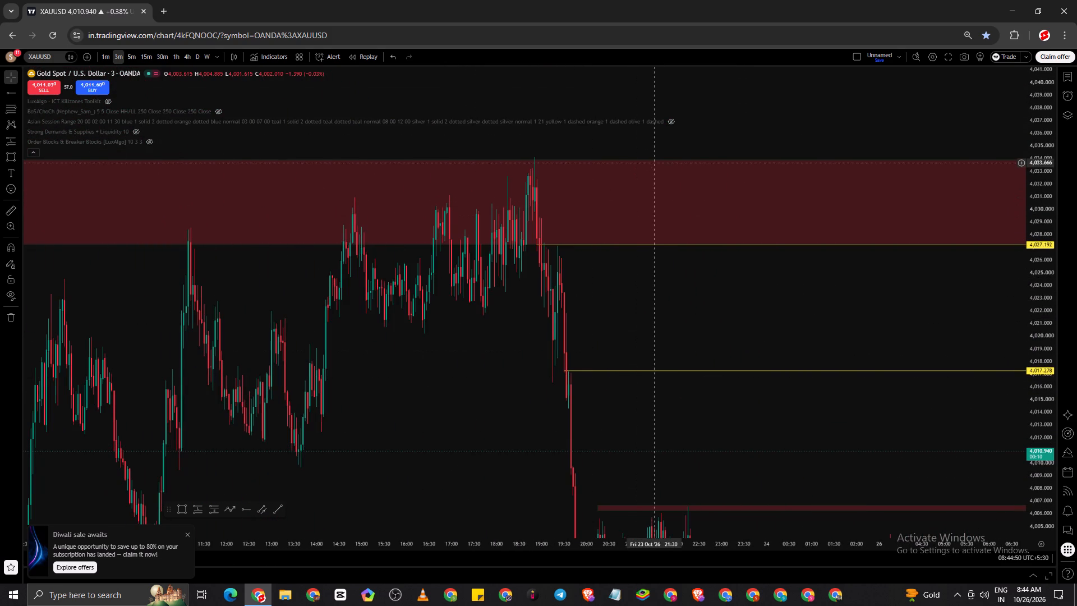
pyautogui.click(657, 160)
pyautogui.click(711, 80)
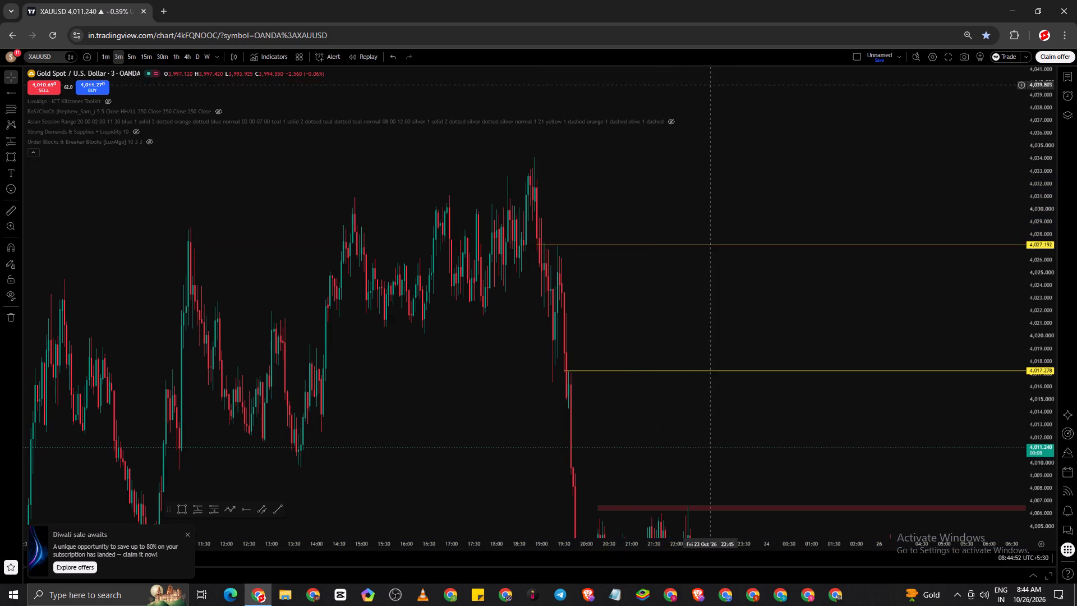
# Review the 23–26 October candles against the yellow rays and red zone on the 3-minute, 5-minute and 15-minute timeframes.
pyautogui.moveTo(643, 320); pyautogui.dragTo(931, 318)
pyautogui.scroll(8, 916, 332)
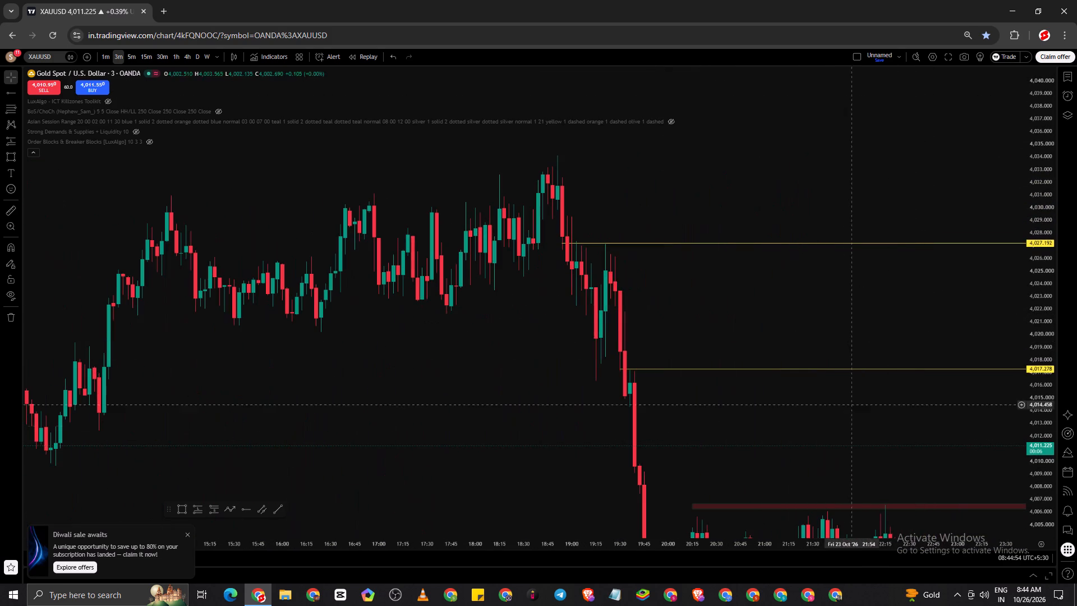
pyautogui.moveTo(833, 443); pyautogui.dragTo(7, 317)
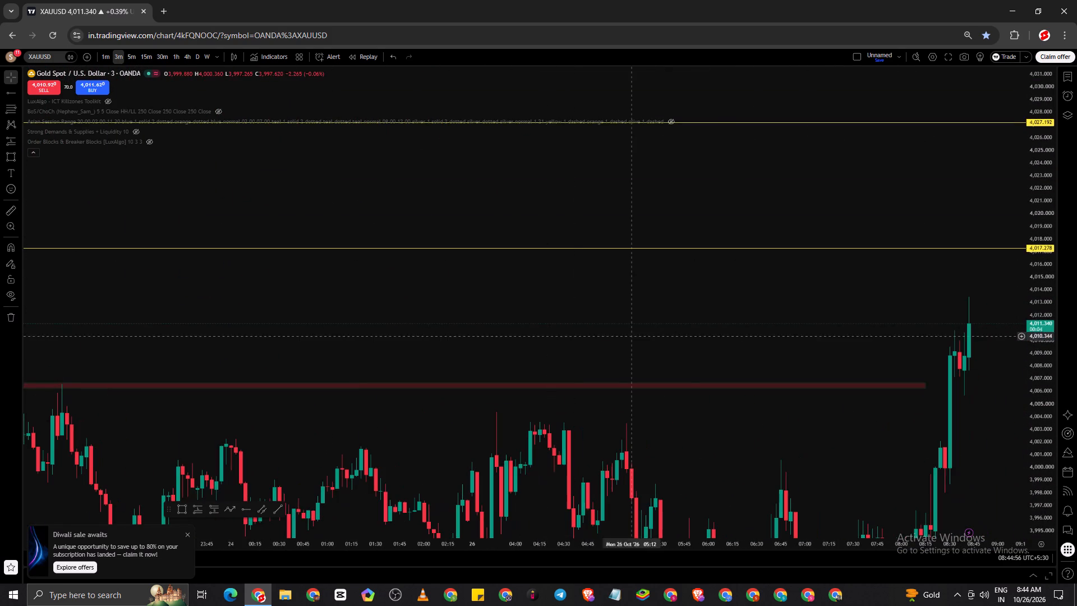
pyautogui.scroll(-5, 707, 325)
pyautogui.scroll(-4, 632, 306)
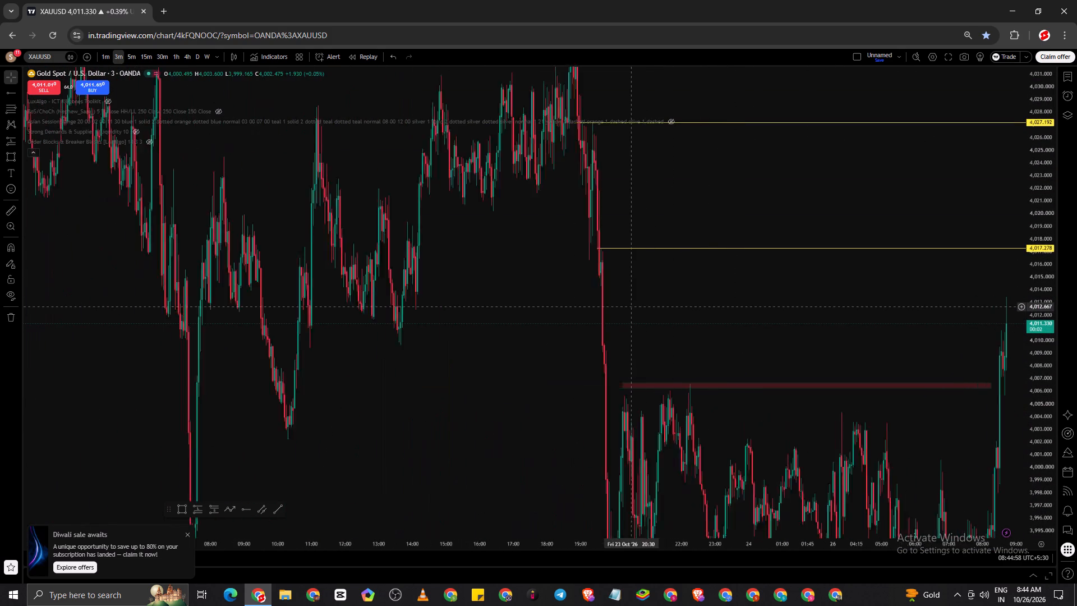
pyautogui.scroll(-2, 632, 306)
pyautogui.scroll(5, 675, 311)
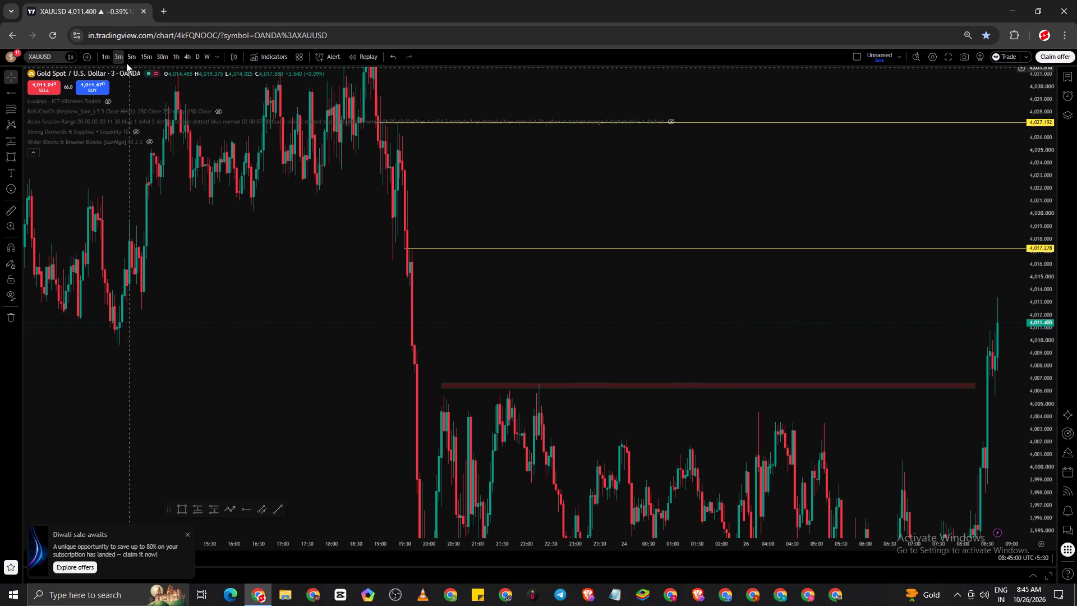
pyautogui.click(128, 59)
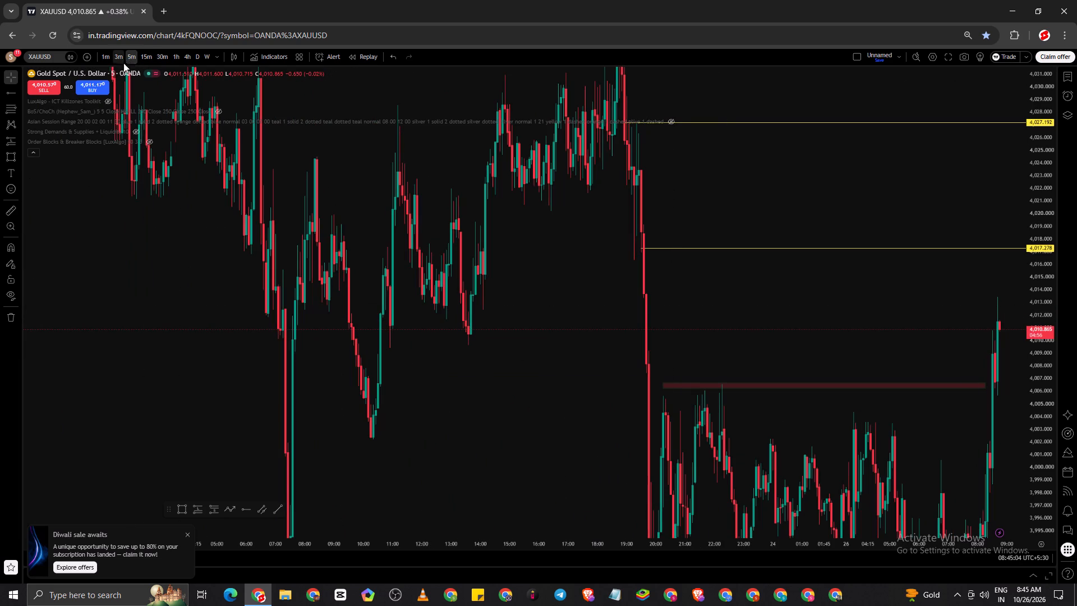
pyautogui.click(146, 56)
pyautogui.scroll(4, 174, 84)
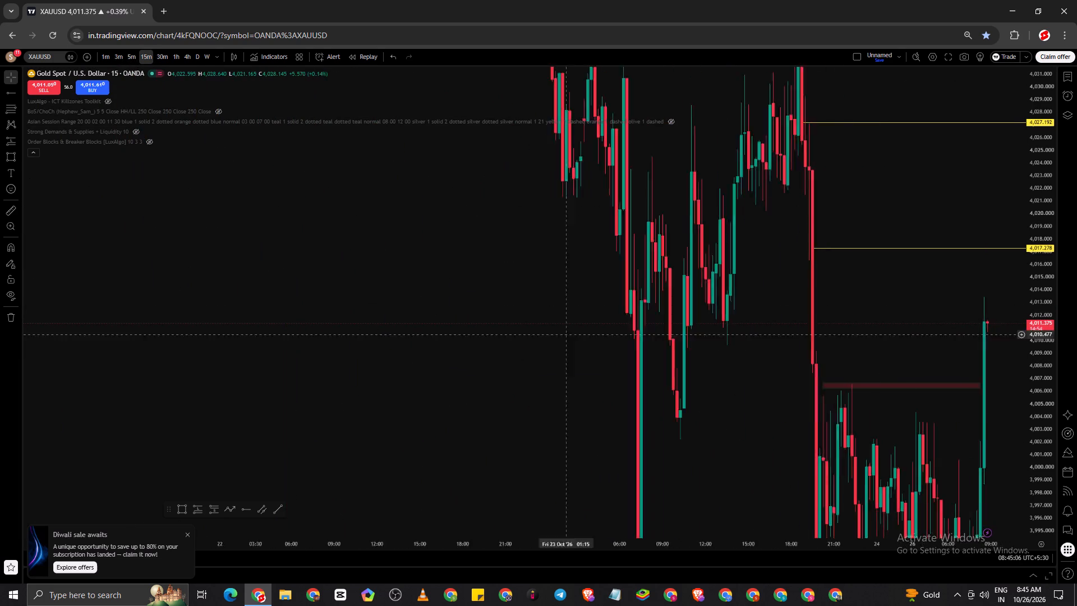
pyautogui.scroll(10, 588, 341)
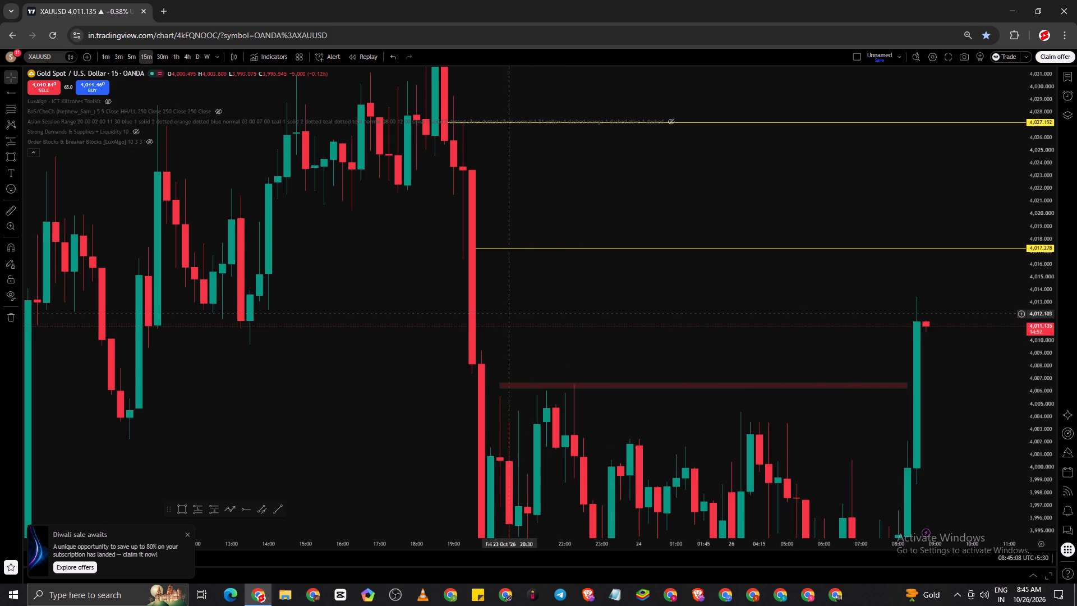
# Switch the chart to the 1-minute timeframe.
pyautogui.click(105, 59)
# Examine the latest 26 October 1-minute rally between the red zone near 4,006 and the 4,017.28 ray.
pyautogui.scroll(-6, 864, 369)
pyautogui.scroll(-4, 781, 353)
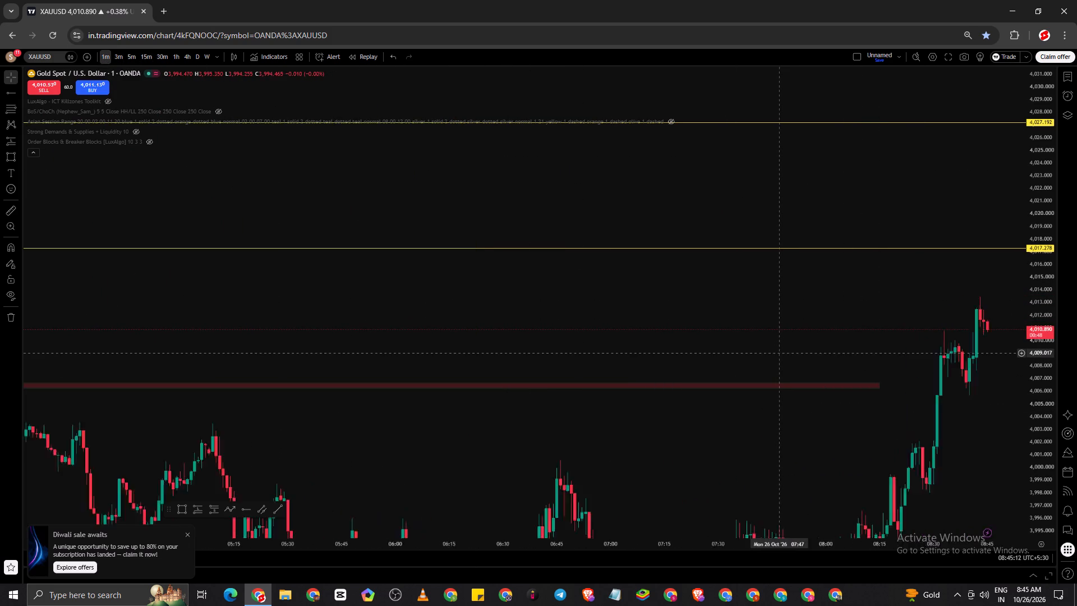
pyautogui.scroll(-8, 781, 353)
pyautogui.scroll(16, 771, 398)
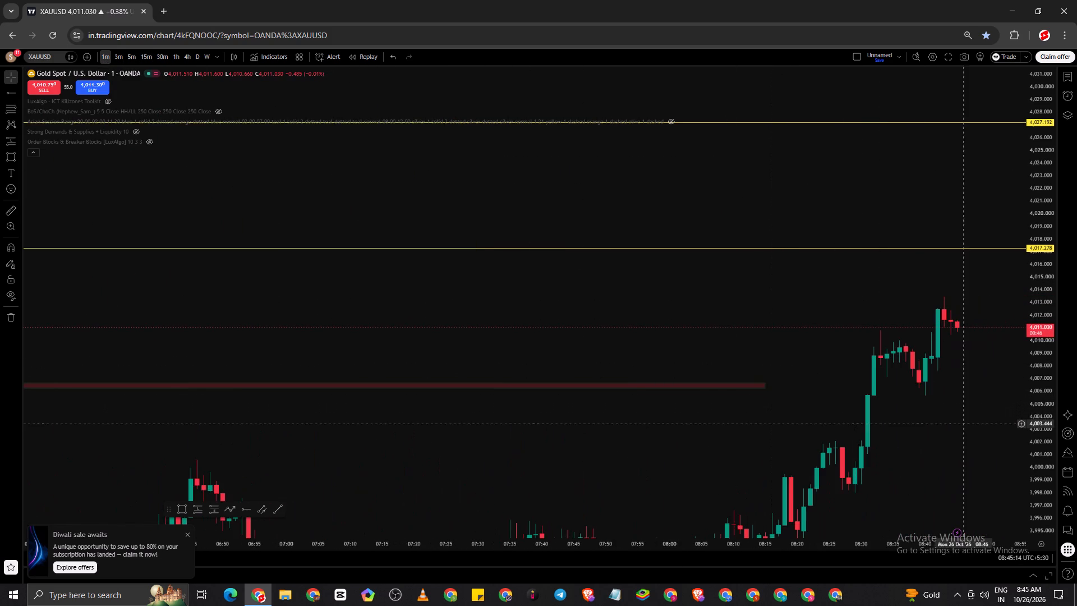
pyautogui.moveTo(982, 424); pyautogui.dragTo(618, 468)
pyautogui.moveTo(1048, 492); pyautogui.dragTo(1030, 356)
pyautogui.moveTo(863, 479); pyautogui.dragTo(834, 314)
pyautogui.scroll(-5, 809, 323)
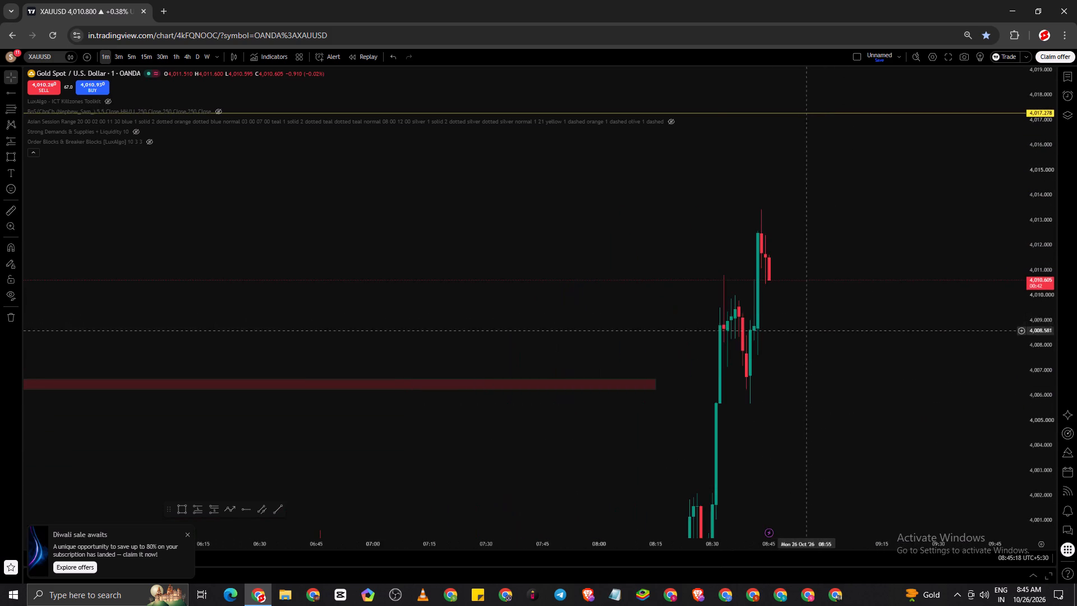
pyautogui.scroll(4, 697, 292)
pyautogui.scroll(-4, 679, 352)
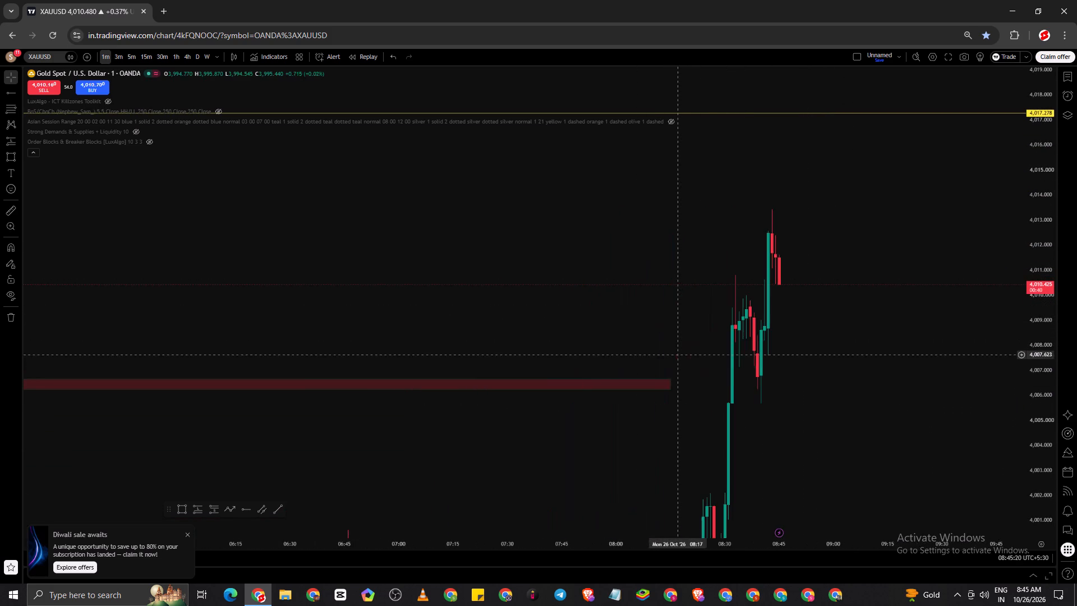
pyautogui.scroll(3, 685, 390)
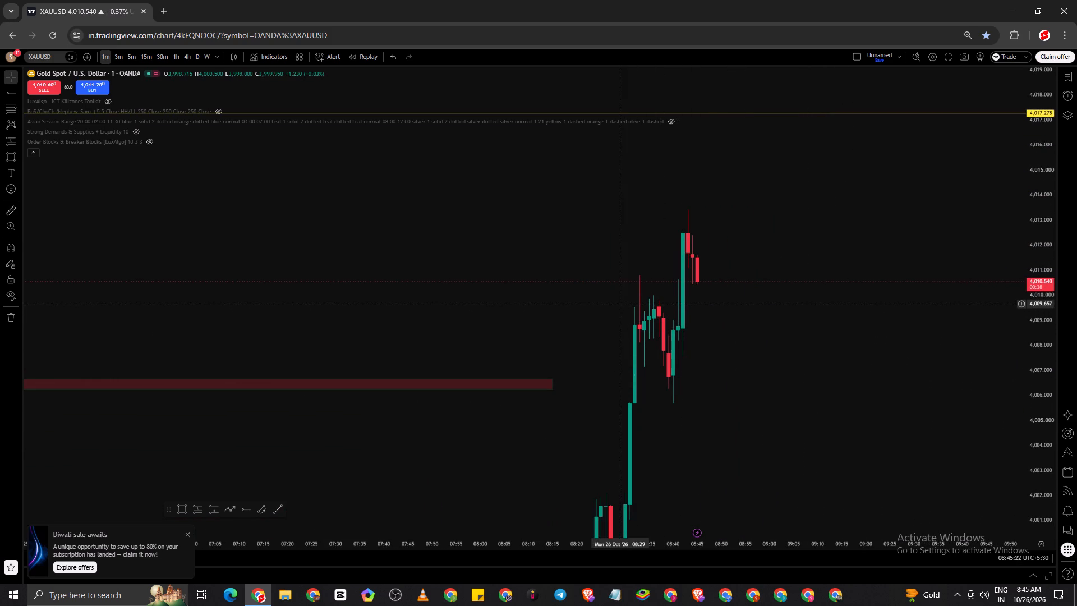
pyautogui.scroll(-11, 677, 339)
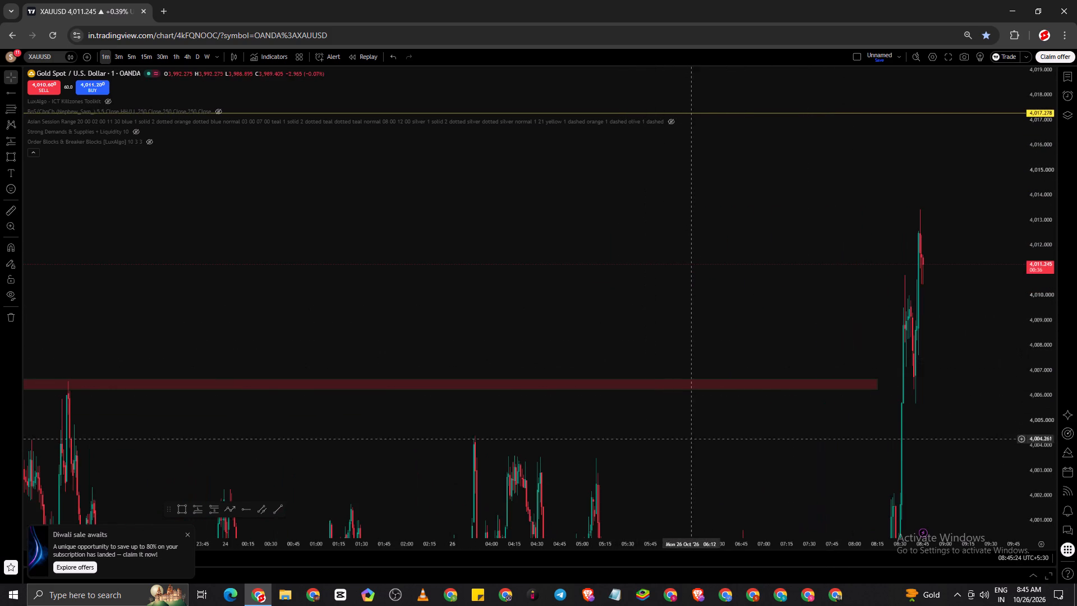
# Examine the earlier 26 October 1-minute swings down to the lower red zone near 3,975.
pyautogui.moveTo(696, 442); pyautogui.dragTo(723, 172)
pyautogui.scroll(9, 756, 303)
pyautogui.moveTo(1047, 231); pyautogui.dragTo(1047, 231)
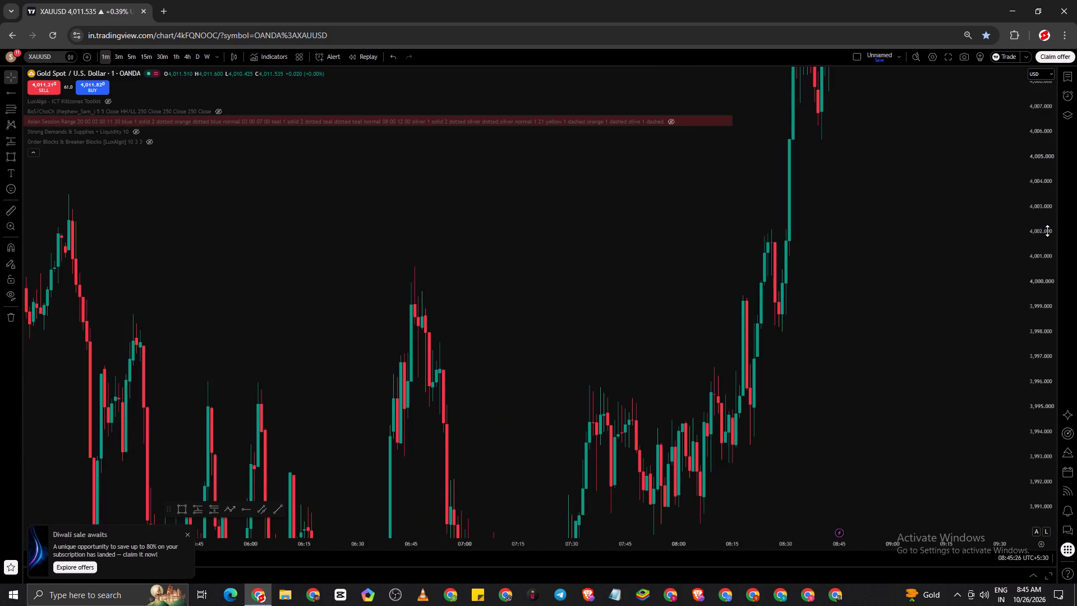
pyautogui.moveTo(1047, 231); pyautogui.dragTo(1062, 418)
pyautogui.moveTo(1023, 430); pyautogui.dragTo(962, 330)
pyautogui.scroll(-3, 933, 337)
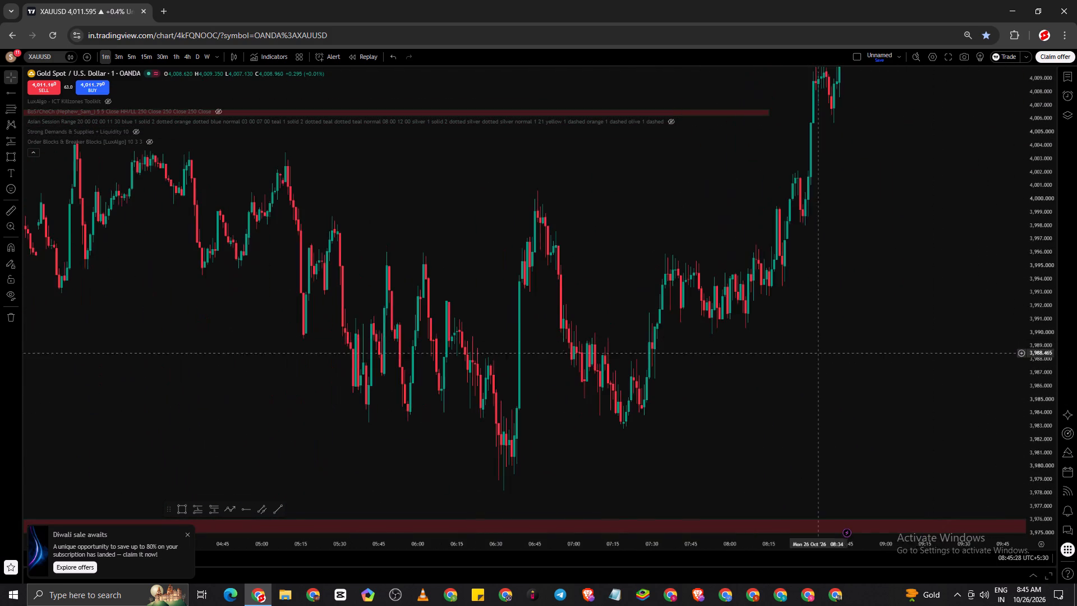
pyautogui.scroll(-5, 819, 353)
pyautogui.scroll(4, 760, 402)
pyautogui.moveTo(778, 403); pyautogui.dragTo(1001, 342)
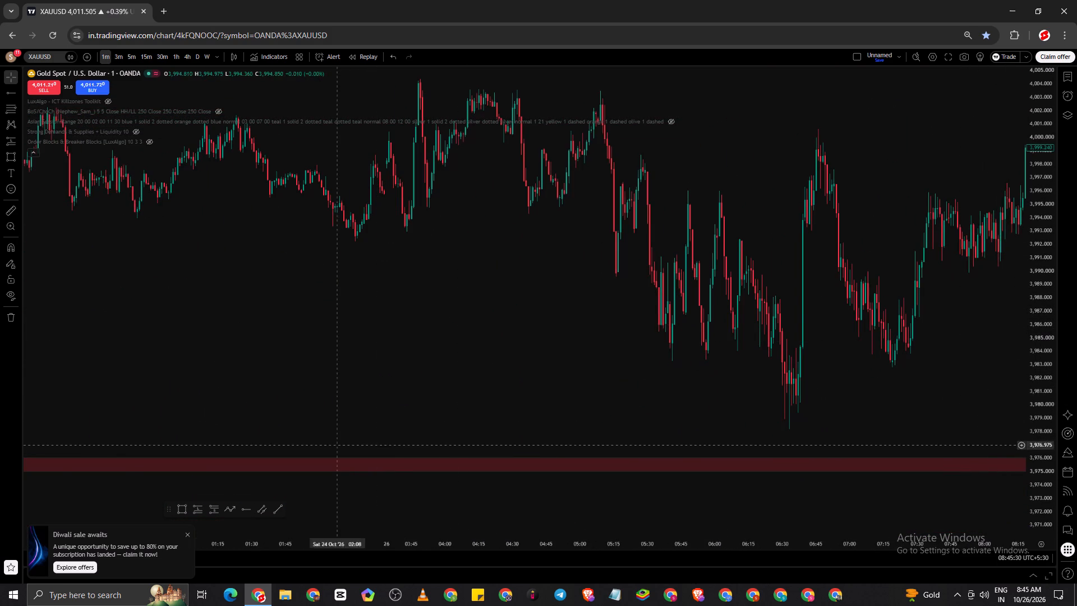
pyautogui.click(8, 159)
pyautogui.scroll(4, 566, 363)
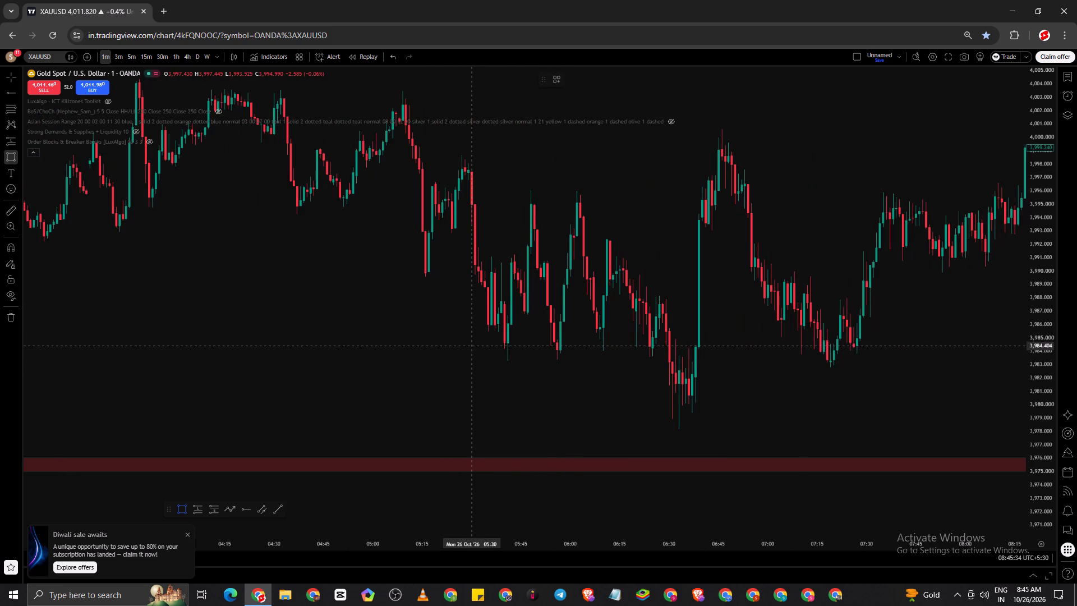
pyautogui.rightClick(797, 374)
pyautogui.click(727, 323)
# Draw a thin rectangle zone at about 3,992.1–3,992.8, from about 20:33 on 23 October to about 04:18 on 26 October.
pyautogui.moveTo(735, 309); pyautogui.dragTo(793, 417)
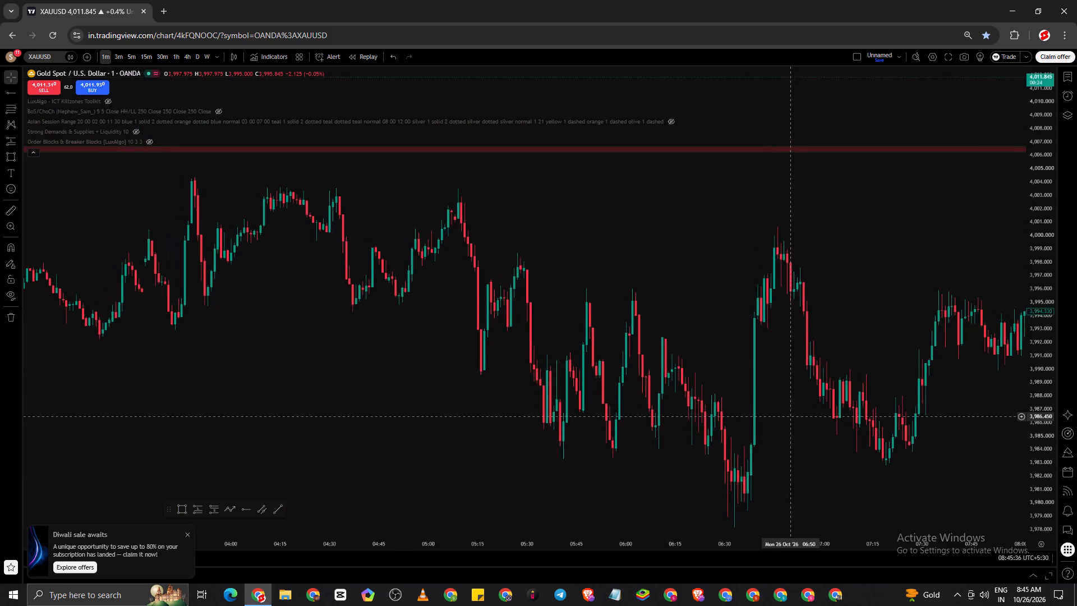
pyautogui.moveTo(793, 417); pyautogui.dragTo(796, 418)
pyautogui.scroll(-3, 780, 394)
pyautogui.scroll(-5, 464, 194)
pyautogui.scroll(3, 574, 255)
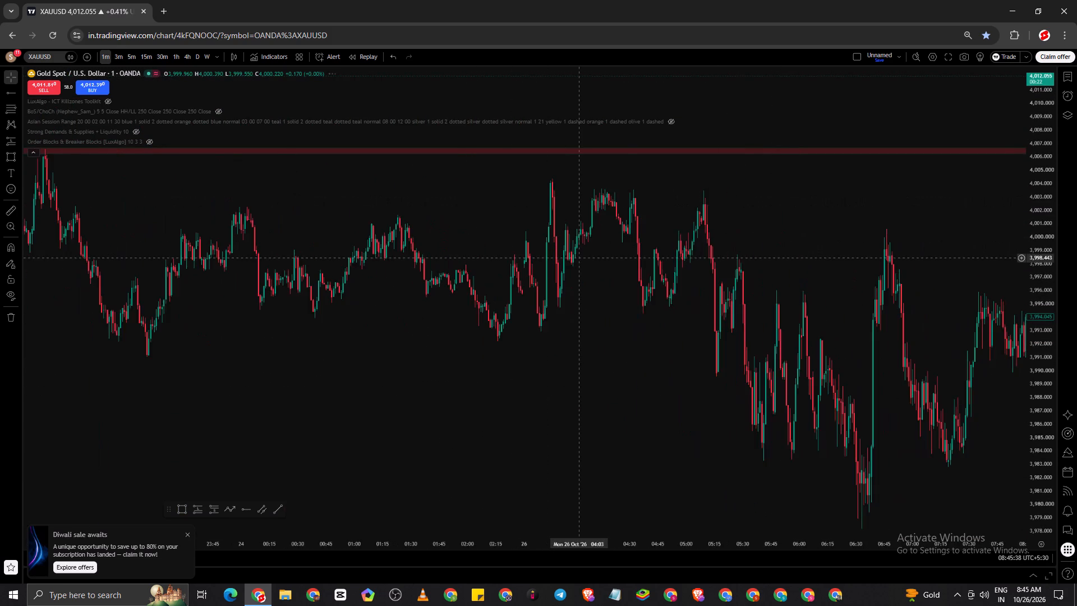
pyautogui.scroll(-3, 580, 260)
pyautogui.click(177, 515)
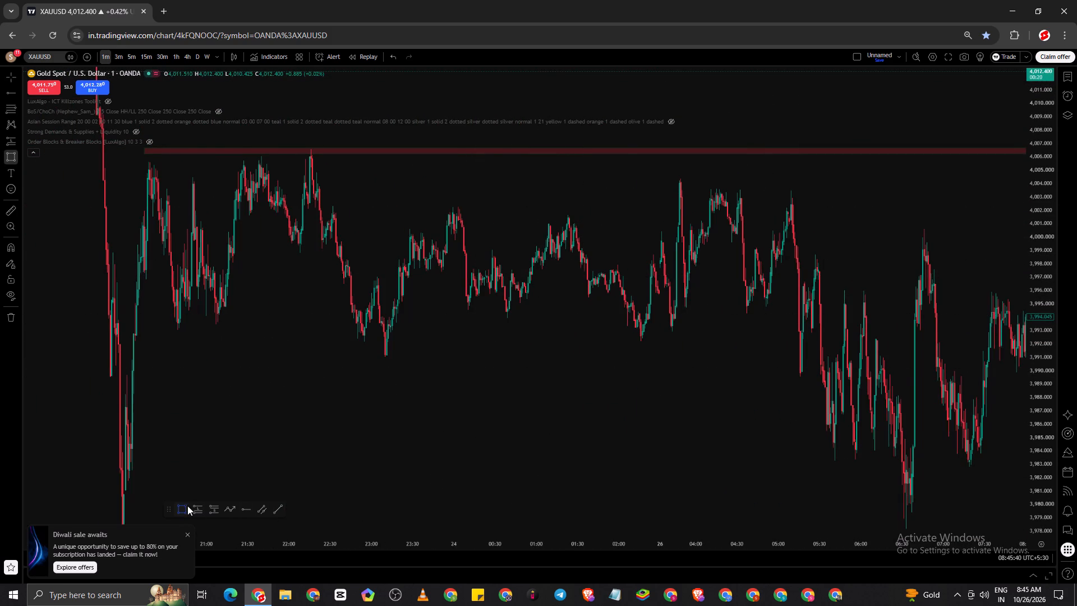
pyautogui.click(169, 333)
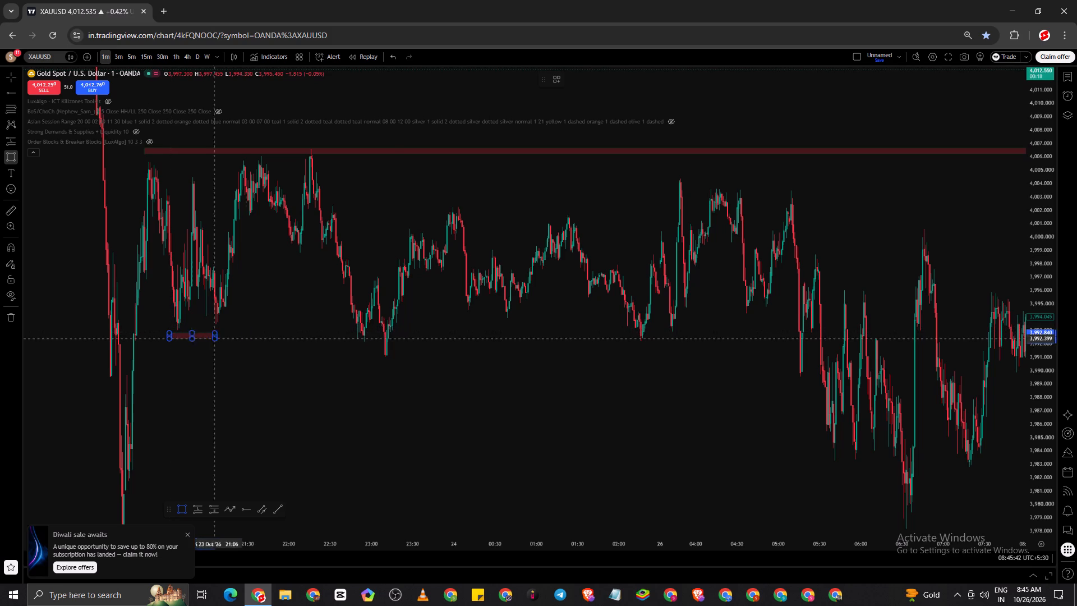
pyautogui.click(720, 342)
pyautogui.moveTo(691, 413); pyautogui.dragTo(691, 417)
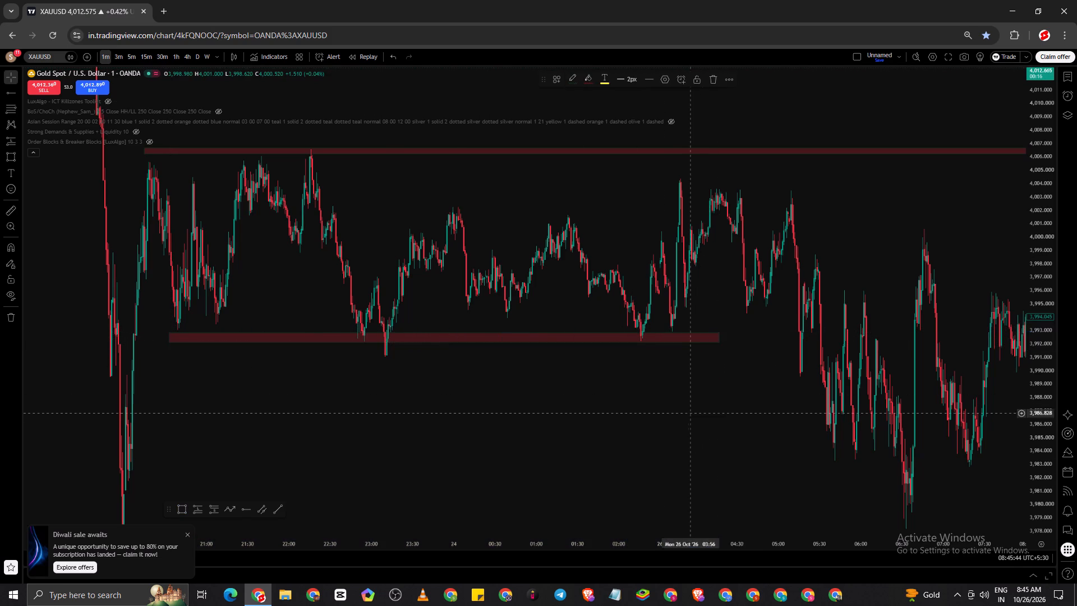
# Shorten the red zone near 4,006 so that it ends at about 04:58 on 26 October.
pyautogui.moveTo(691, 417); pyautogui.dragTo(692, 500)
pyautogui.moveTo(733, 478); pyautogui.dragTo(418, 426)
pyautogui.scroll(-4, 537, 256)
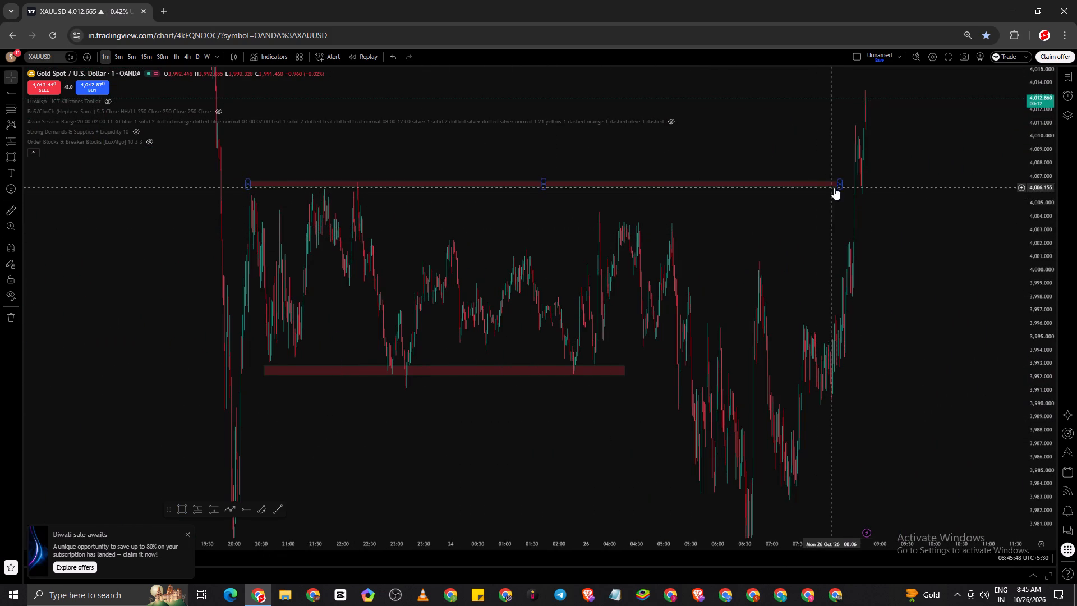
pyautogui.moveTo(841, 186); pyautogui.dragTo(661, 190)
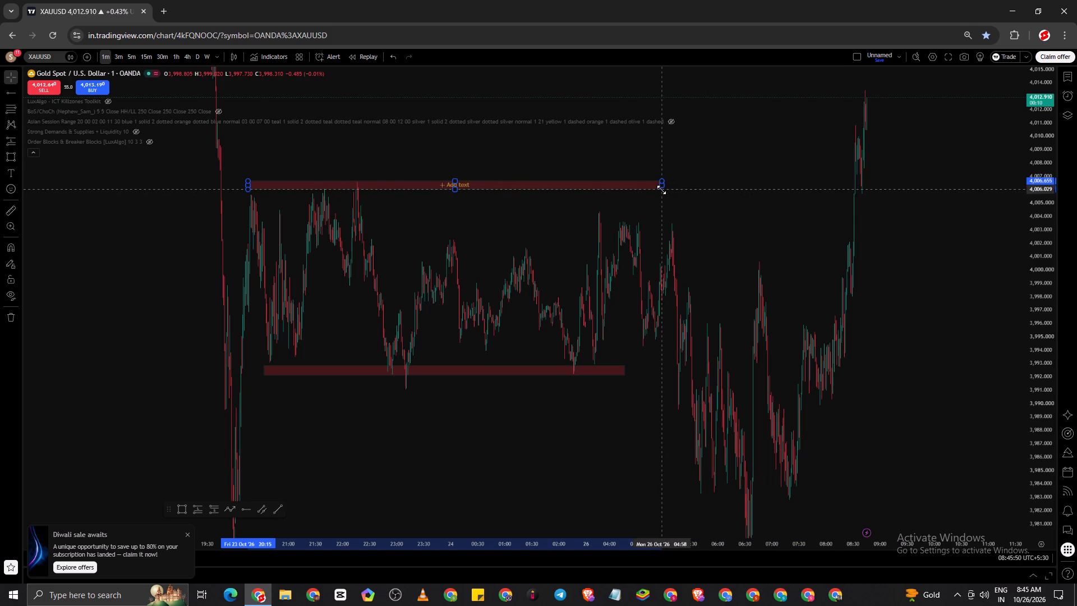
pyautogui.moveTo(661, 190); pyautogui.dragTo(662, 187)
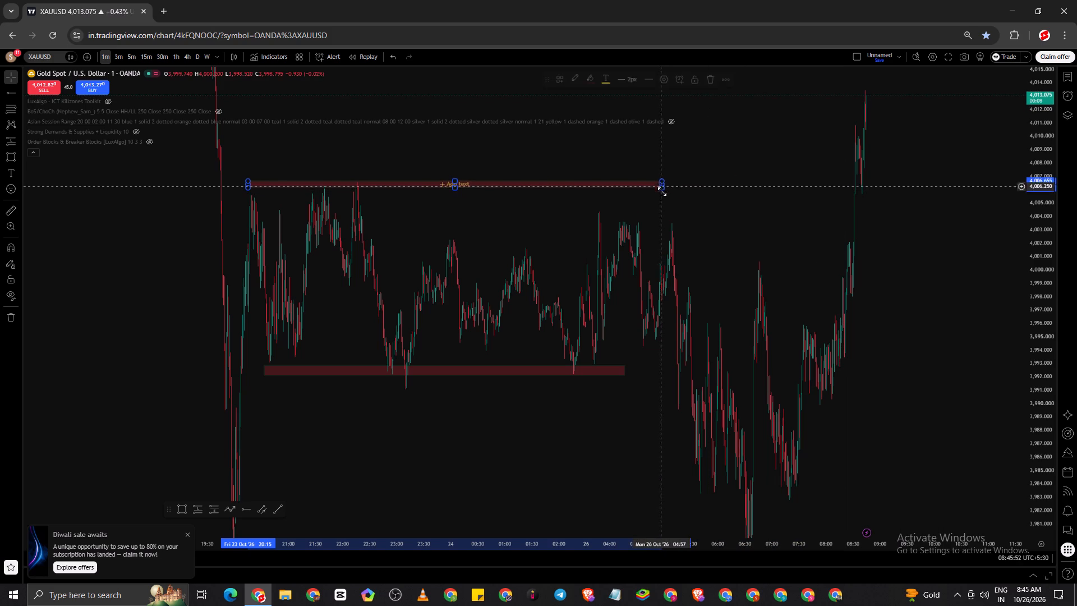
# Draw a rectangle zone at about 4,000.5–4,002.3, from about 05:02 to 07:24 on 26 October.
pyautogui.scroll(5, 698, 242)
pyautogui.click(806, 370)
pyautogui.moveTo(809, 403); pyautogui.dragTo(959, 288)
pyautogui.scroll(4, 931, 321)
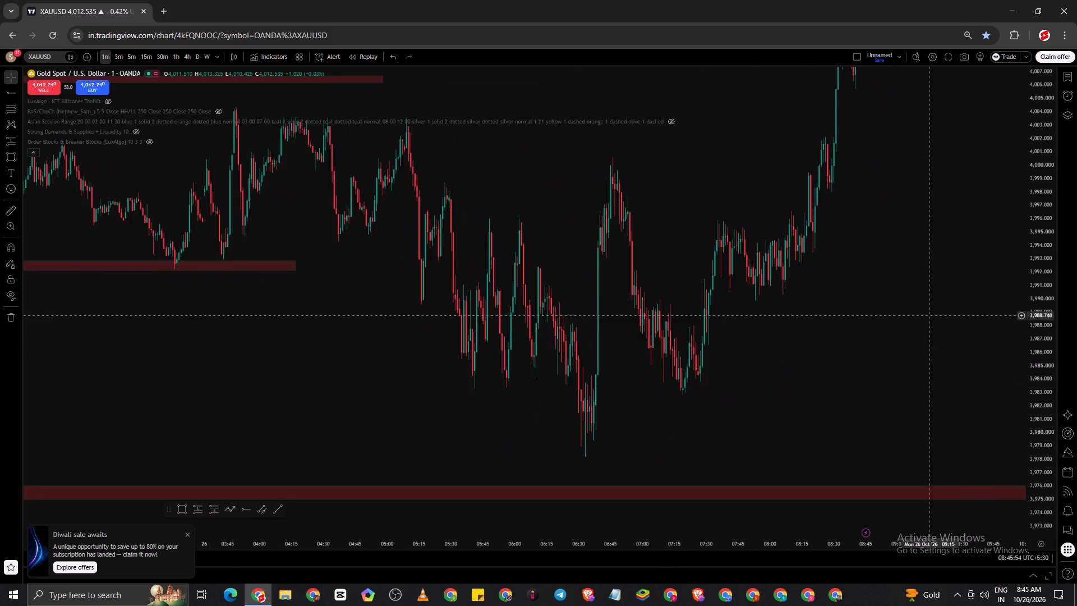
pyautogui.moveTo(923, 303); pyautogui.dragTo(937, 387)
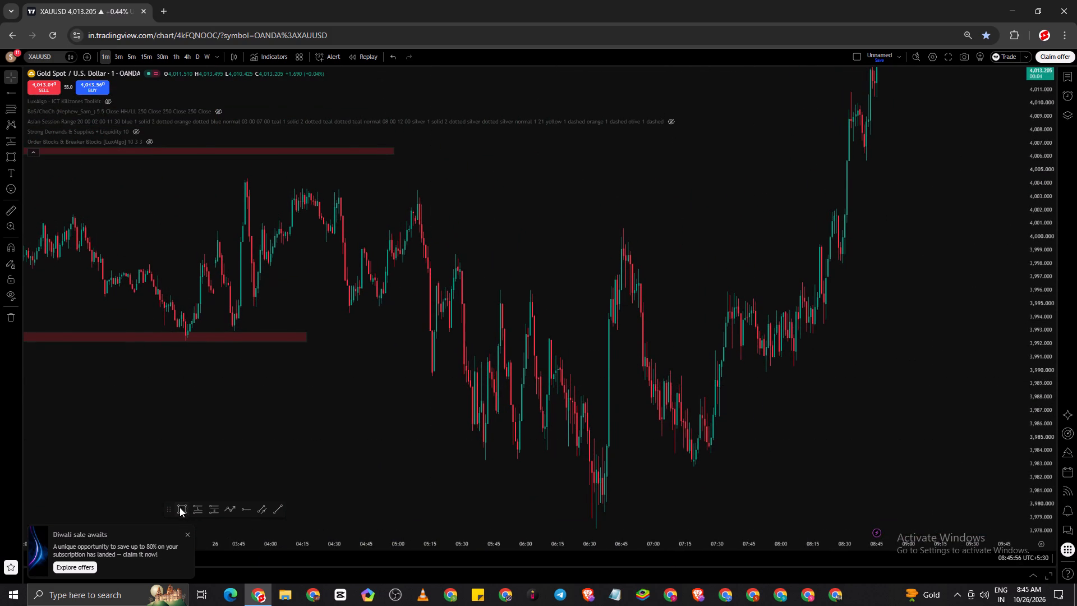
pyautogui.click(178, 508)
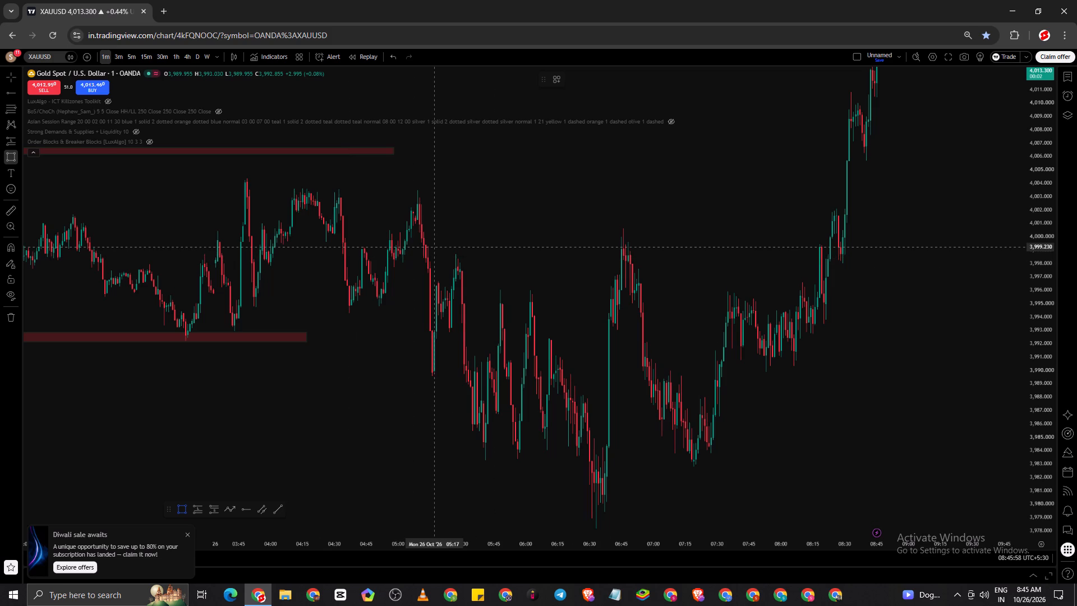
pyautogui.click(402, 229)
pyautogui.click(704, 206)
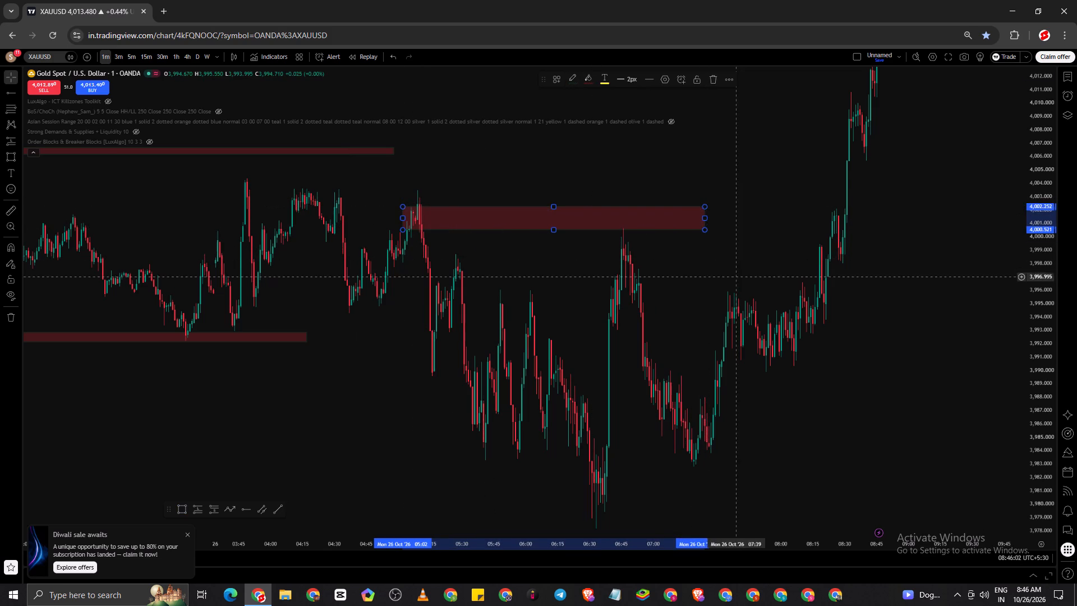
pyautogui.click(737, 277)
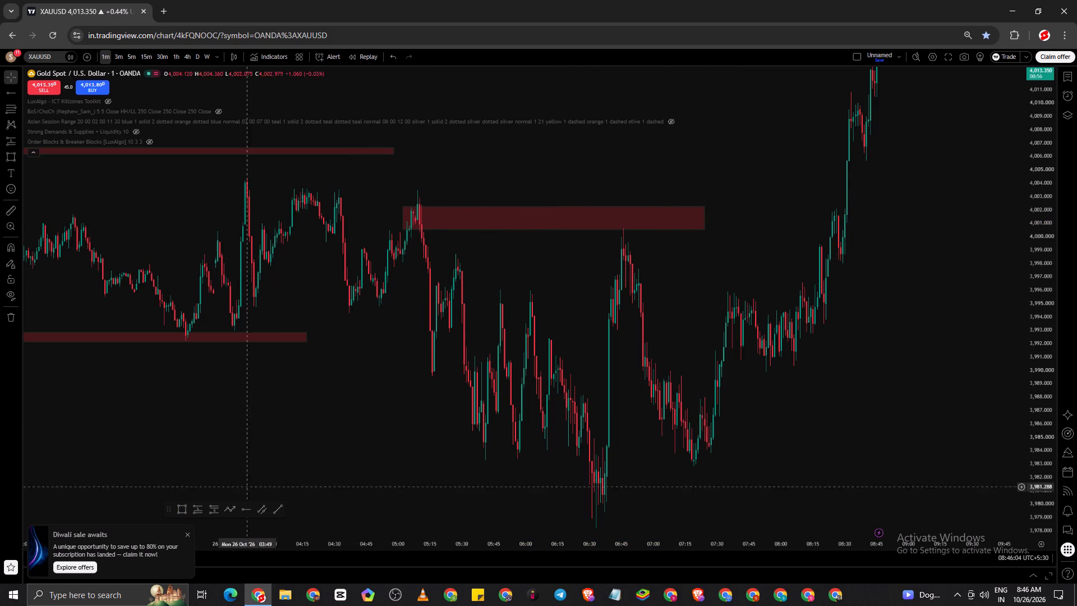
# Draw a nearly flat trend line at about 3,998.5 from the 05:25 swing high to about 06:51 on 26 October.
pyautogui.click(277, 508)
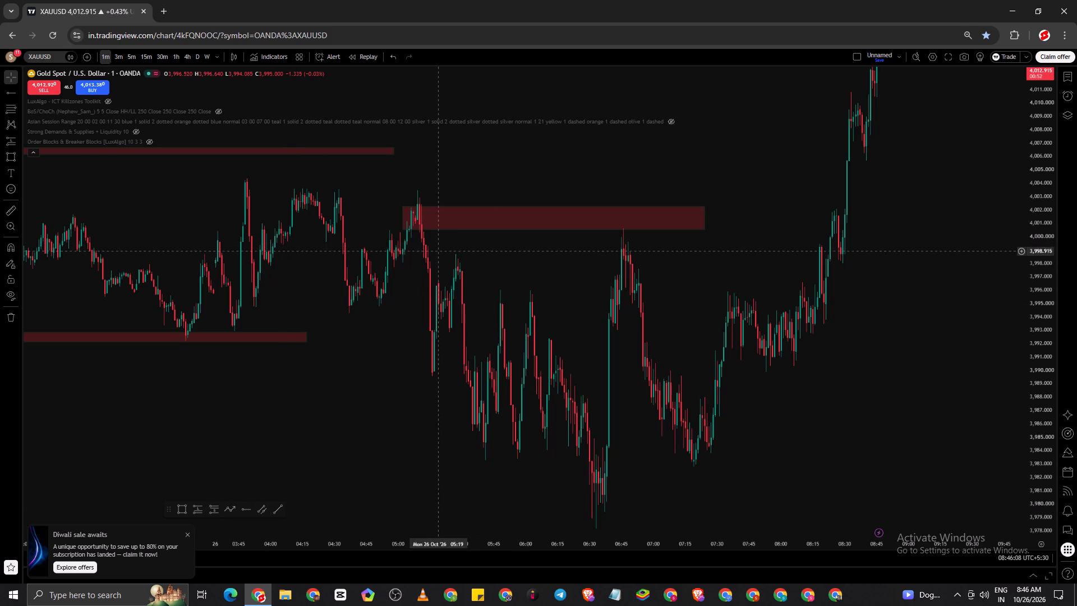
pyautogui.click(439, 254)
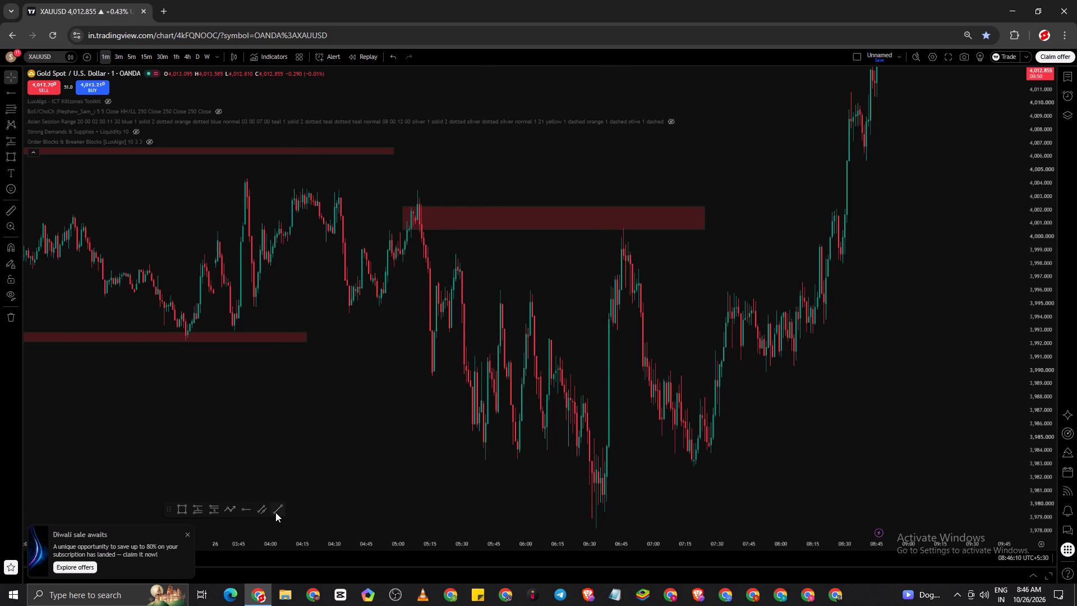
pyautogui.click(273, 511)
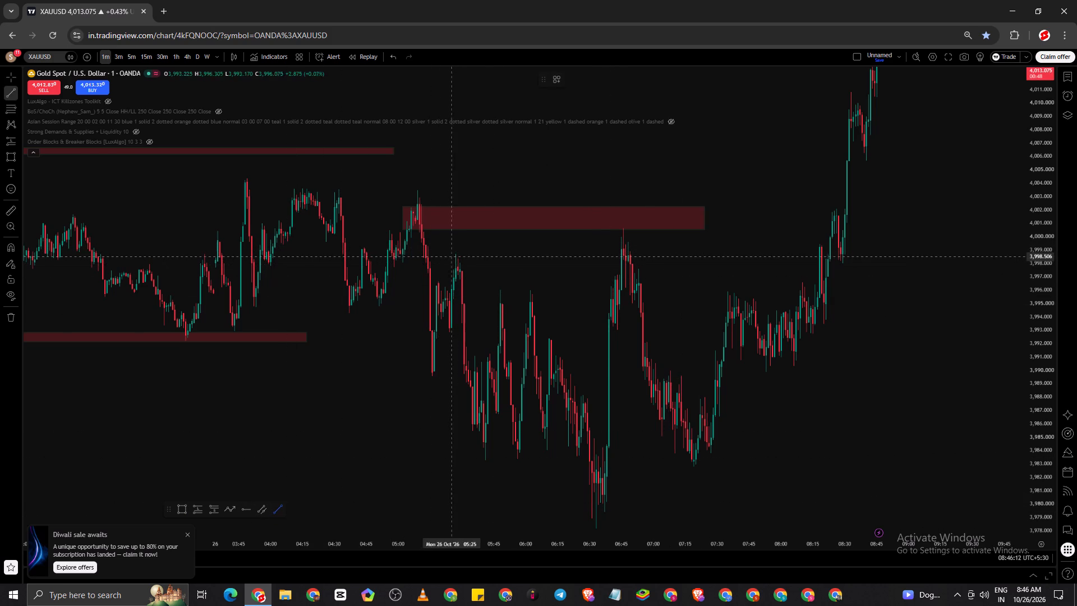
pyautogui.moveTo(450, 256); pyautogui.dragTo(495, 256)
pyautogui.click(634, 260)
pyautogui.click(716, 267)
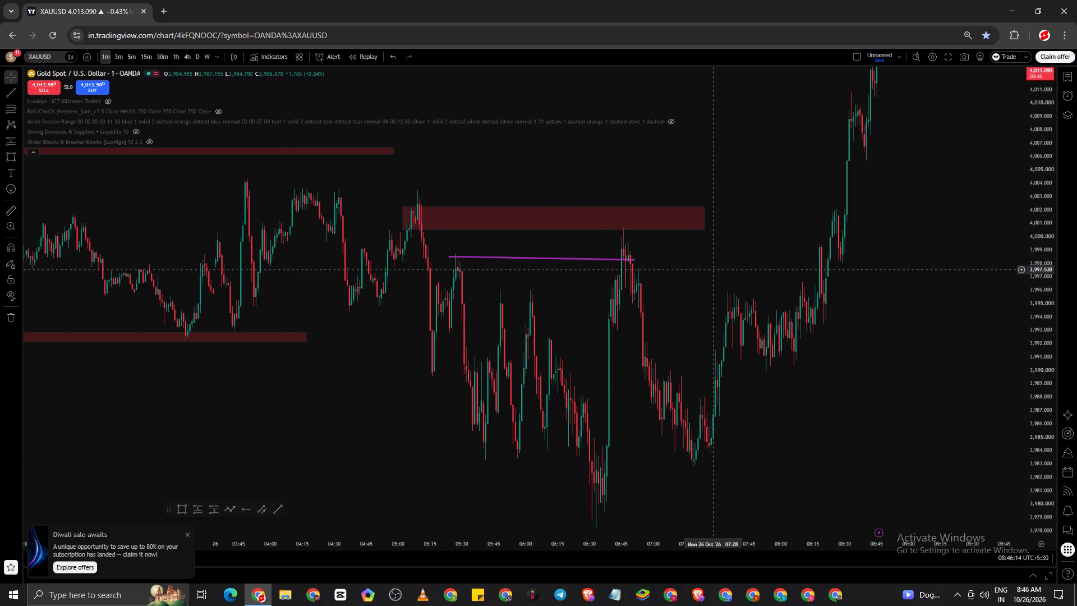
pyautogui.moveTo(712, 287); pyautogui.dragTo(847, 269)
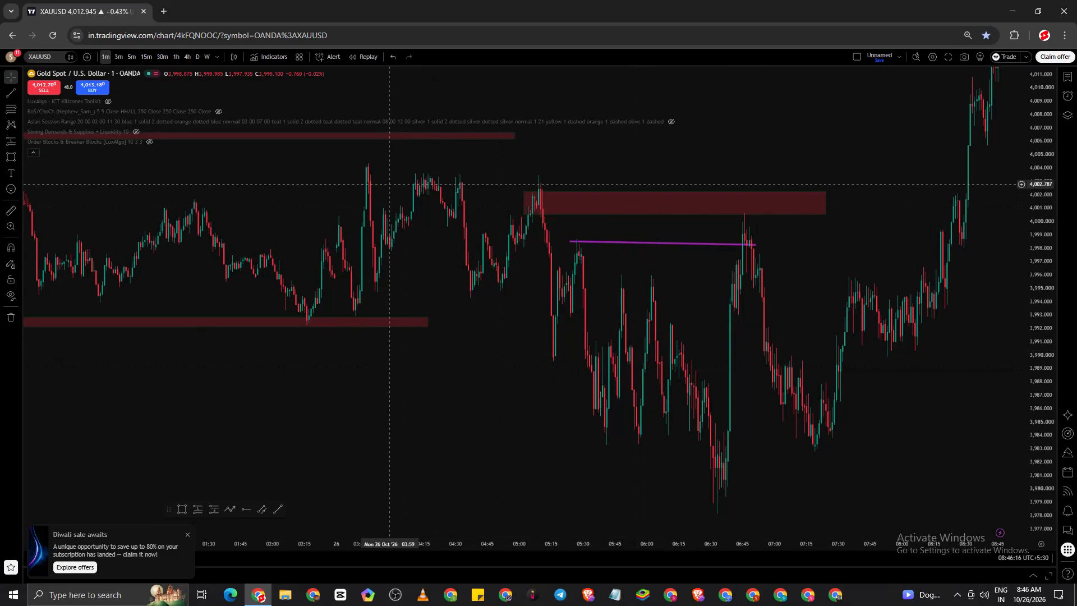
# Measure the price drop from about 3,997.8 at 06:46 to about 3,983.6 at 07:23 on 26 October.
pyautogui.scroll(3, 986, 371)
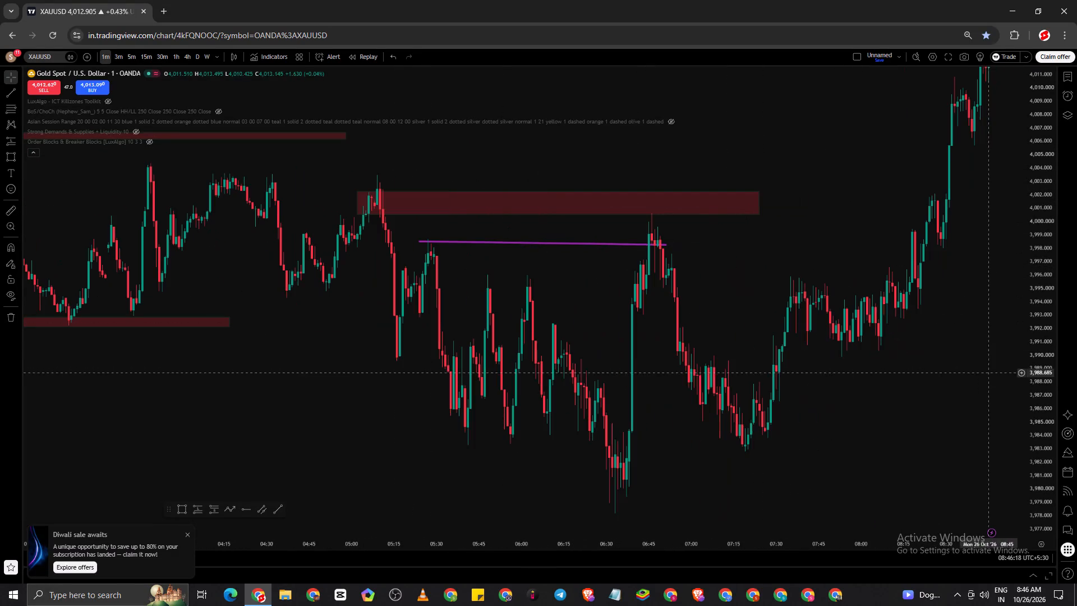
pyautogui.moveTo(1044, 394); pyautogui.dragTo(1044, 345)
pyautogui.moveTo(952, 394); pyautogui.dragTo(945, 352)
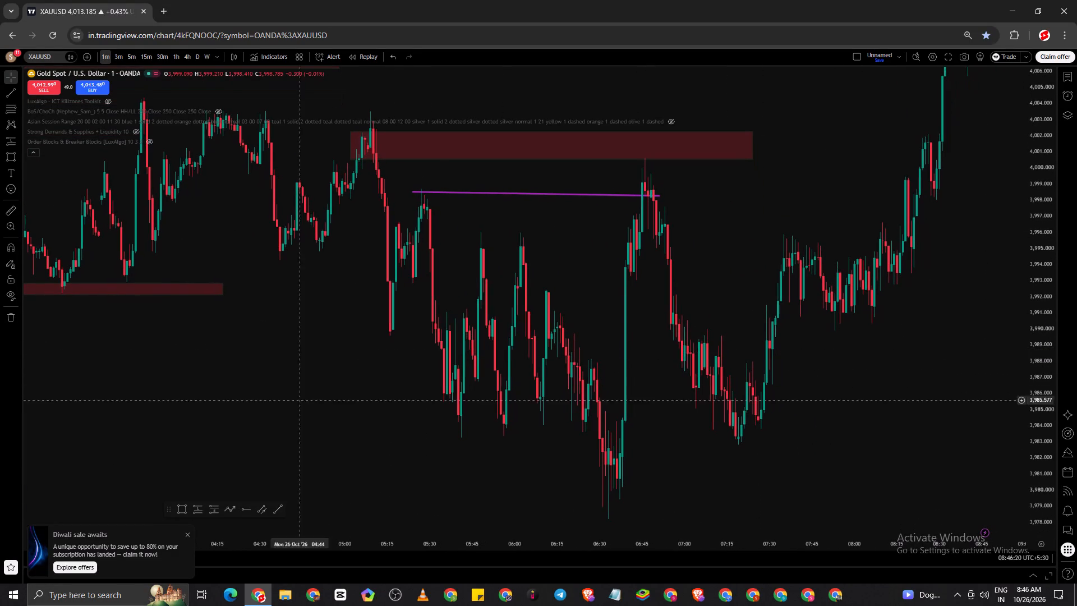
pyautogui.click(3, 215)
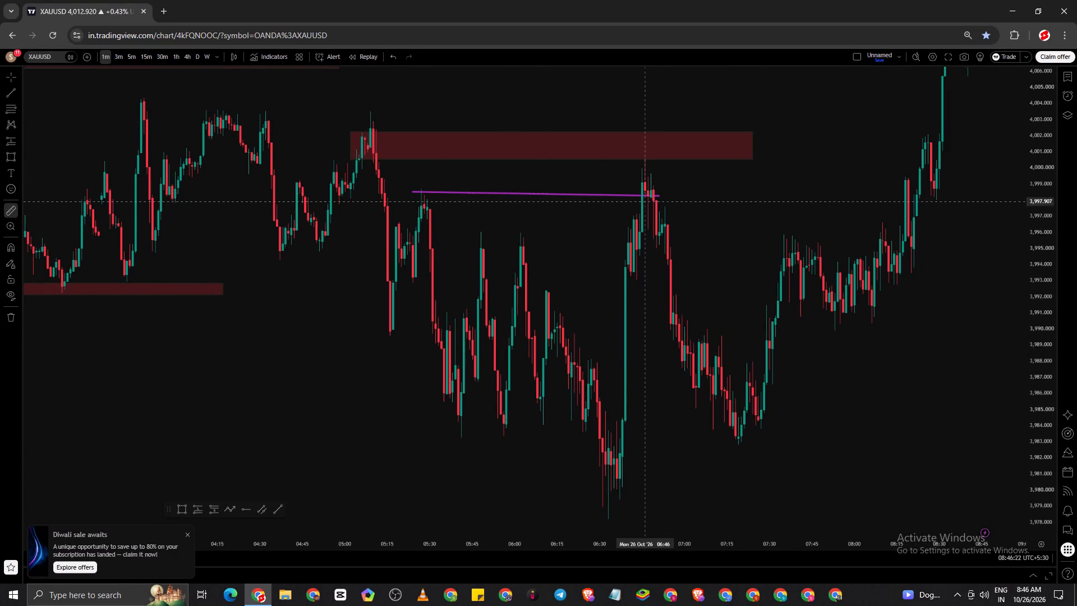
pyautogui.click(645, 203)
pyautogui.click(749, 432)
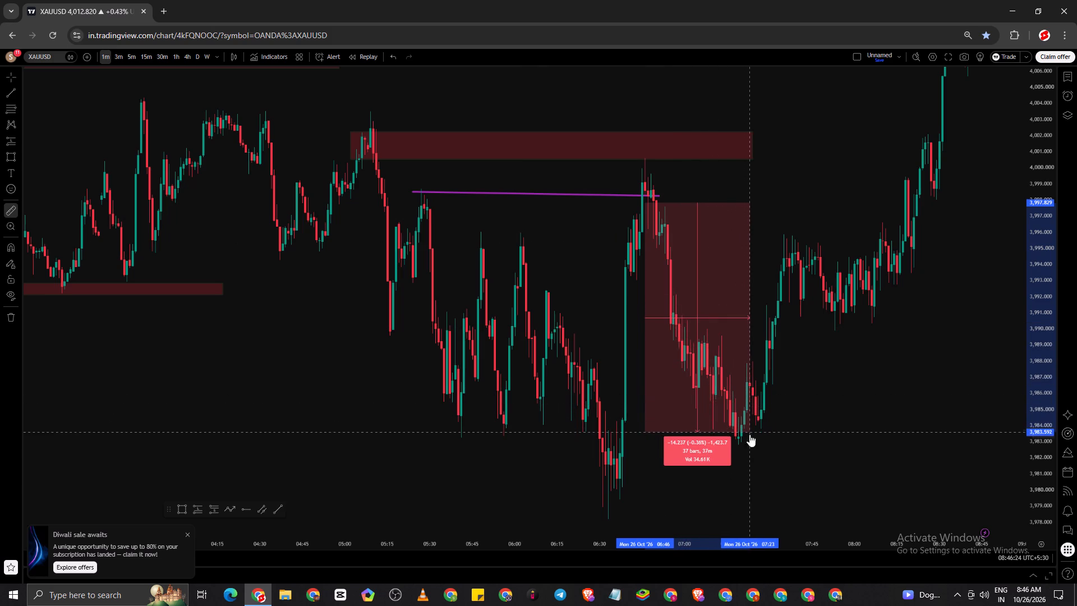
pyautogui.click(844, 443)
# Draw a rectangle zone at about 3,980.2–3,984.1, from 06:34 to about 08:29 on 26 October.
pyautogui.moveTo(827, 480); pyautogui.dragTo(839, 374)
pyautogui.scroll(3, 646, 357)
pyautogui.click(185, 513)
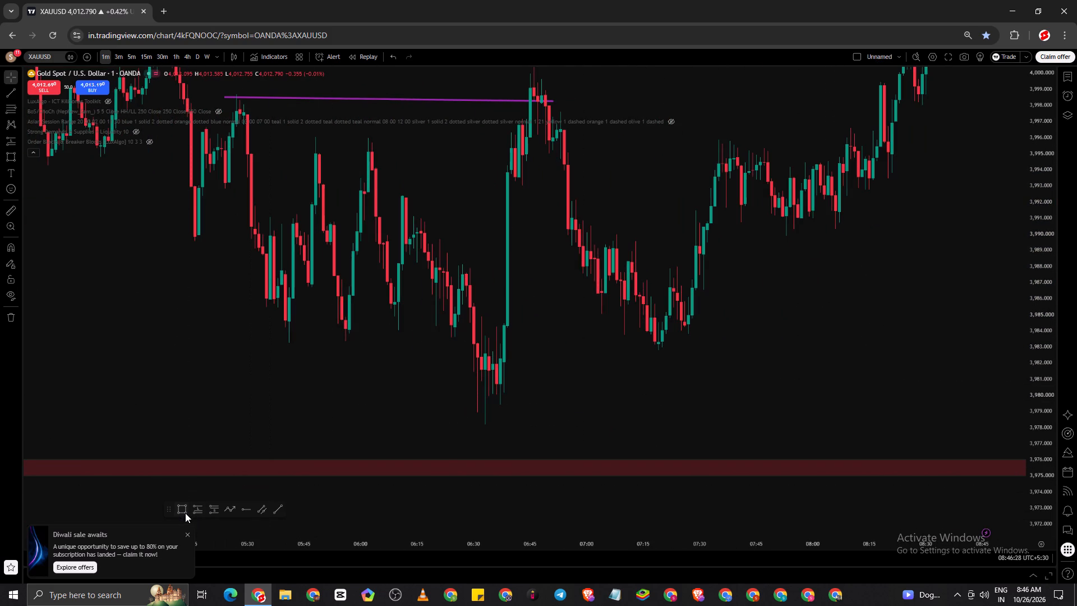
pyautogui.click(489, 328)
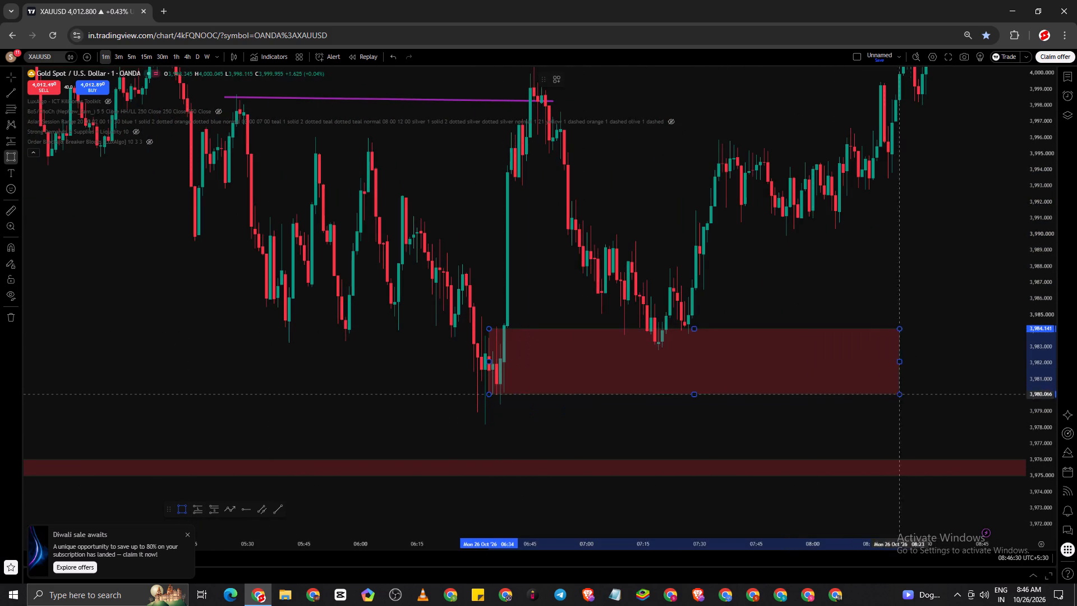
pyautogui.click(921, 392)
pyautogui.click(743, 444)
# Draw a descending trend line from about 3,998.3 at 05:30 to about 3,986 at 06:40 on 26 October.
pyautogui.scroll(-4, 860, 300)
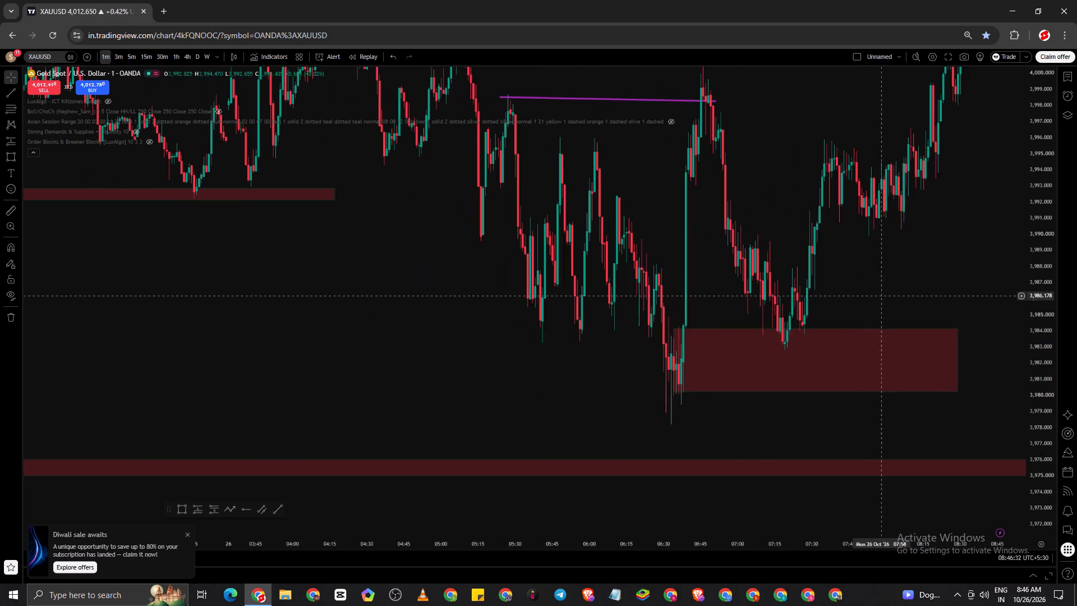
pyautogui.scroll(-4, 938, 287)
pyautogui.scroll(9, 592, 254)
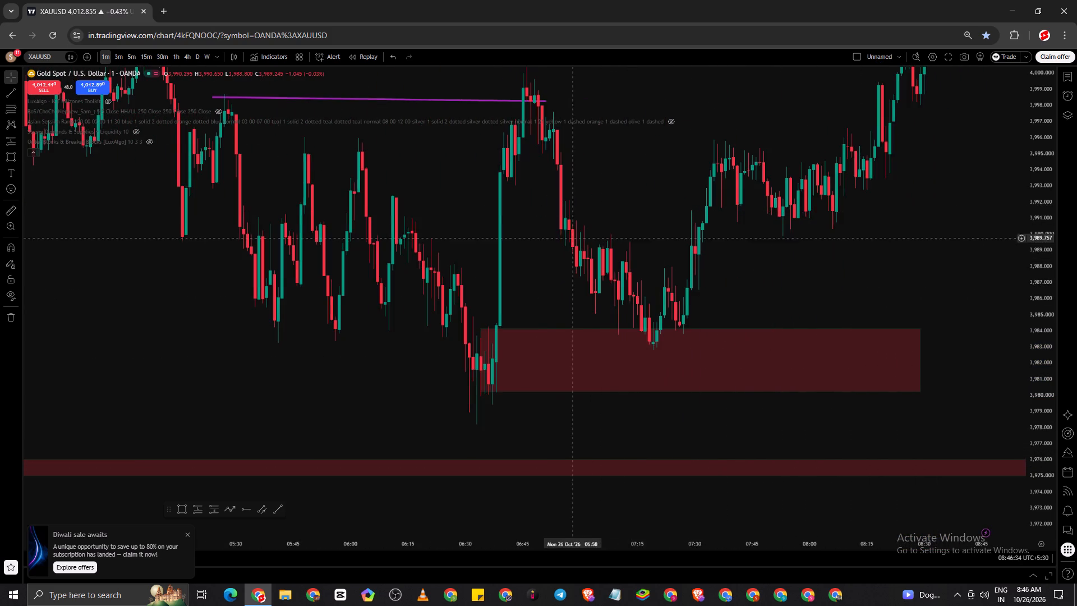
pyautogui.moveTo(538, 261); pyautogui.dragTo(670, 355)
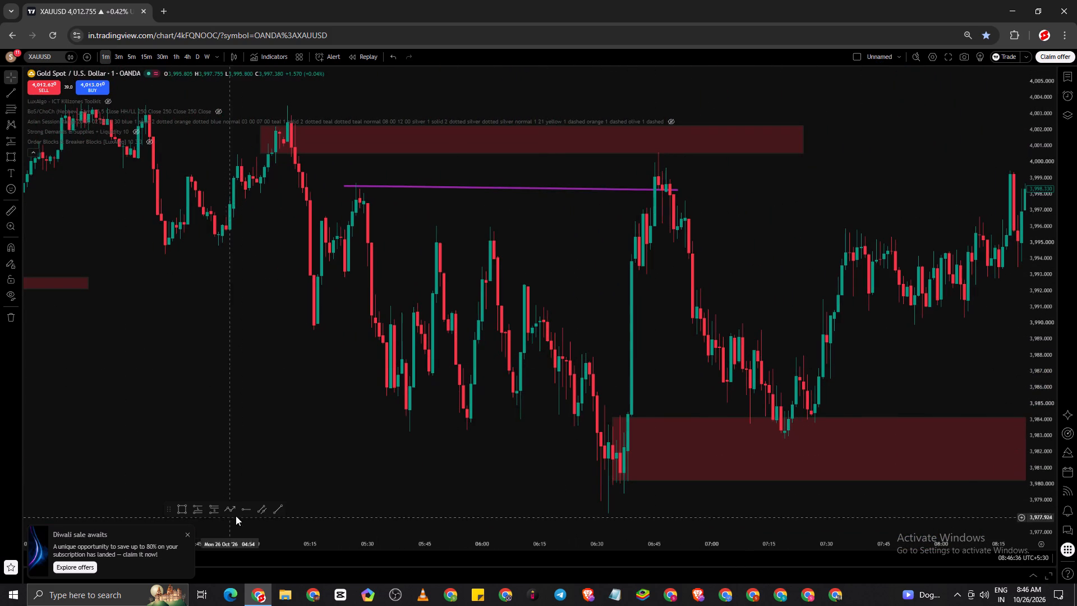
pyautogui.click(278, 508)
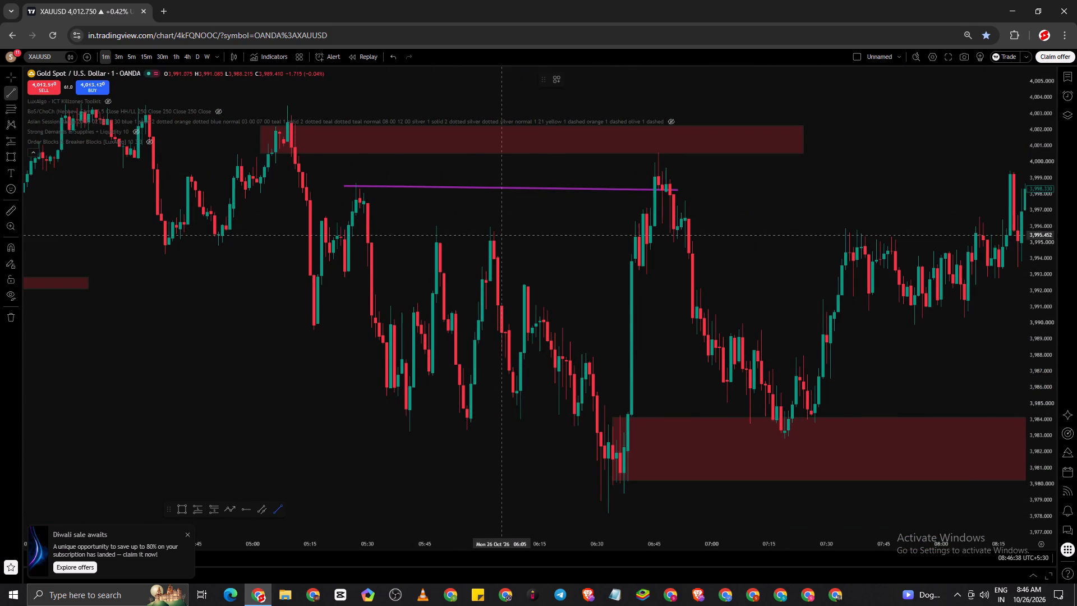
pyautogui.click(369, 189)
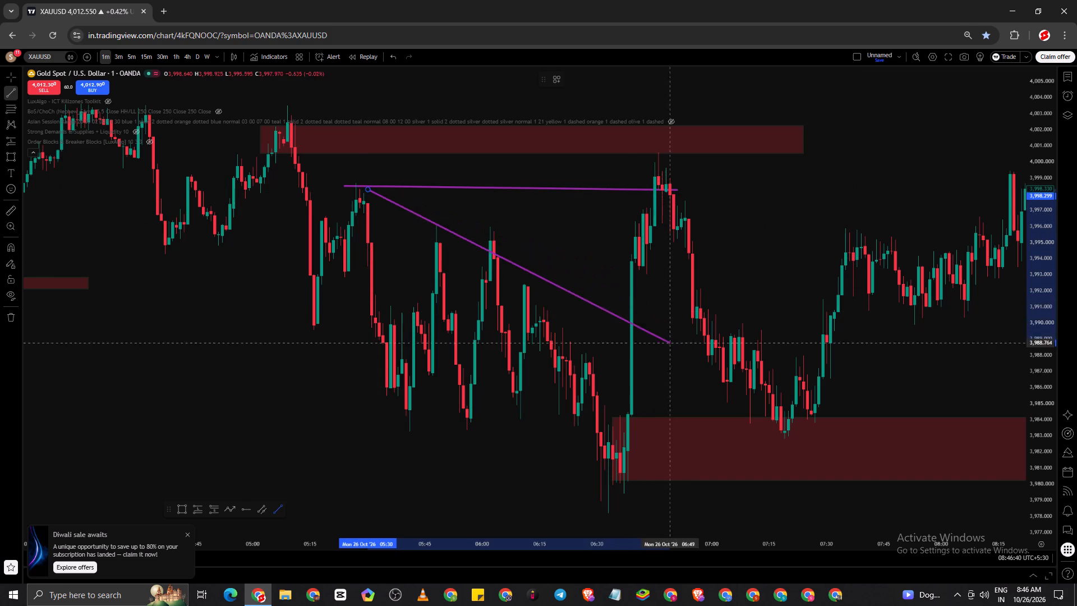
pyautogui.scroll(3, 638, 391)
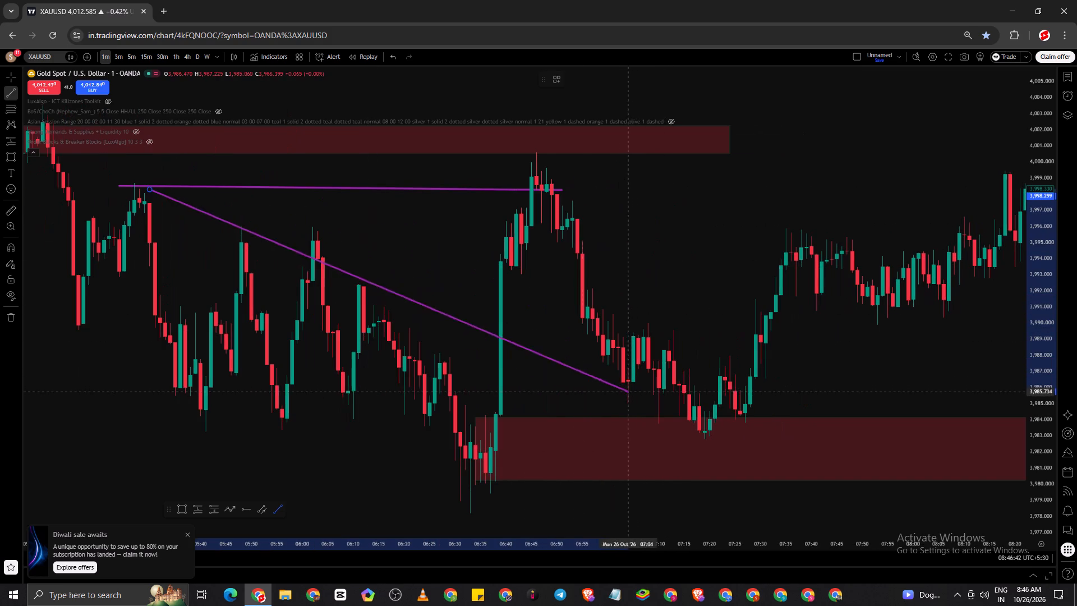
pyautogui.click(508, 388)
pyautogui.click(582, 333)
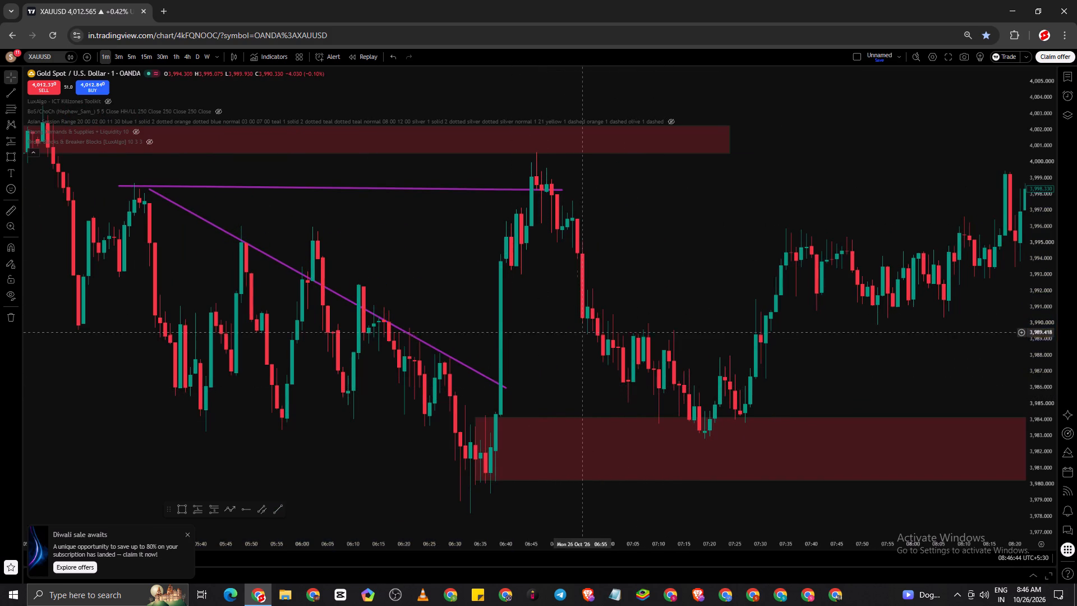
# Examine the 1-minute price action around the 3,980–3,984 zone and the descending trend line.
pyautogui.scroll(-5, 563, 334)
pyautogui.scroll(3, 596, 160)
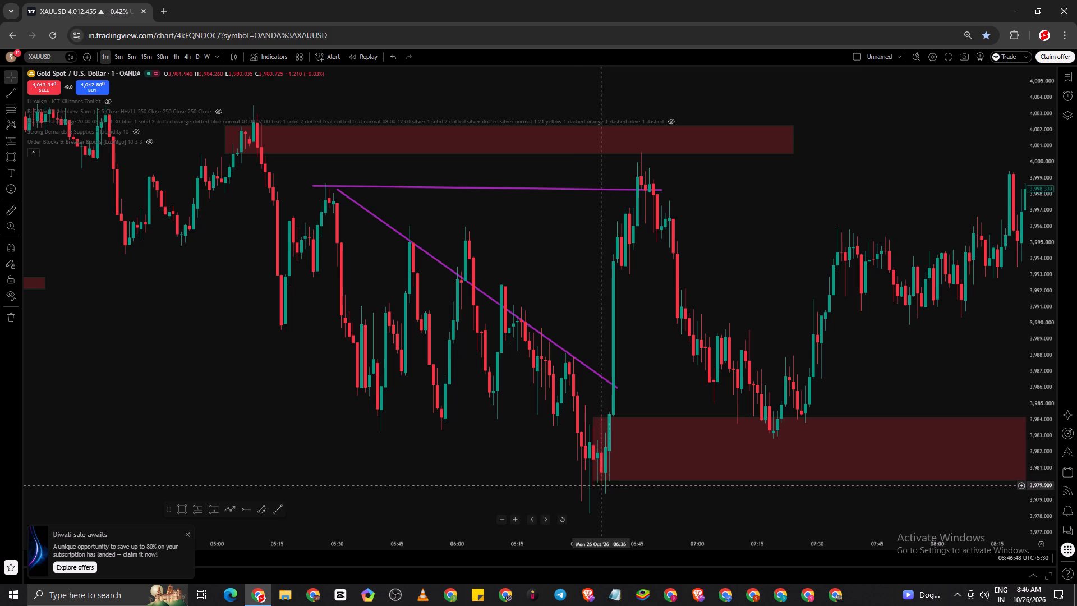
pyautogui.moveTo(852, 413); pyautogui.dragTo(386, 401)
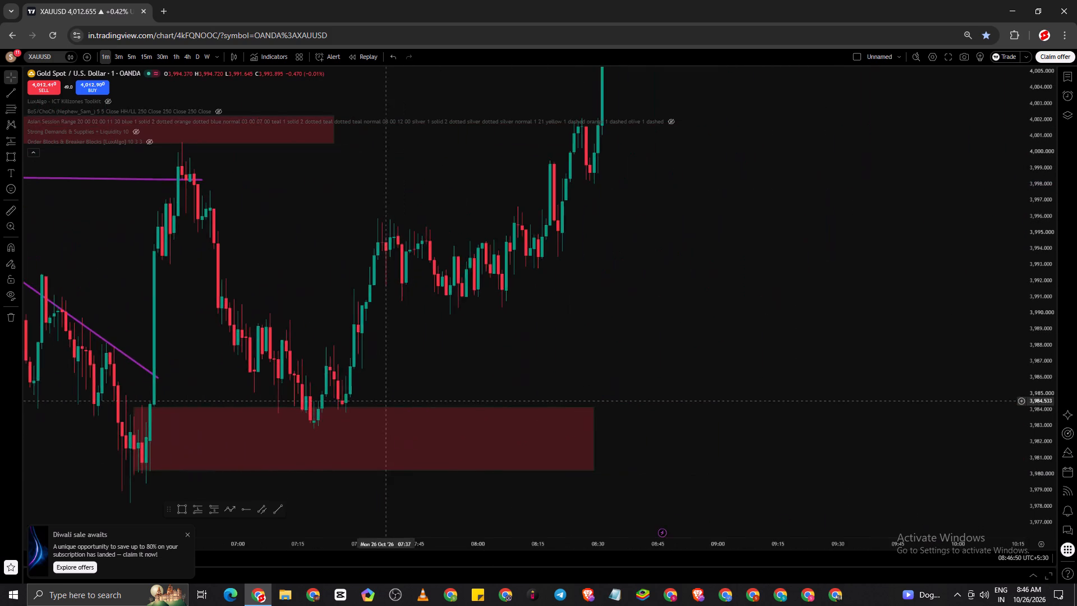
pyautogui.moveTo(386, 401); pyautogui.dragTo(538, 411)
pyautogui.scroll(2, 523, 406)
pyautogui.moveTo(483, 387); pyautogui.dragTo(496, 386)
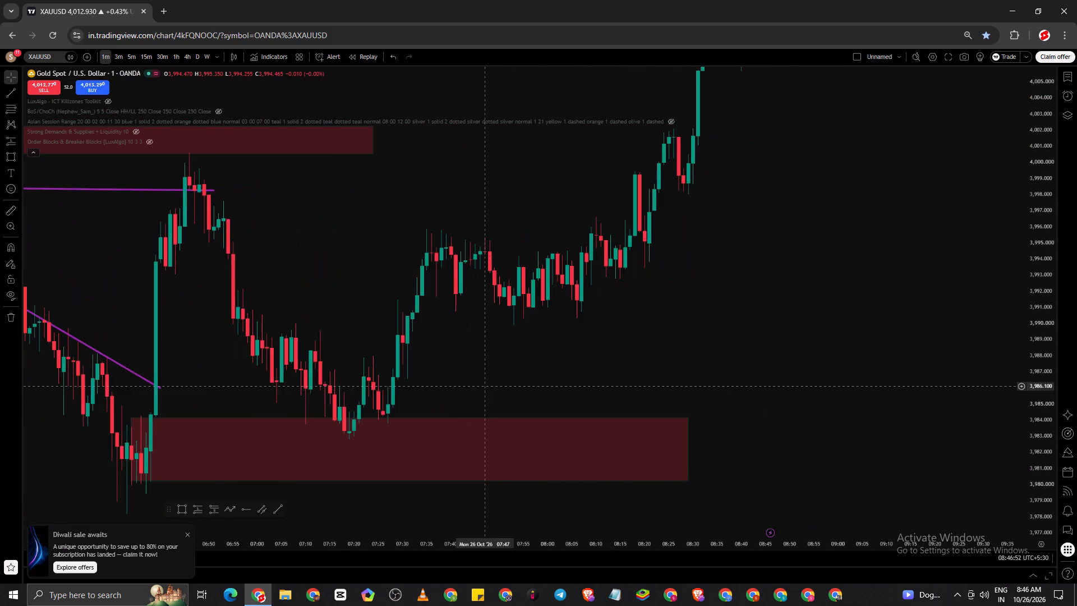
pyautogui.moveTo(496, 386); pyautogui.dragTo(777, 385)
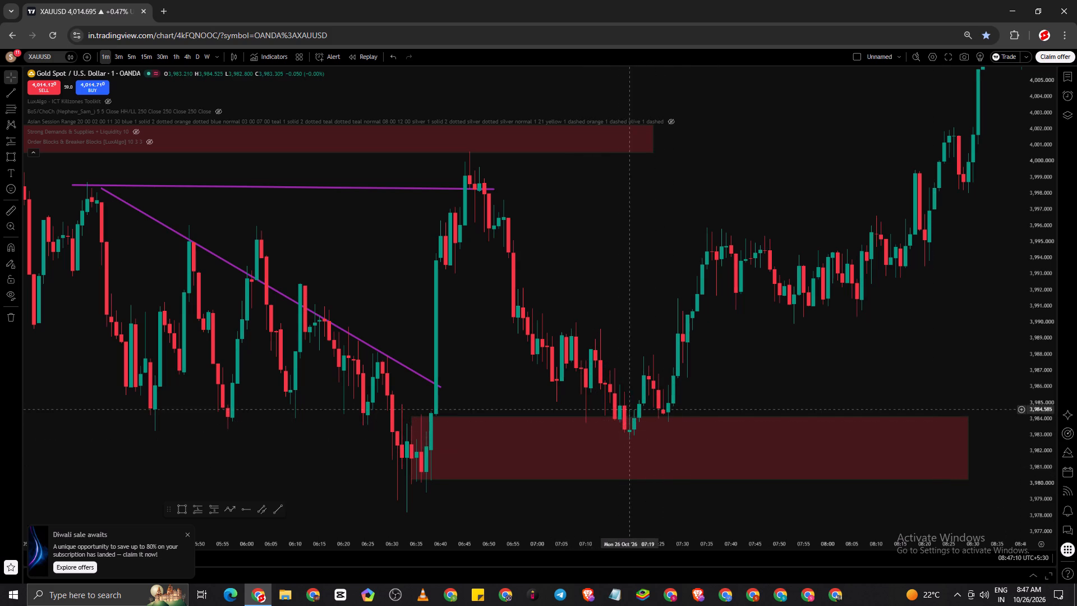
pyautogui.scroll(-4, 659, 421)
pyautogui.moveTo(863, 384); pyautogui.dragTo(749, 391)
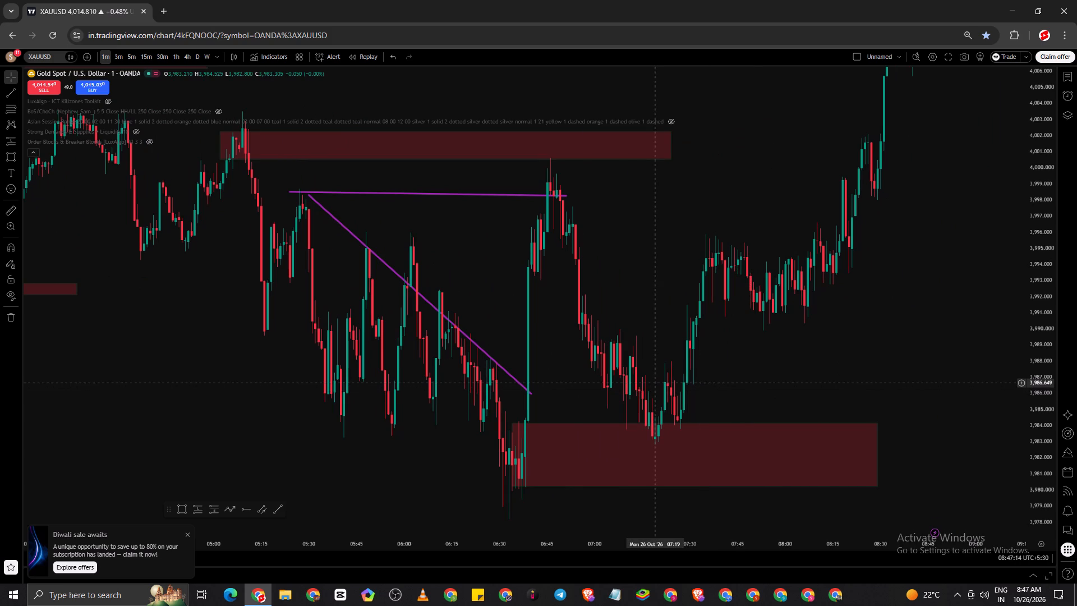
# Examine the latest 1-minute rally against the earlier sell-off around the yellow rays at 4,017.278 and 4,027.192.
pyautogui.moveTo(860, 363); pyautogui.dragTo(706, 589)
pyautogui.scroll(-5, 757, 362)
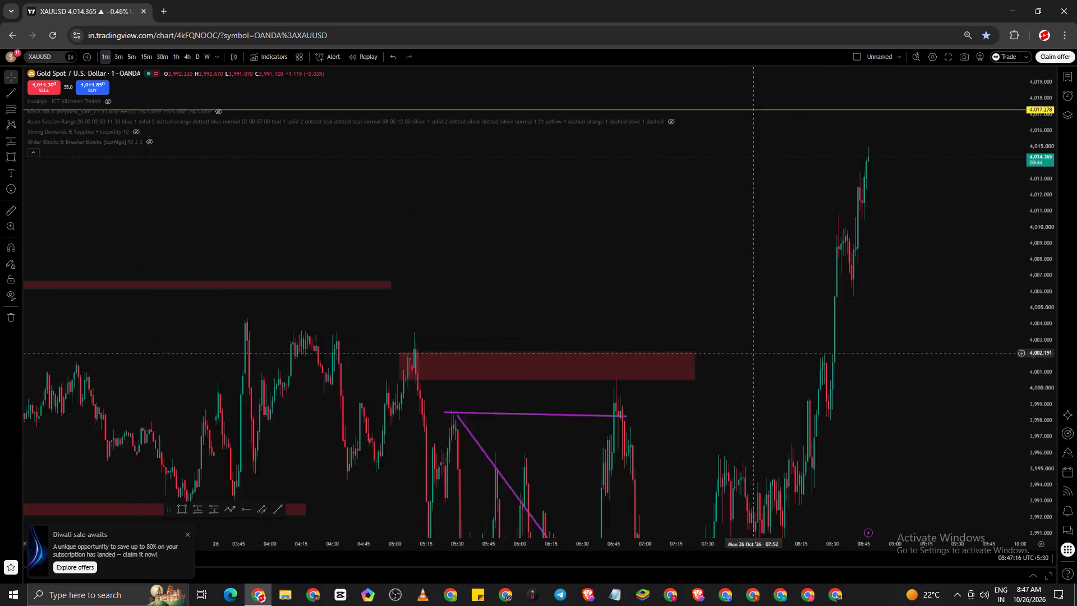
pyautogui.scroll(-2, 753, 350)
pyautogui.scroll(-6, 694, 201)
pyautogui.scroll(4, 730, 202)
pyautogui.moveTo(652, 208); pyautogui.dragTo(1076, 405)
pyautogui.scroll(5, 716, 339)
pyautogui.scroll(1, 335, 356)
pyautogui.moveTo(292, 366); pyautogui.dragTo(301, 365)
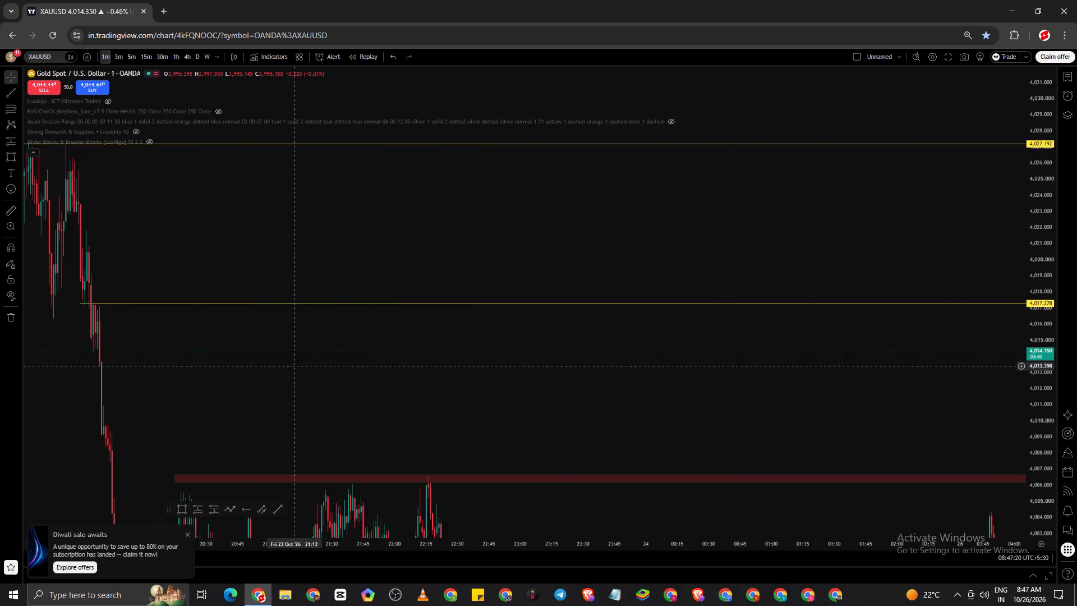
pyautogui.moveTo(301, 365); pyautogui.dragTo(935, 365)
pyautogui.scroll(4, 849, 351)
pyautogui.moveTo(895, 355); pyautogui.dragTo(263, 305)
pyautogui.moveTo(807, 382); pyautogui.dragTo(0, 330)
pyautogui.moveTo(660, 330); pyautogui.dragTo(0, 300)
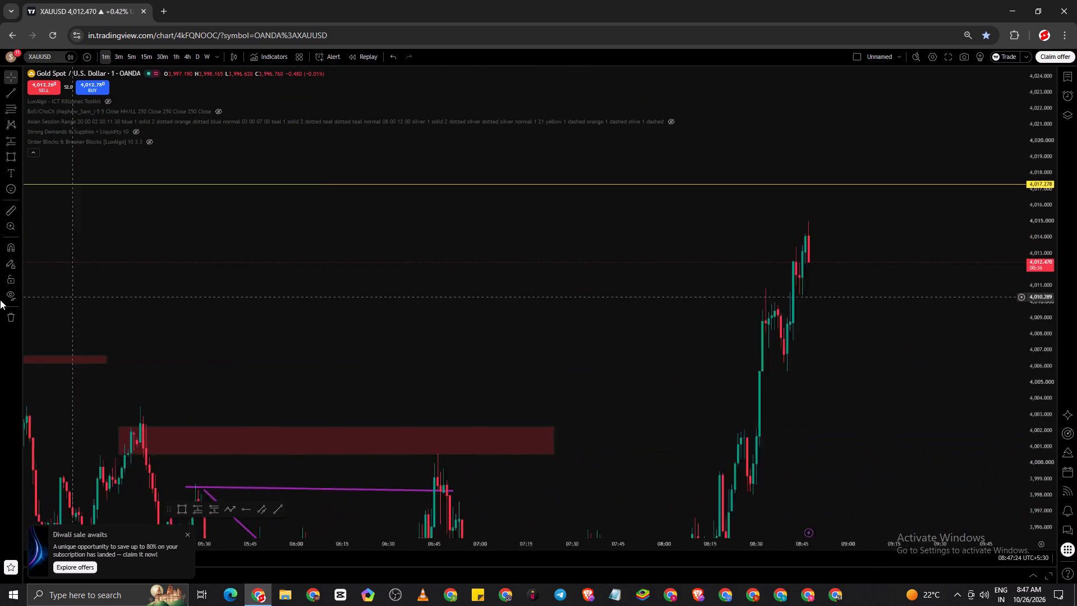
pyautogui.moveTo(0, 300); pyautogui.dragTo(0, 304)
pyautogui.scroll(4, 604, 322)
pyautogui.click(733, 319)
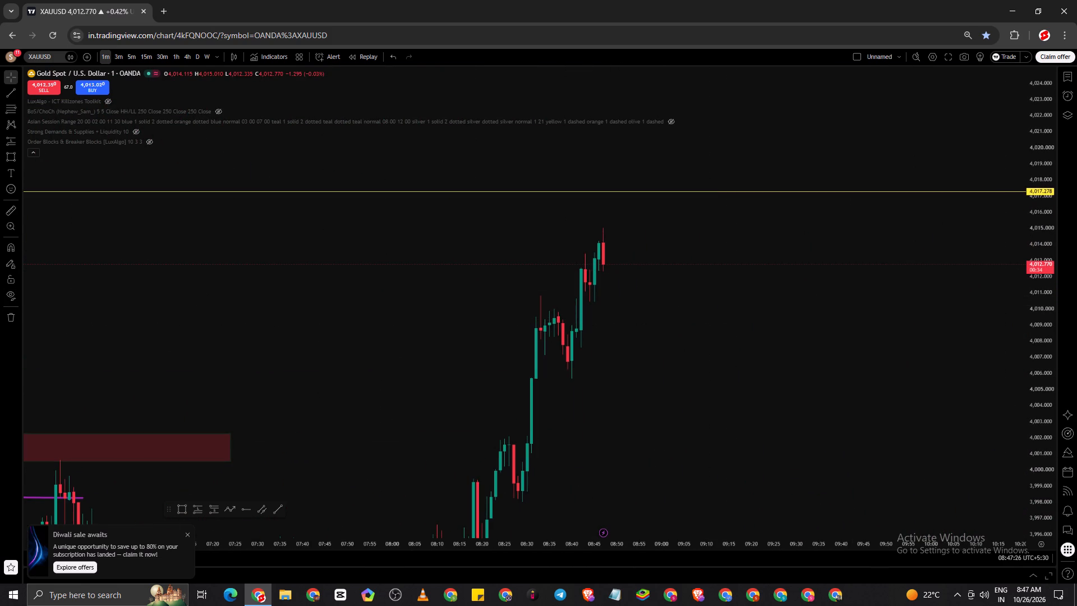
pyautogui.moveTo(1032, 220); pyautogui.dragTo(1041, 269)
pyautogui.moveTo(774, 309); pyautogui.dragTo(817, 268)
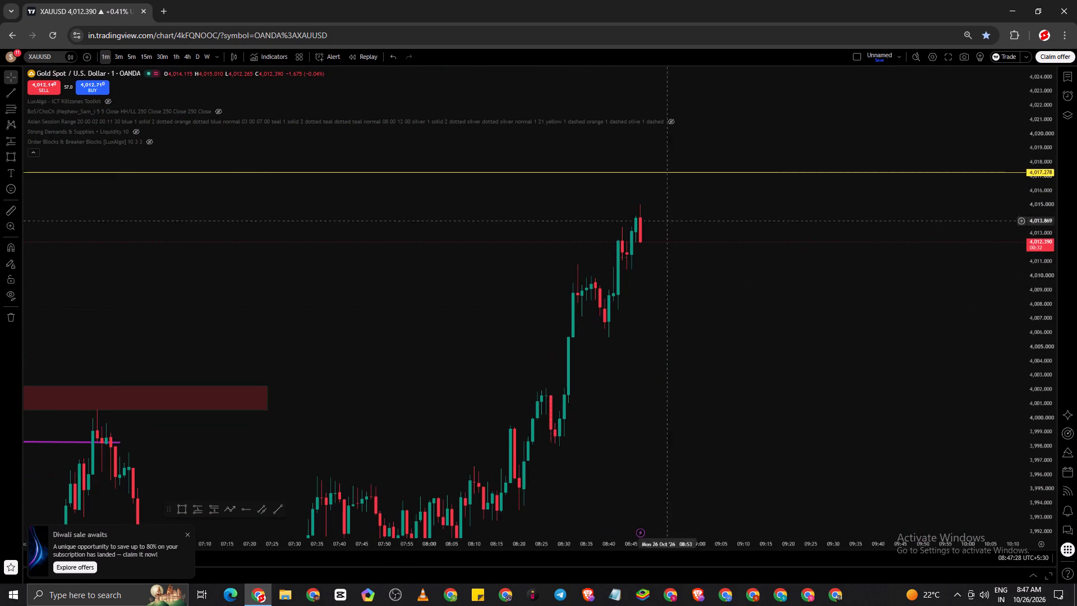
# Compare the 5-minute and 1-minute charts around the 4,017.278 ray, including the 23 October sell-off and the latest candles.
pyautogui.click(130, 56)
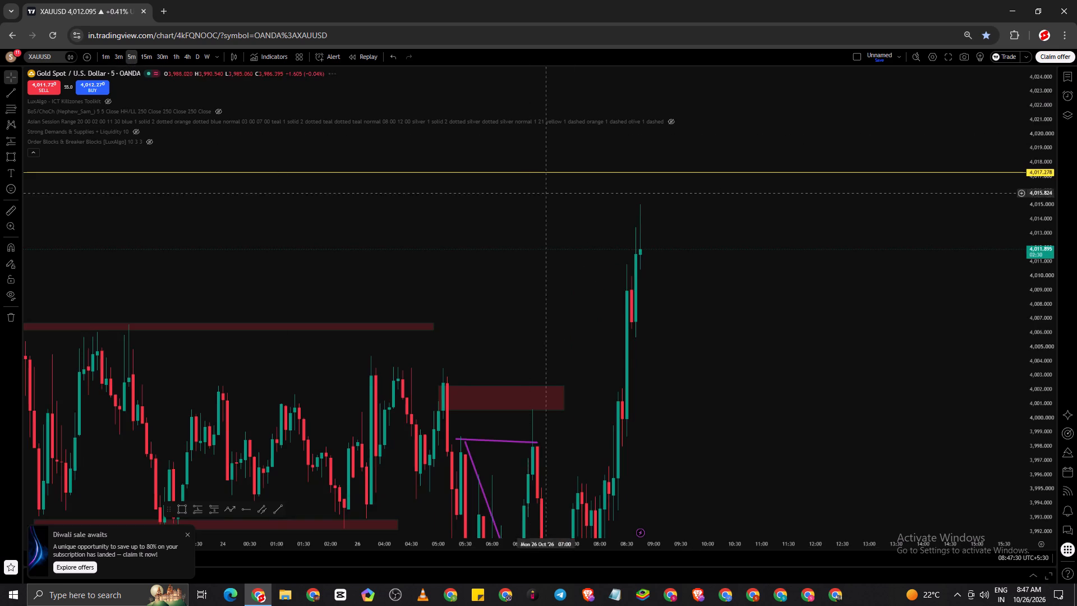
pyautogui.scroll(-5, 586, 201)
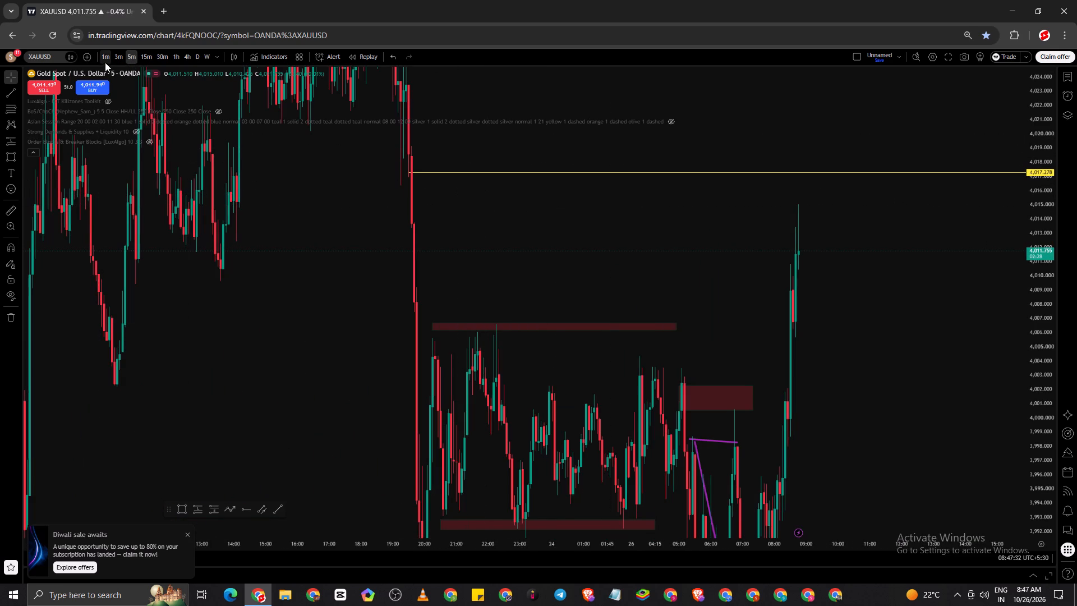
pyautogui.click(106, 61)
pyautogui.scroll(-5, 1076, 302)
pyautogui.scroll(-5, 728, 306)
pyautogui.moveTo(365, 256); pyautogui.dragTo(1076, 333)
pyautogui.moveTo(501, 300); pyautogui.dragTo(1076, 353)
pyautogui.scroll(4, 684, 339)
pyautogui.scroll(4, 592, 309)
pyautogui.moveTo(777, 326); pyautogui.dragTo(605, 305)
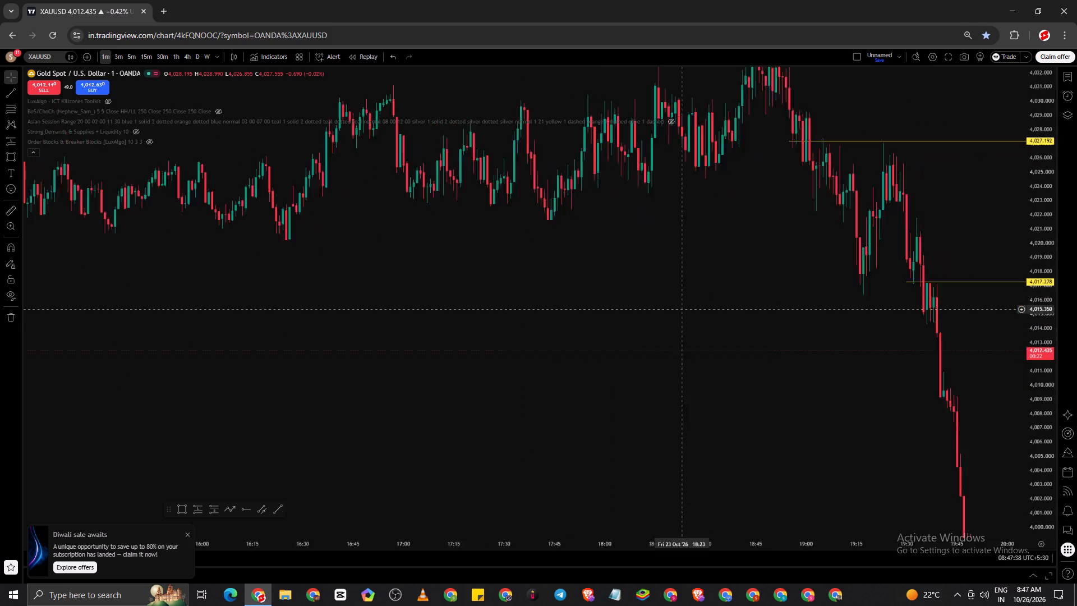
pyautogui.moveTo(605, 305); pyautogui.dragTo(220, 291)
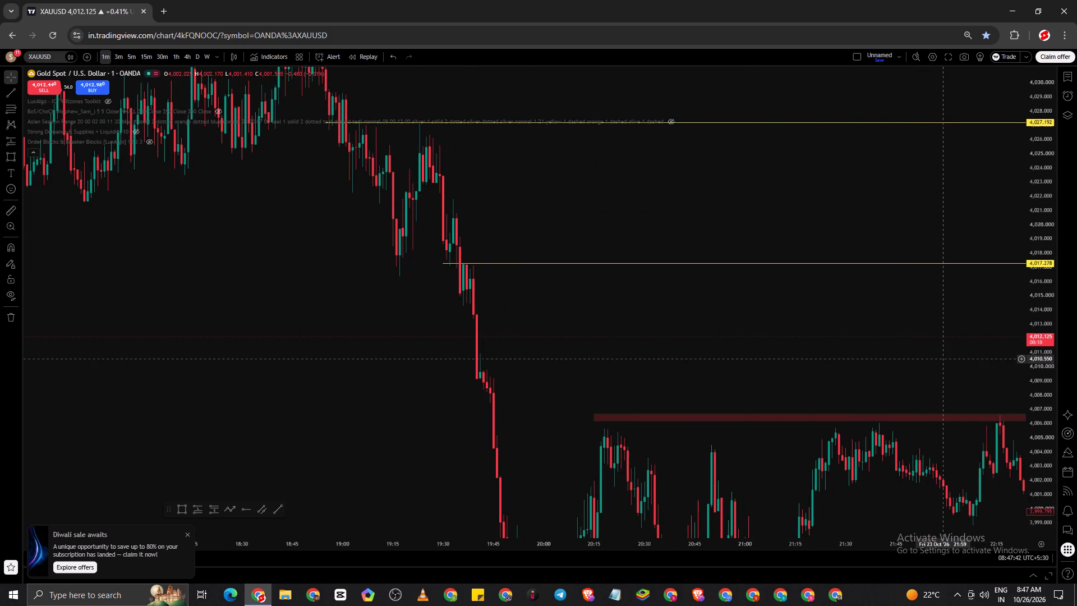
pyautogui.moveTo(945, 359); pyautogui.dragTo(0, 307)
pyautogui.moveTo(687, 282); pyautogui.dragTo(0, 279)
pyautogui.moveTo(777, 264); pyautogui.dragTo(208, 241)
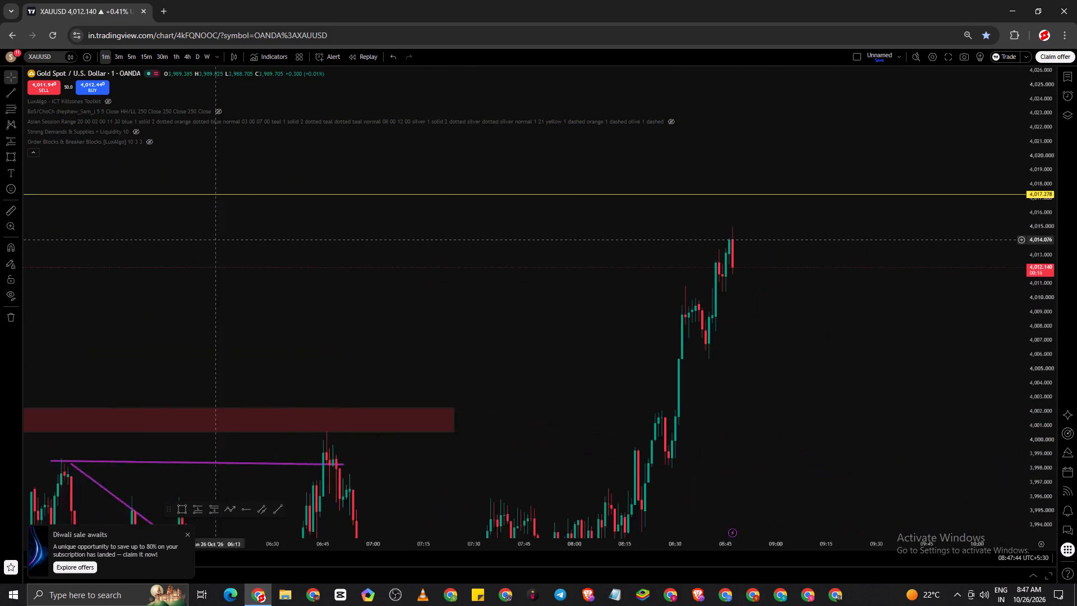
pyautogui.moveTo(208, 241); pyautogui.dragTo(196, 244)
pyautogui.scroll(4, 978, 283)
pyautogui.moveTo(883, 319); pyautogui.dragTo(855, 305)
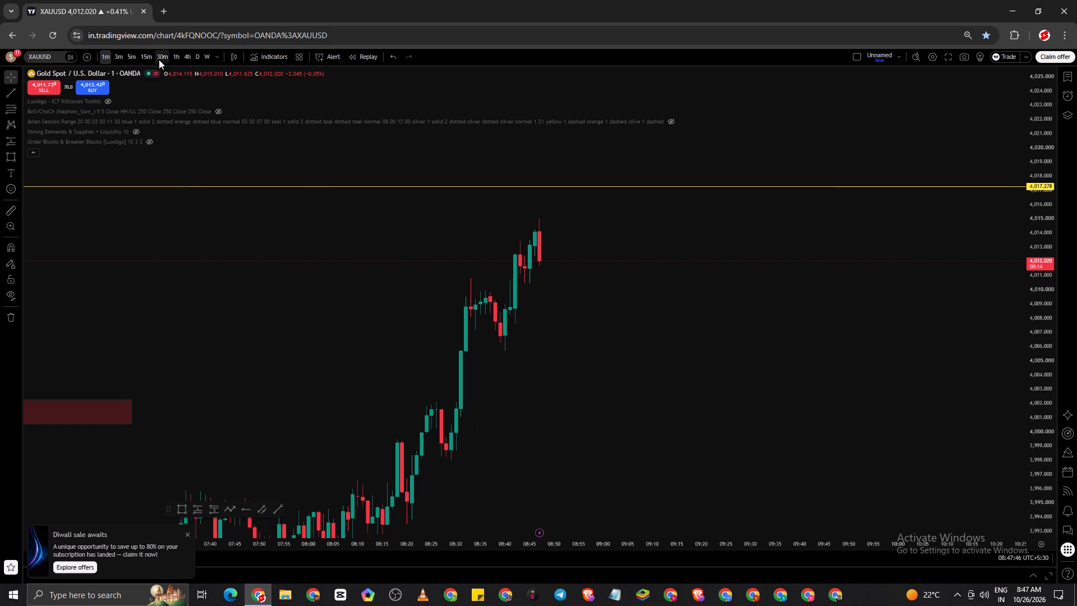
# Review the latest candles below the 4,017.278 ray on the 5-minute, 15-minute and 1-minute timeframes.
pyautogui.click(135, 56)
pyautogui.scroll(-5, 628, 261)
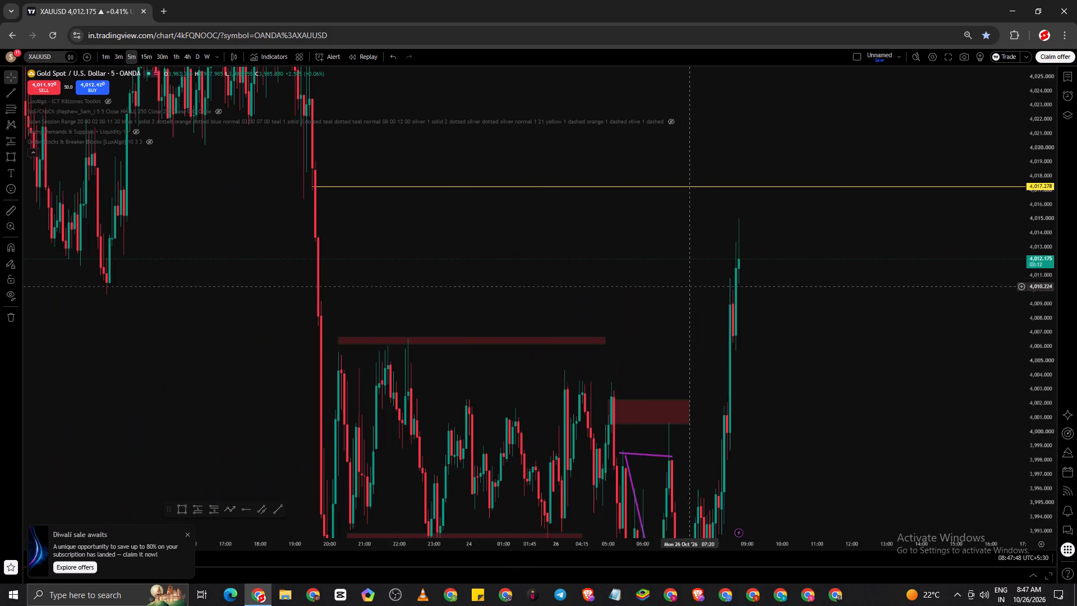
pyautogui.scroll(9, 592, 314)
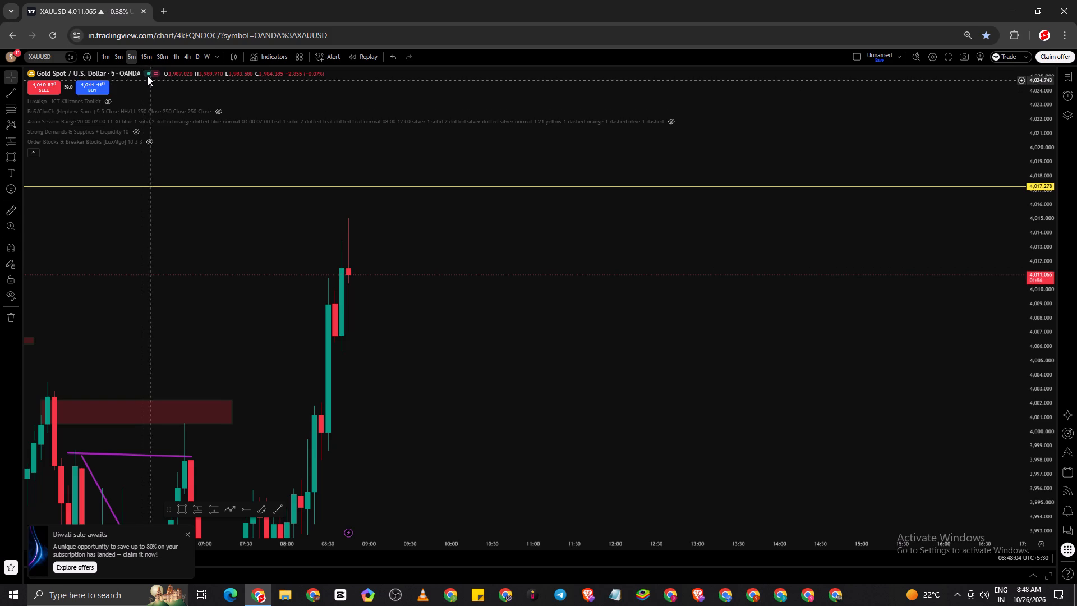
pyautogui.click(148, 52)
pyautogui.scroll(-4, 501, 310)
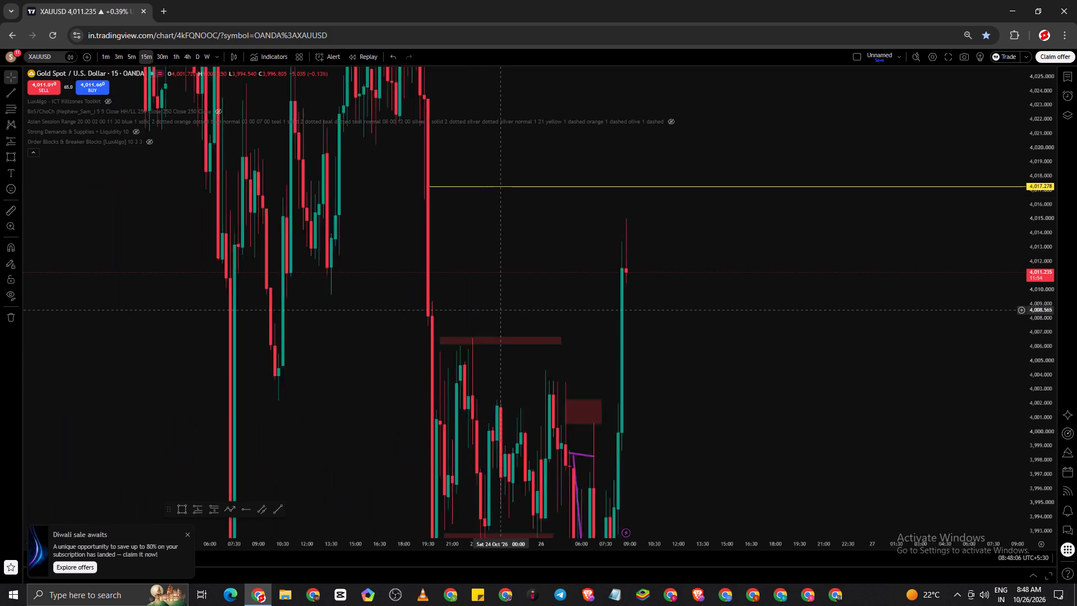
pyautogui.scroll(-2, 501, 310)
pyautogui.scroll(4, 723, 304)
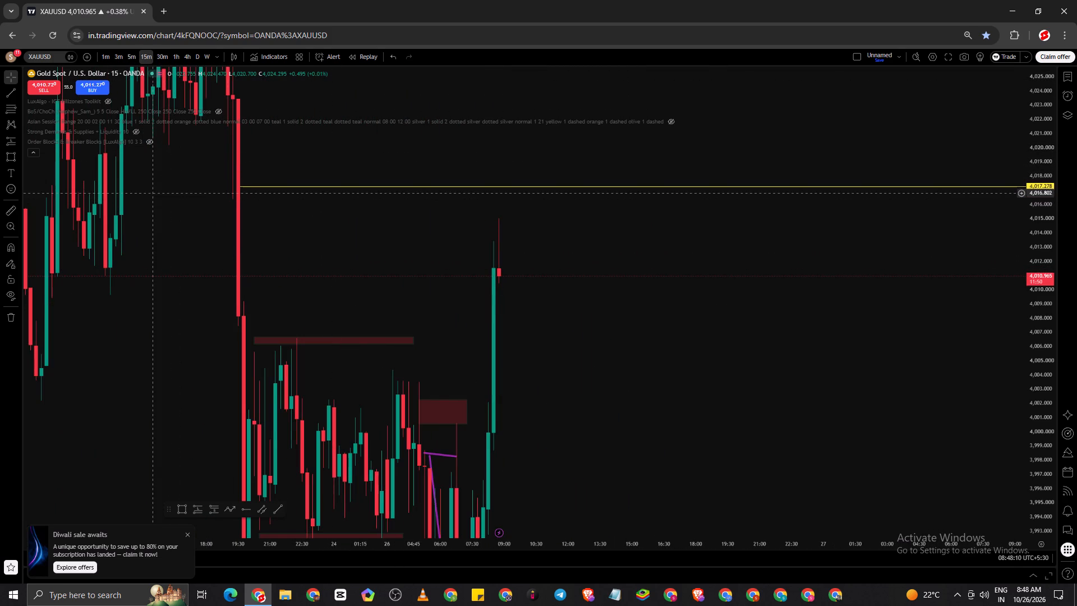
pyautogui.click(104, 52)
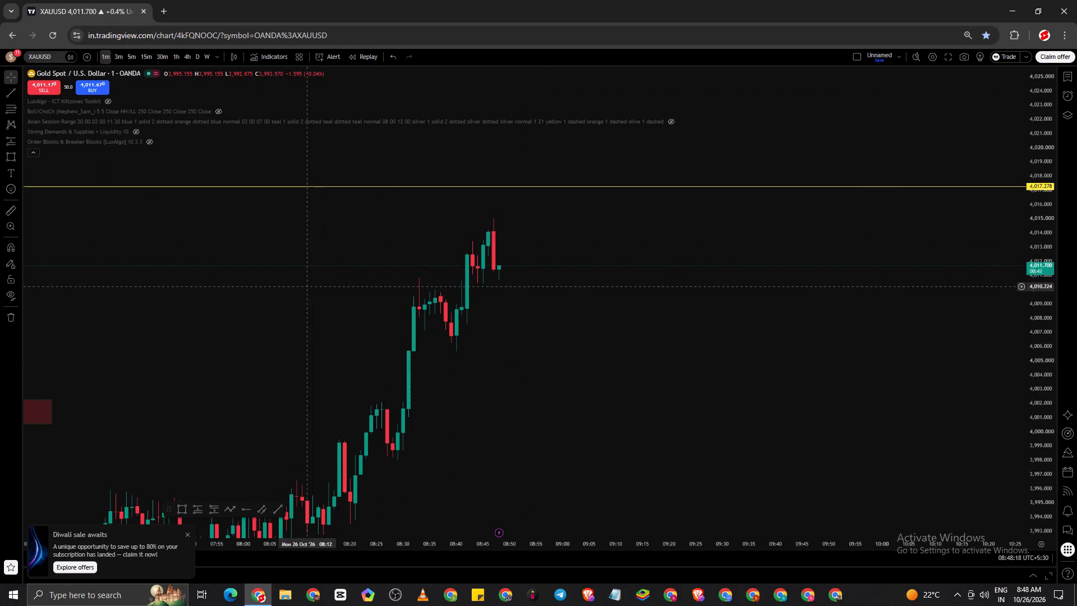
pyautogui.scroll(-6, 521, 300)
pyautogui.scroll(5, 469, 313)
pyautogui.scroll(3, 543, 317)
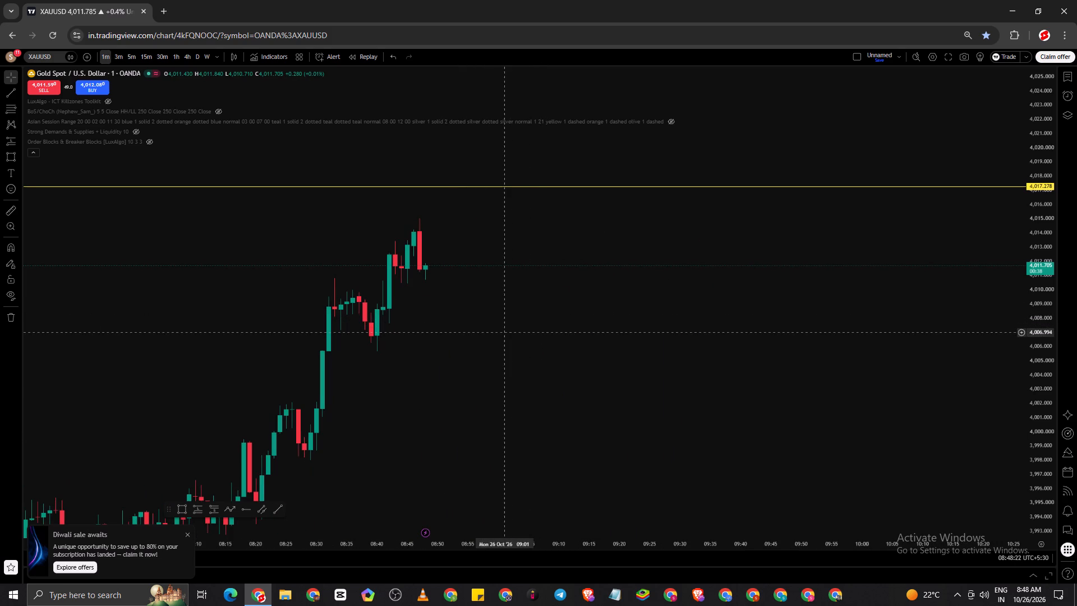
# Measure the price distance from the 4,017.278 ray down to the recent swing low on the 1-minute chart.
pyautogui.scroll(-3, 501, 334)
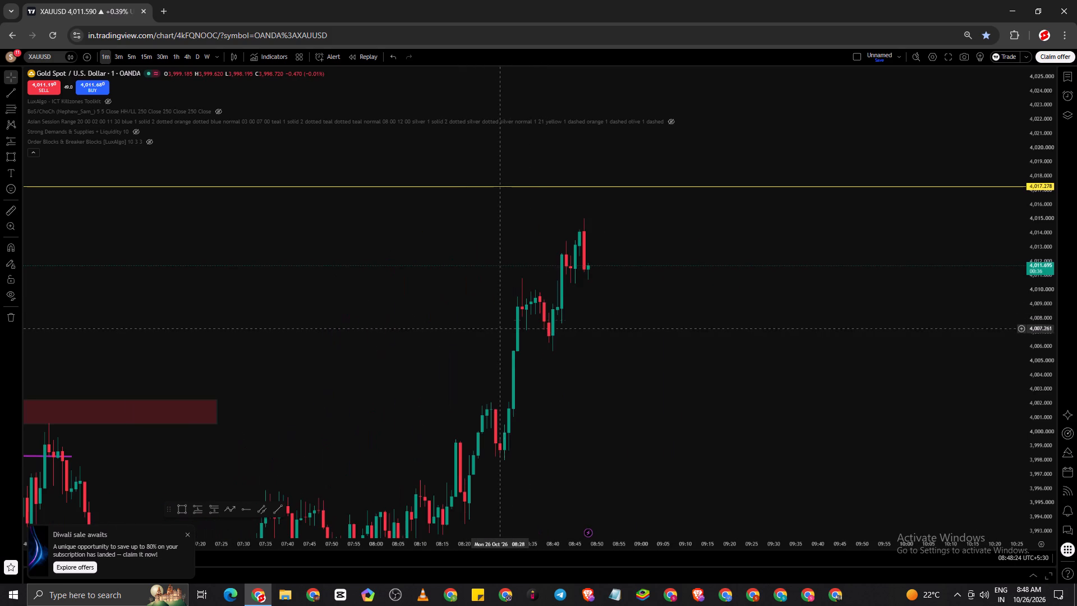
pyautogui.scroll(3, 517, 300)
pyautogui.click(517, 313)
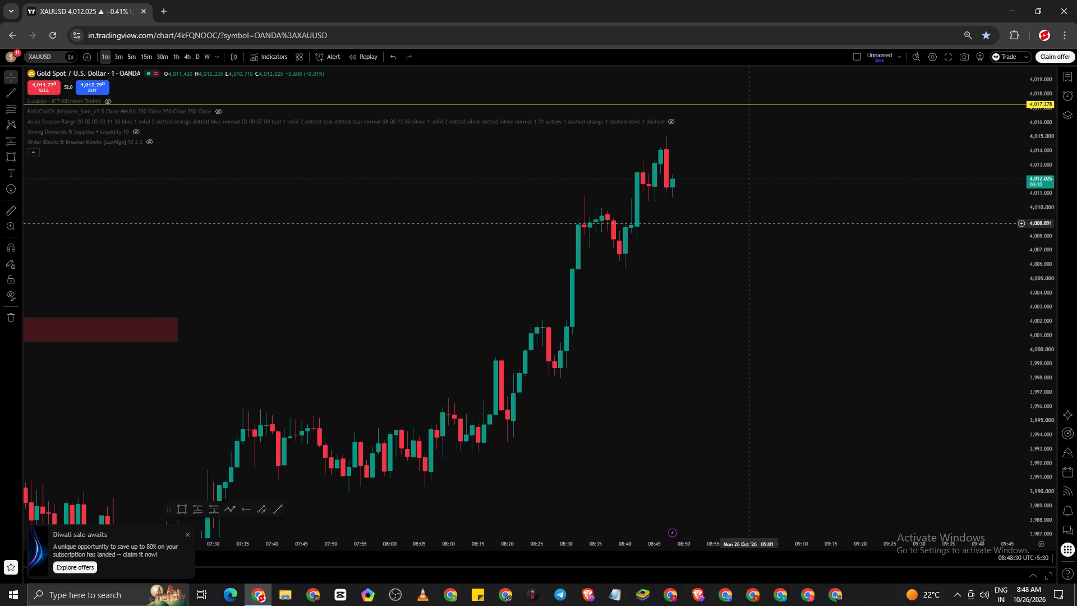
pyautogui.moveTo(730, 226); pyautogui.dragTo(853, 315)
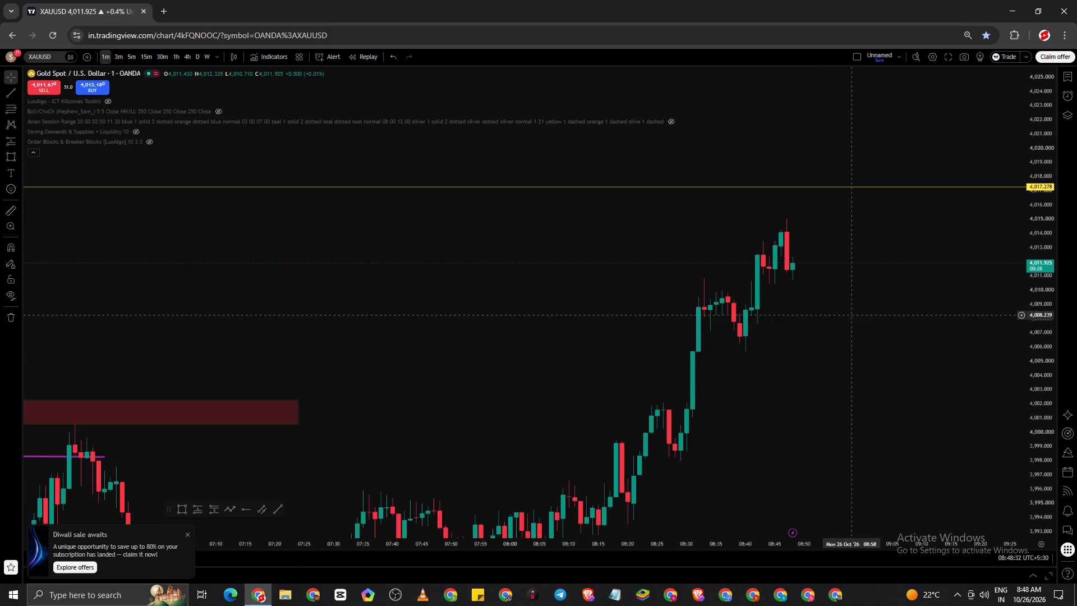
pyautogui.moveTo(841, 313); pyautogui.dragTo(554, 300)
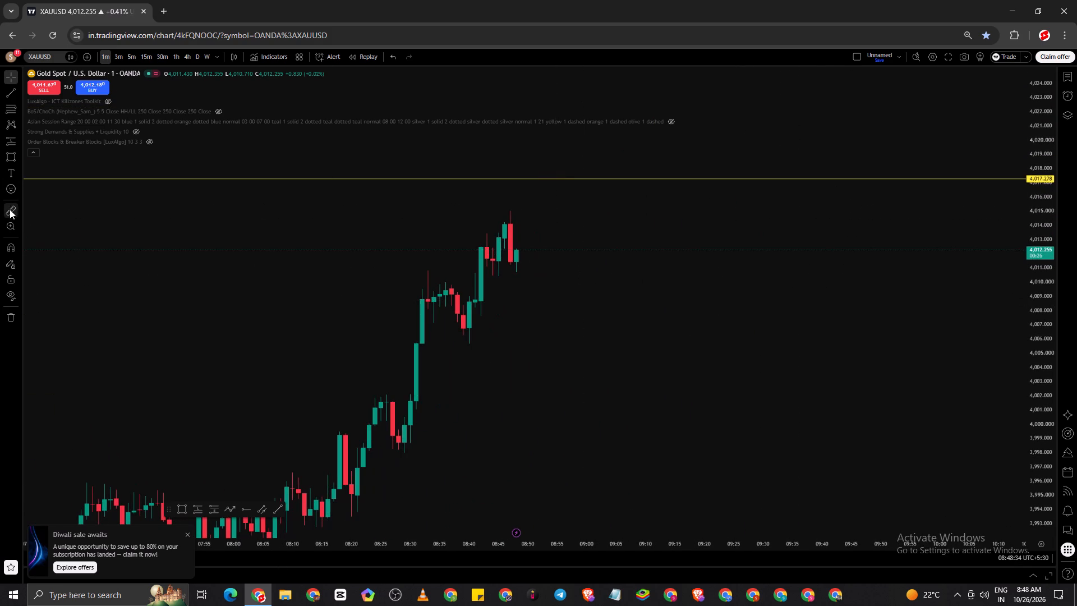
pyautogui.click(10, 210)
pyautogui.click(564, 180)
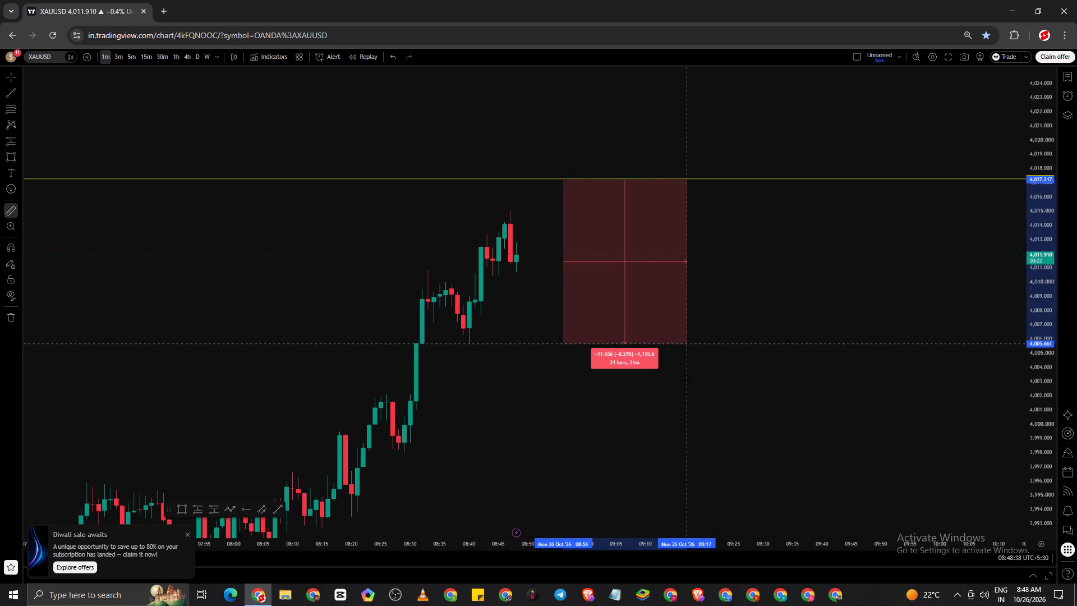
pyautogui.scroll(-5, 688, 343)
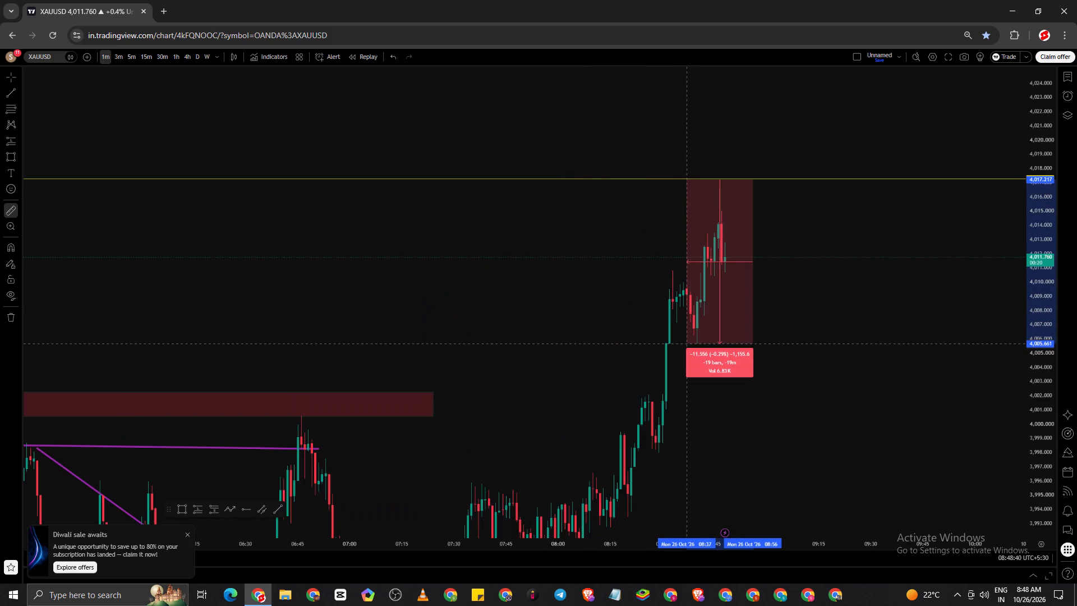
pyautogui.scroll(-5, 688, 343)
pyautogui.rightClick(916, 363)
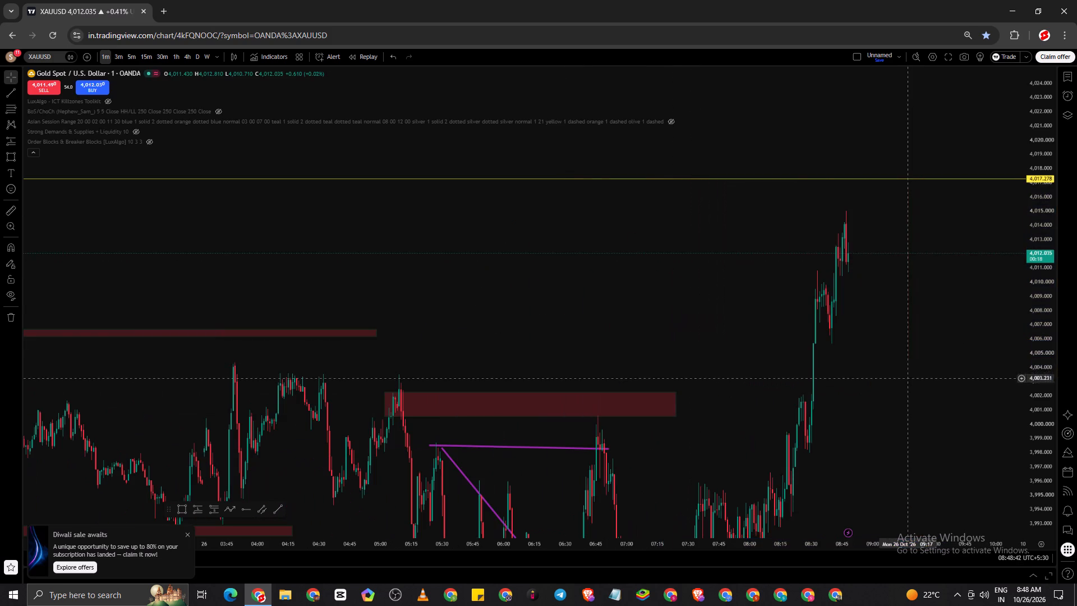
# Examine the latest rally against the marked zones and the 4,017.278 ray on the 1-minute, 15-minute and 5-minute timeframes.
pyautogui.moveTo(907, 378); pyautogui.dragTo(742, 186)
pyautogui.scroll(4, 735, 218)
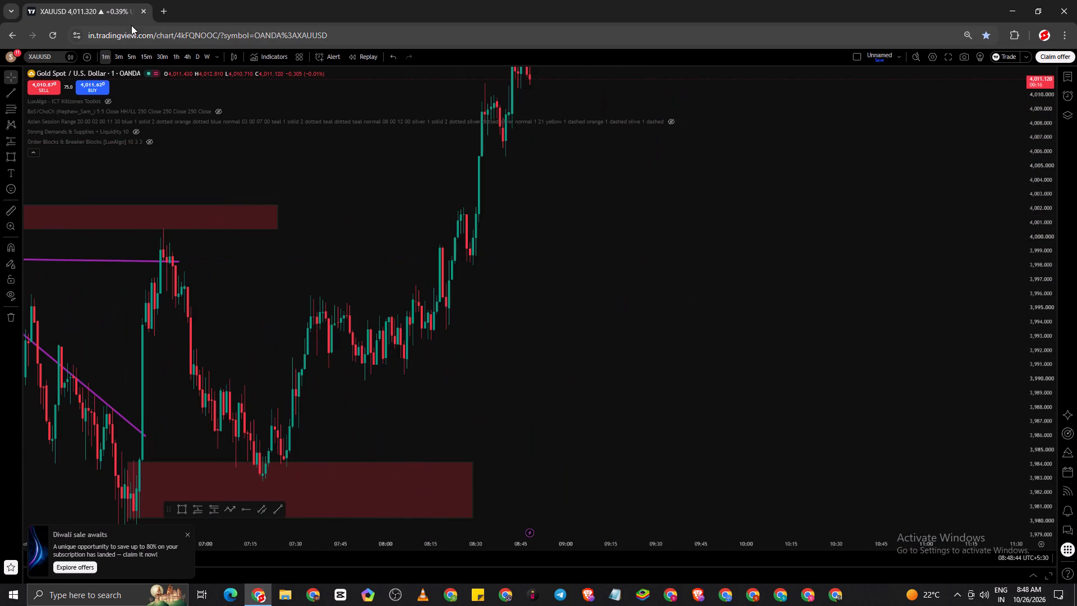
pyautogui.click(144, 54)
pyautogui.scroll(4, 583, 197)
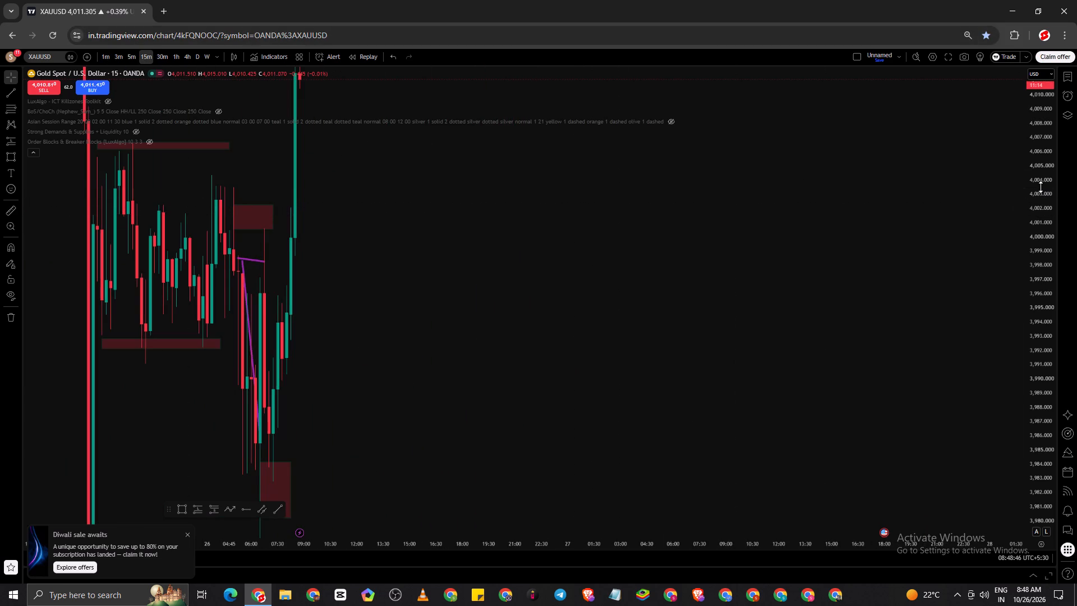
pyautogui.moveTo(1044, 172); pyautogui.dragTo(1067, 358)
pyautogui.moveTo(773, 284); pyautogui.dragTo(1076, 309)
pyautogui.scroll(4, 802, 294)
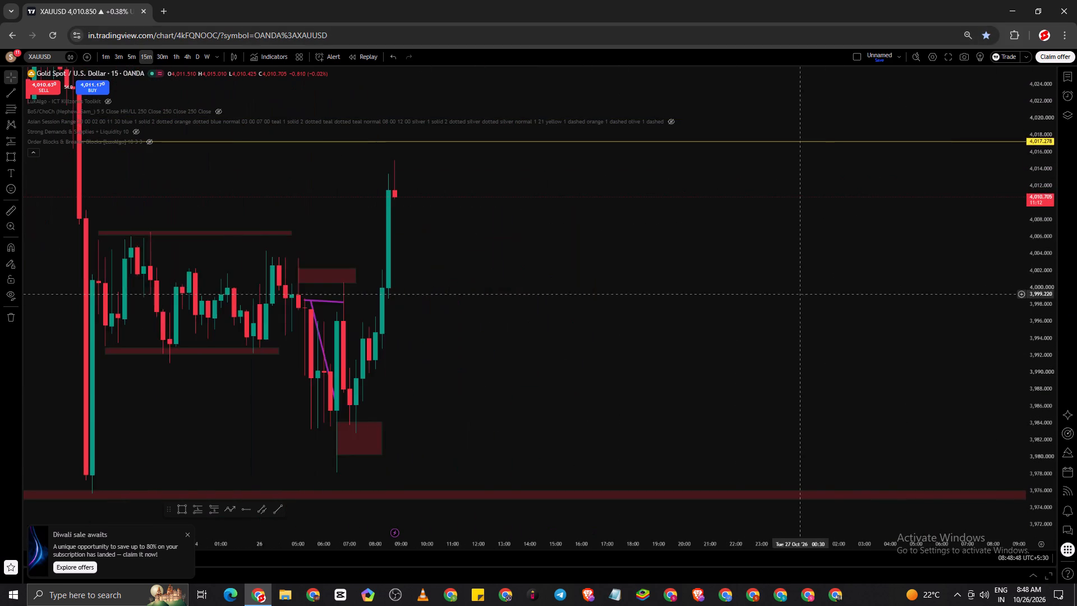
pyautogui.scroll(3, 669, 267)
pyautogui.moveTo(406, 345); pyautogui.dragTo(779, 333)
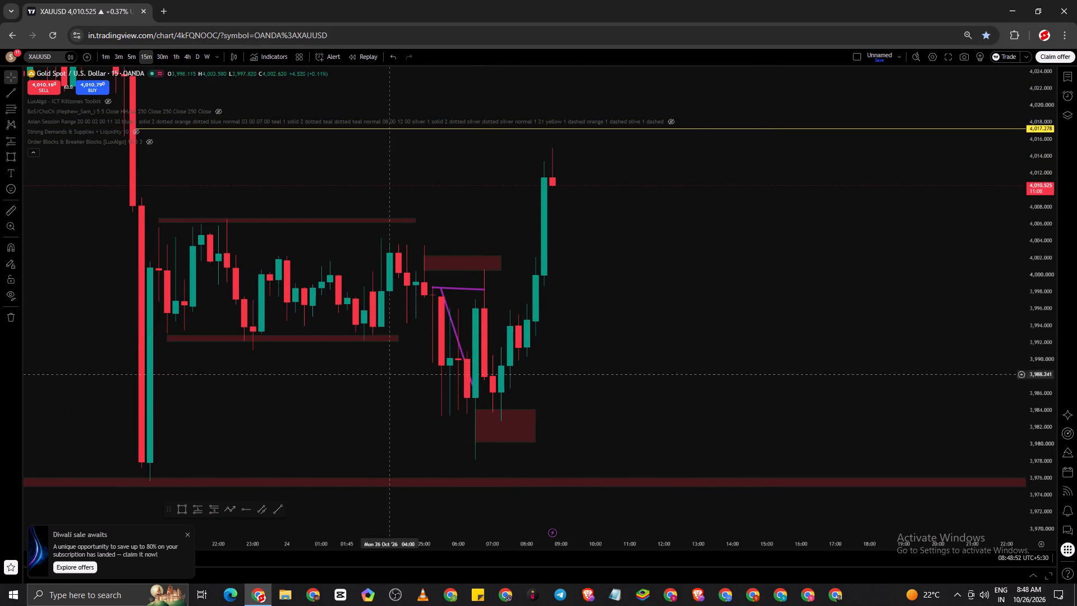
pyautogui.click(133, 55)
pyautogui.scroll(2, 533, 300)
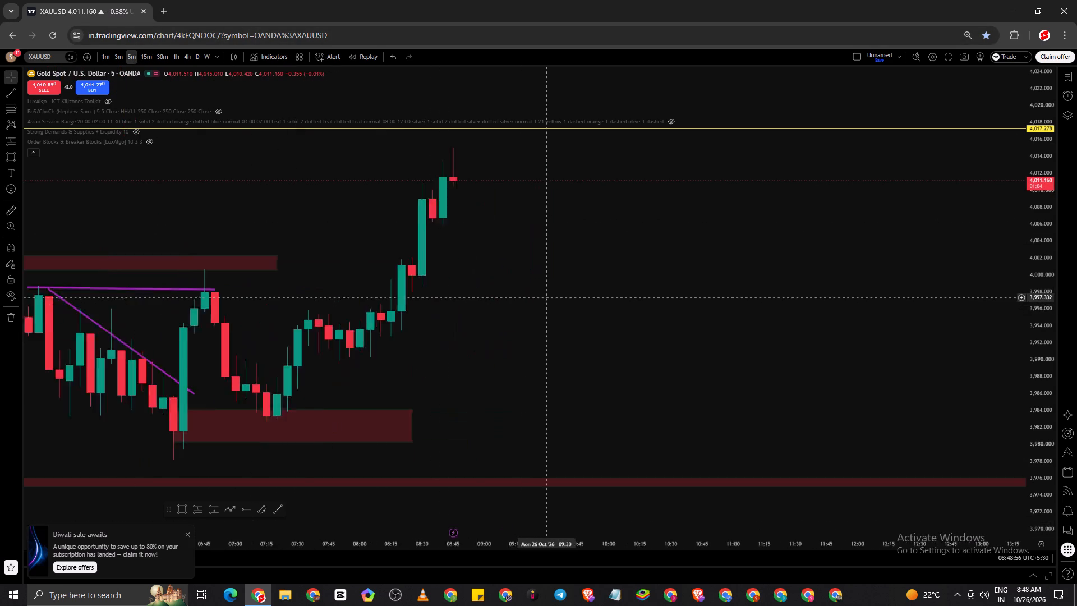
pyautogui.scroll(1, 544, 297)
pyautogui.moveTo(542, 297); pyautogui.dragTo(629, 384)
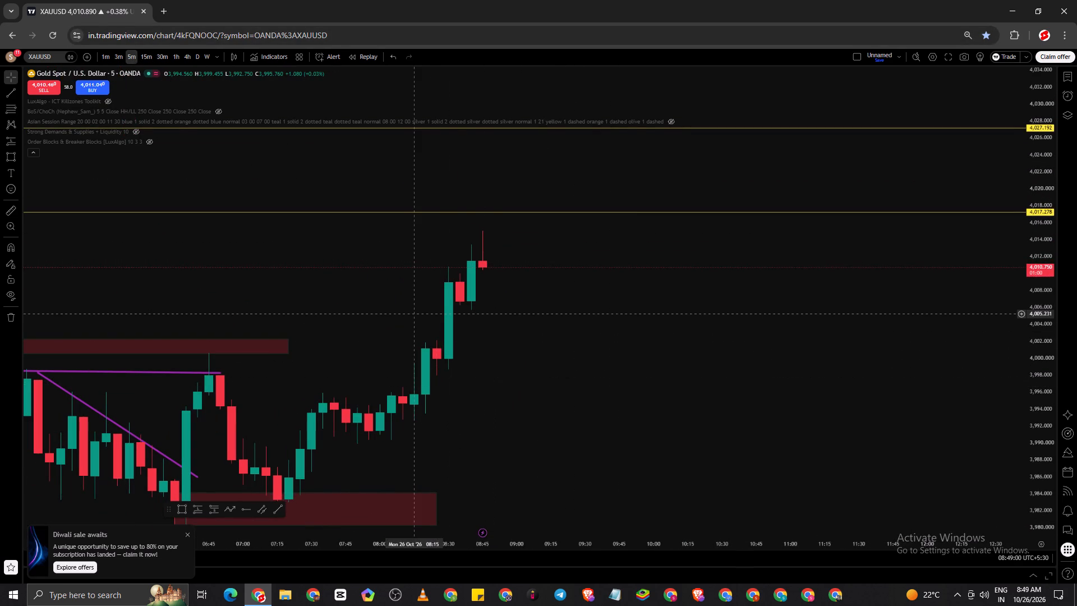
pyautogui.scroll(-11, 418, 314)
# Close the browser window and leave the chart page.
pyautogui.click(1076, 0)
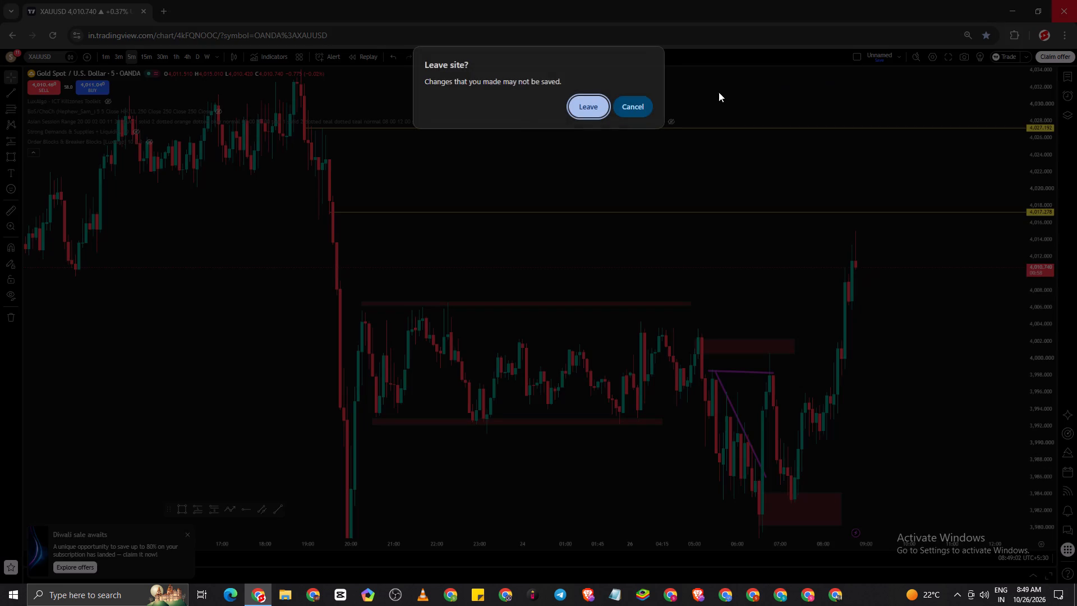
pyautogui.click(573, 109)
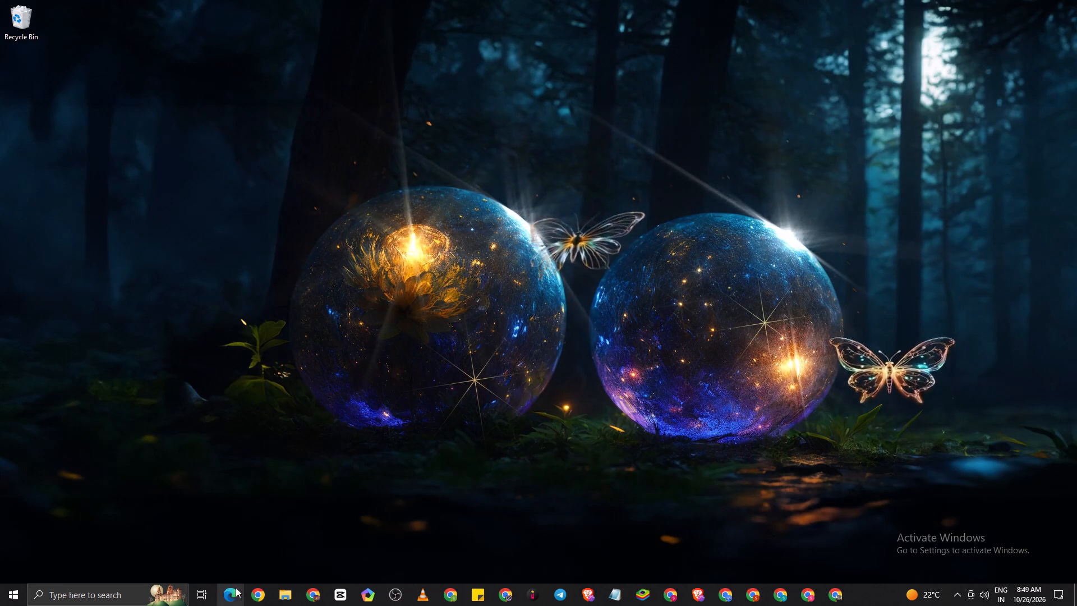
# Reopen Chrome with the profile named c and go to YouTube.
pyautogui.click(246, 589)
pyautogui.click(579, 271)
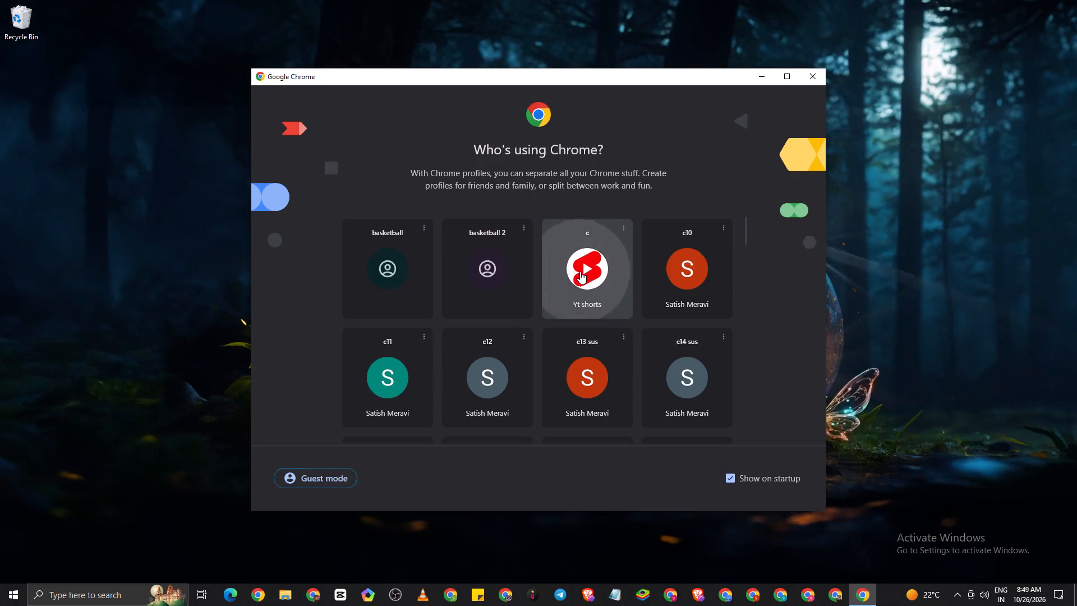
pyautogui.click(257, 276)
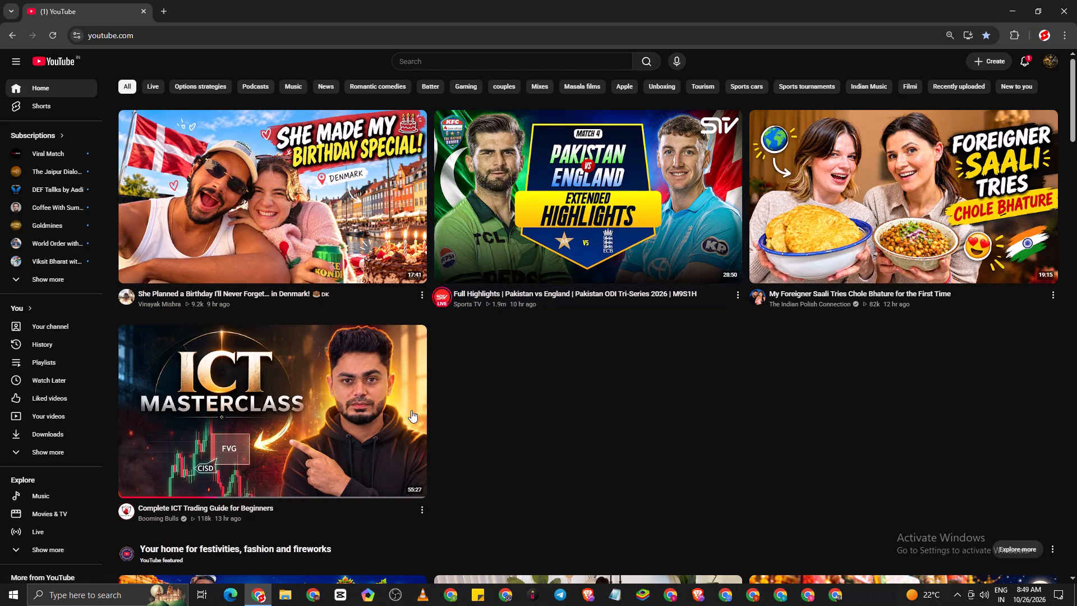
# Open the video "Day In The Life Of A 21 Year Old Day Trader Locked In" from the YouTube home feed.
pyautogui.scroll(-4, 675, 375)
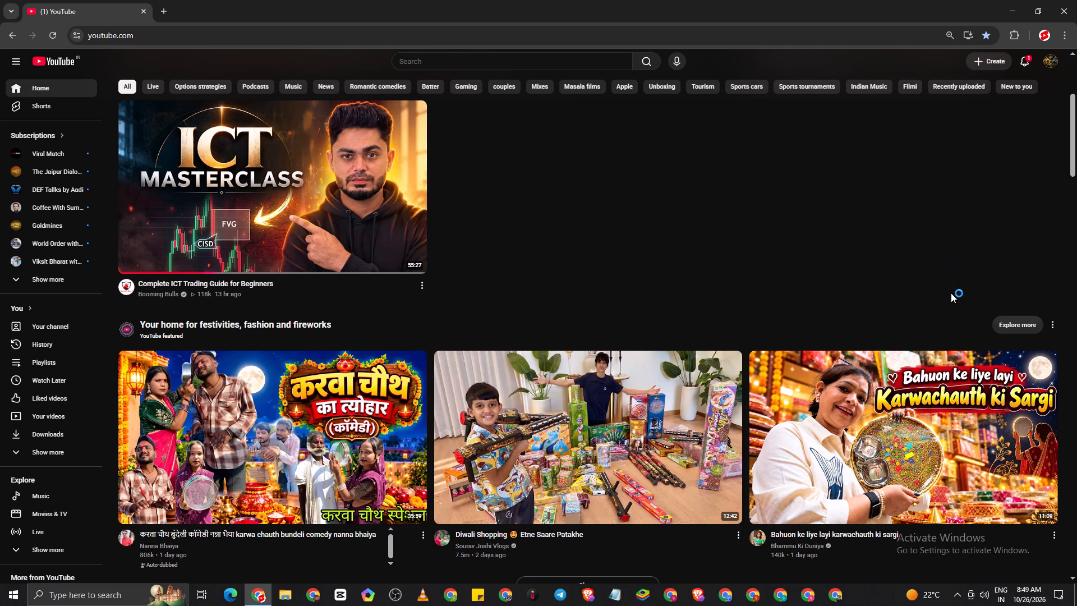
pyautogui.scroll(-6, 852, 330)
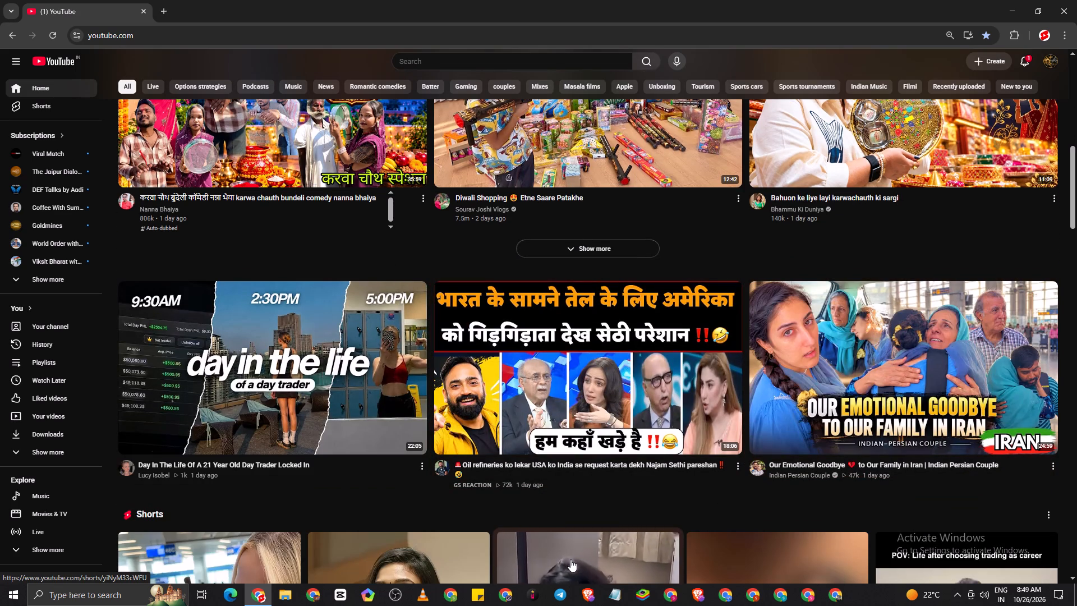
pyautogui.click(291, 341)
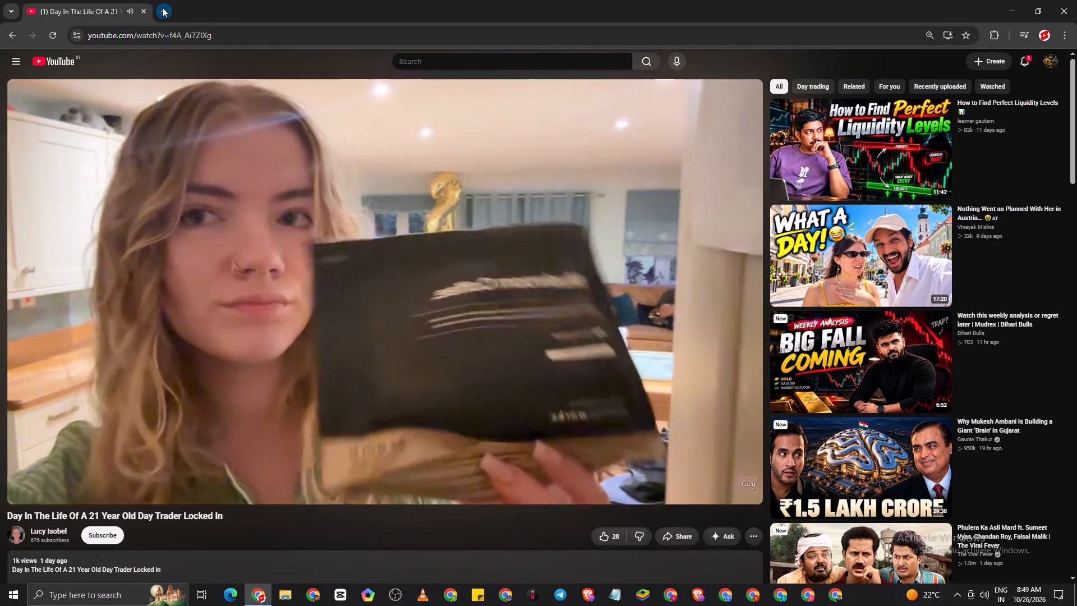
# Open the bookmarked TradingView XAUUSD chart in a new browser tab.
pyautogui.click(163, 7)
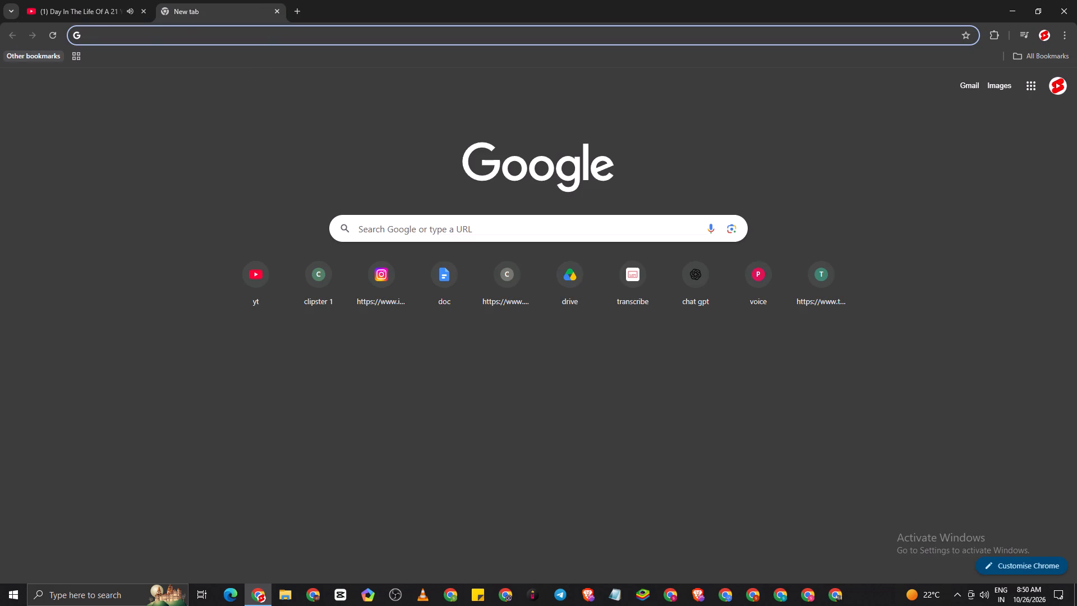
pyautogui.click(1053, 52)
pyautogui.click(919, 105)
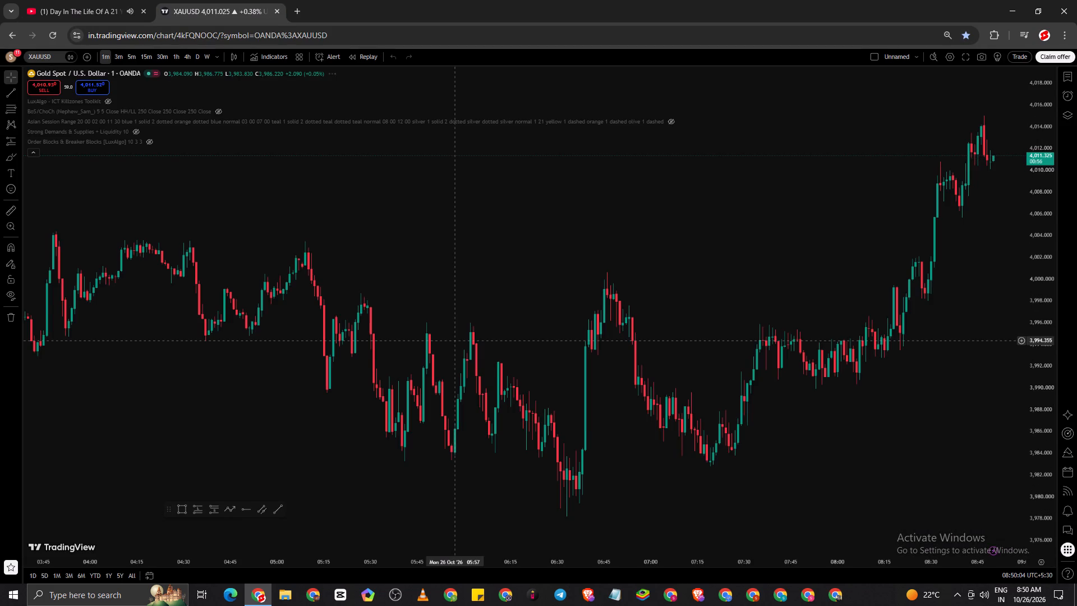
# Examine the newest 1-minute candles and the preceding rally below the 4,017.278 ray.
pyautogui.scroll(4, 753, 314)
pyautogui.scroll(3, 863, 292)
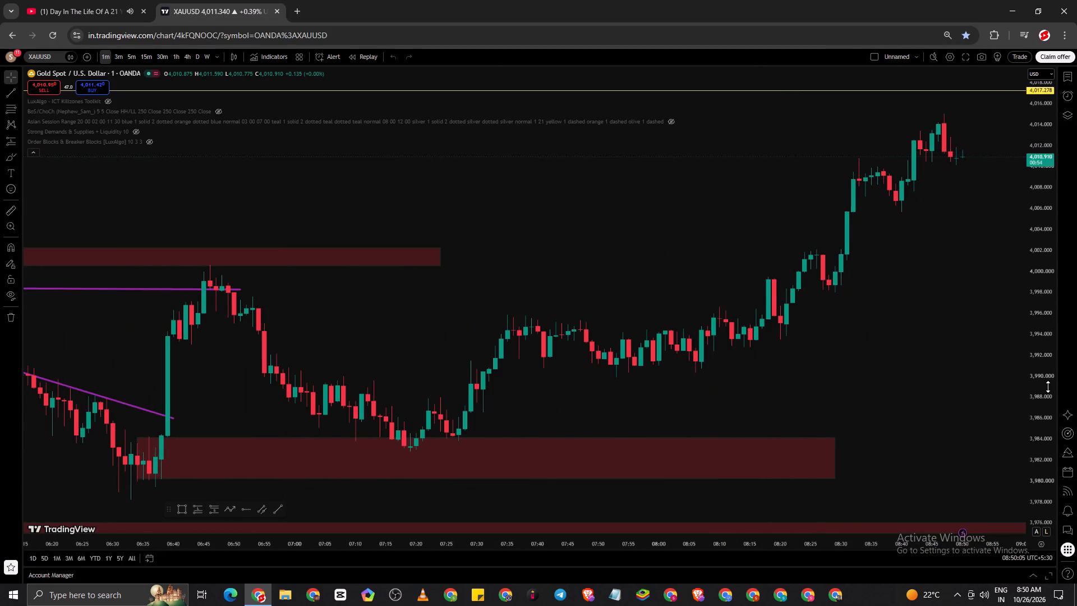
pyautogui.moveTo(1048, 387); pyautogui.dragTo(1050, 167)
pyautogui.moveTo(964, 225); pyautogui.dragTo(942, 415)
pyautogui.scroll(4, 935, 347)
pyautogui.moveTo(935, 314); pyautogui.dragTo(933, 320)
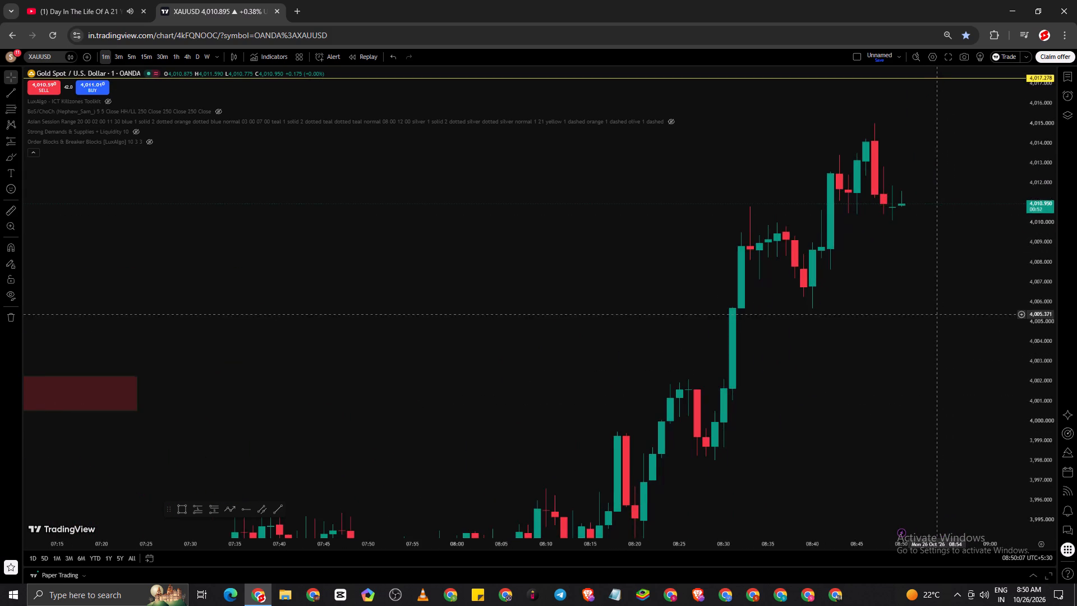
pyautogui.moveTo(933, 320); pyautogui.dragTo(849, 442)
pyautogui.scroll(-6, 863, 332)
pyautogui.scroll(-5, 762, 346)
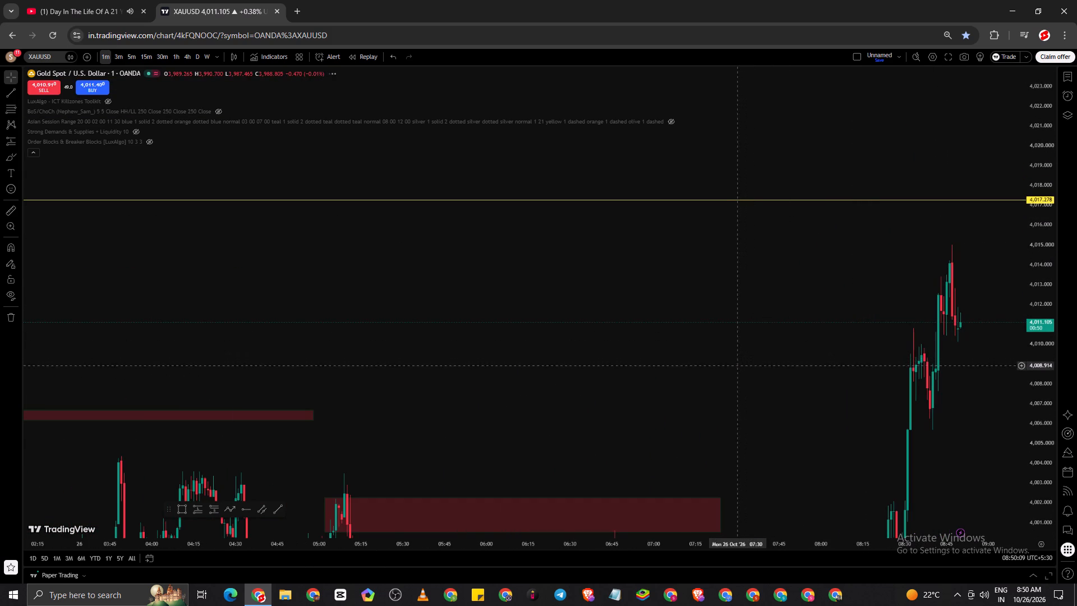
pyautogui.scroll(-7, 728, 378)
pyautogui.scroll(8, 728, 378)
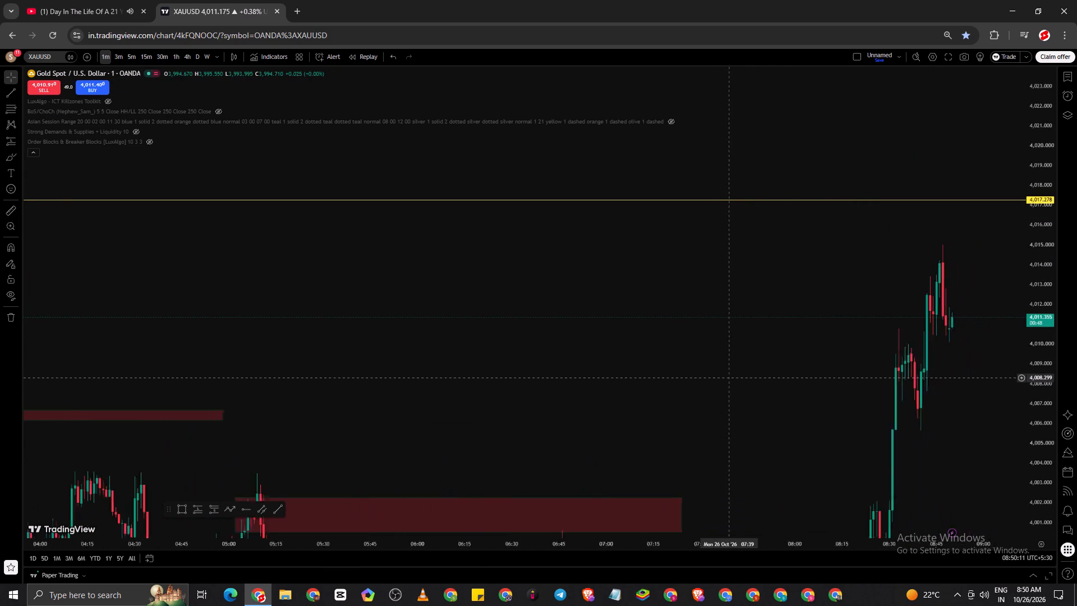
pyautogui.scroll(13, 728, 378)
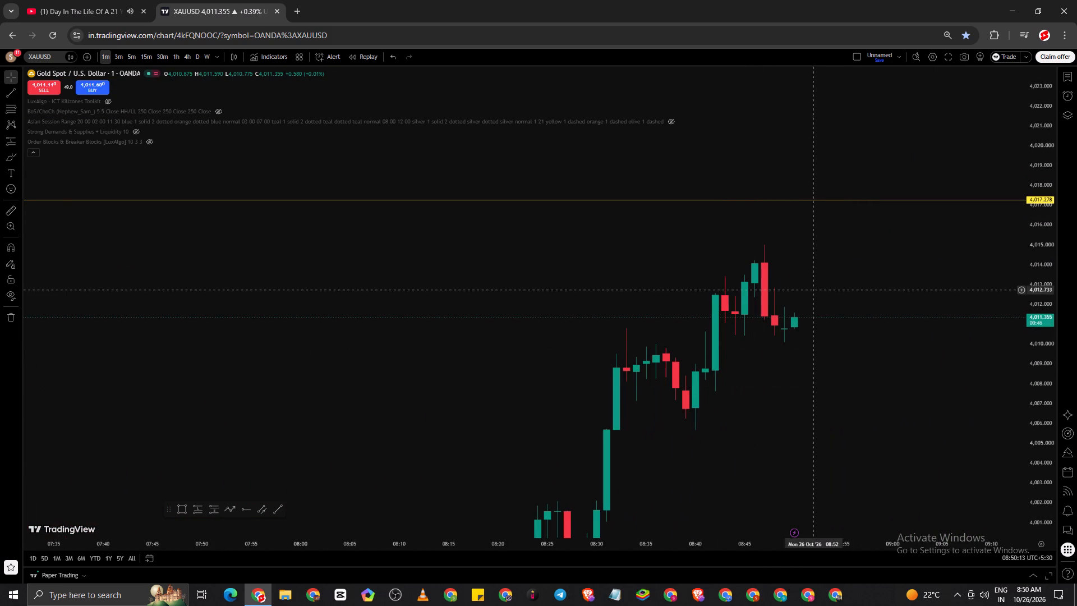
# Measure the price distance from just above the latest 1-minute candle up to the 4,017.278 ray.
pyautogui.click(16, 210)
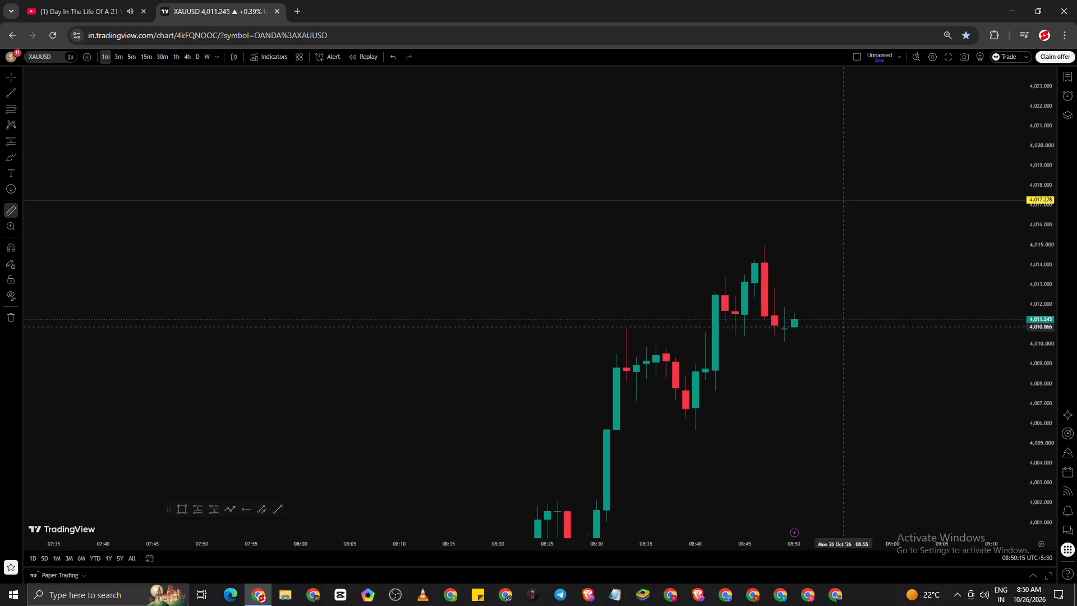
pyautogui.click(802, 312)
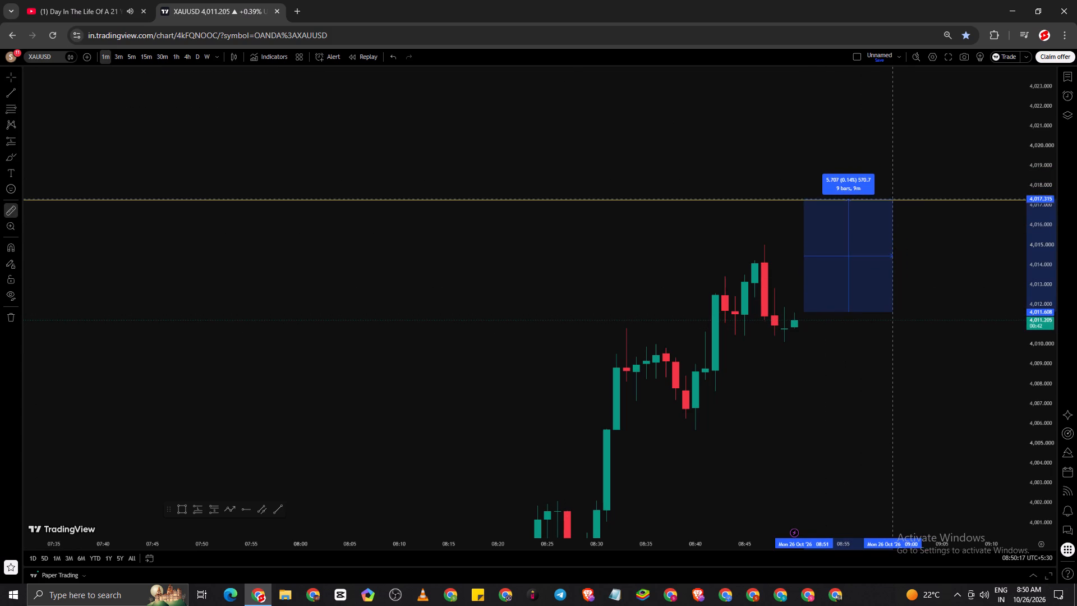
pyautogui.click(897, 199)
pyautogui.scroll(-5, 948, 362)
pyautogui.scroll(-6, 875, 353)
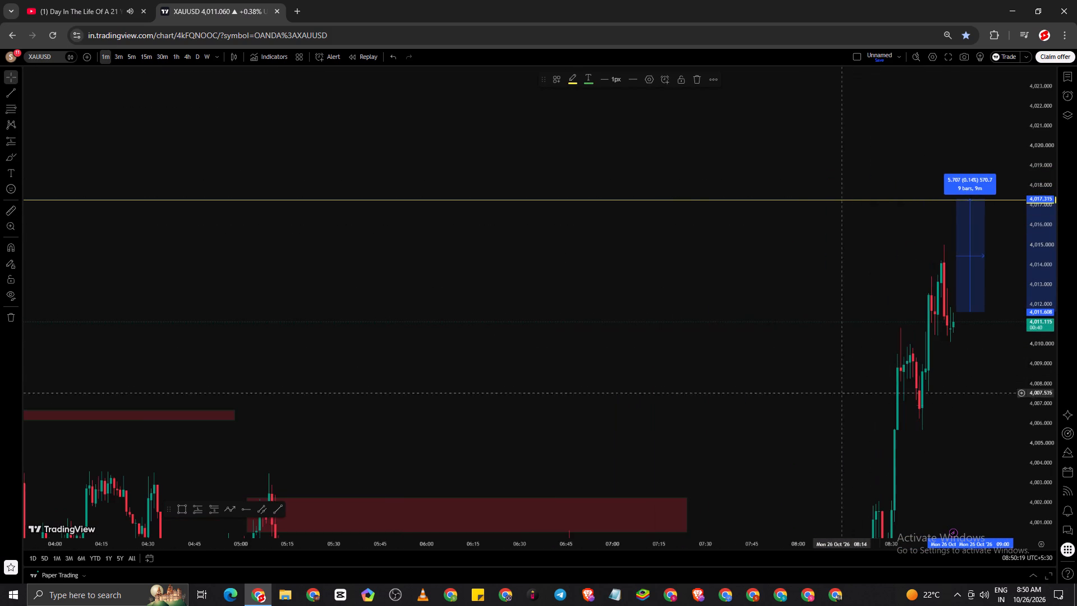
# Review the 1-minute rally against the red zones, the purple trend lines and the 4,017.278 ray.
pyautogui.moveTo(725, 461); pyautogui.dragTo(496, 333)
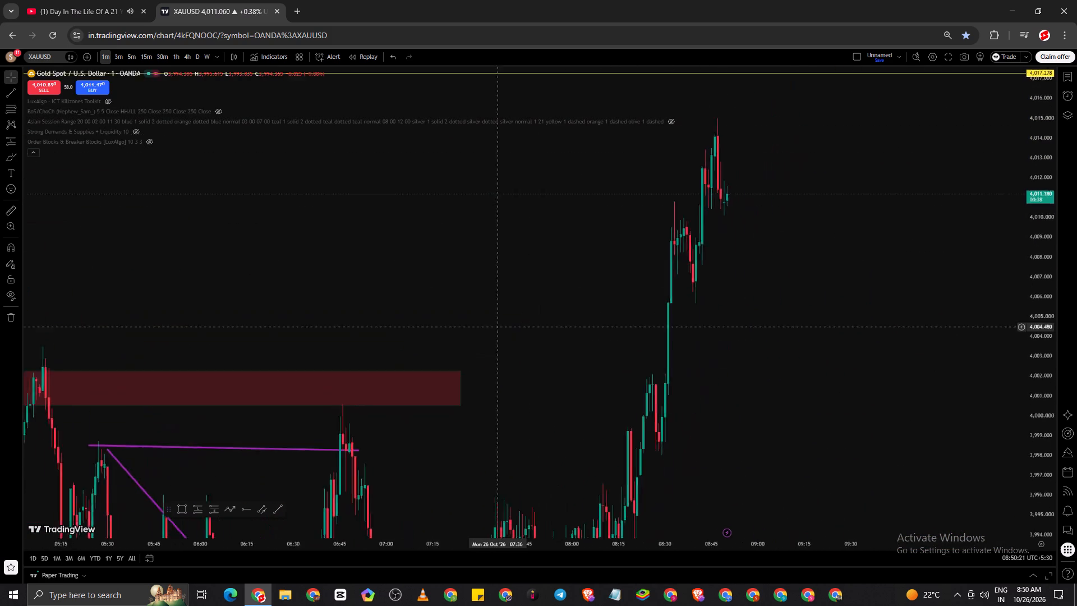
pyautogui.moveTo(496, 333); pyautogui.dragTo(482, 391)
pyautogui.scroll(3, 544, 381)
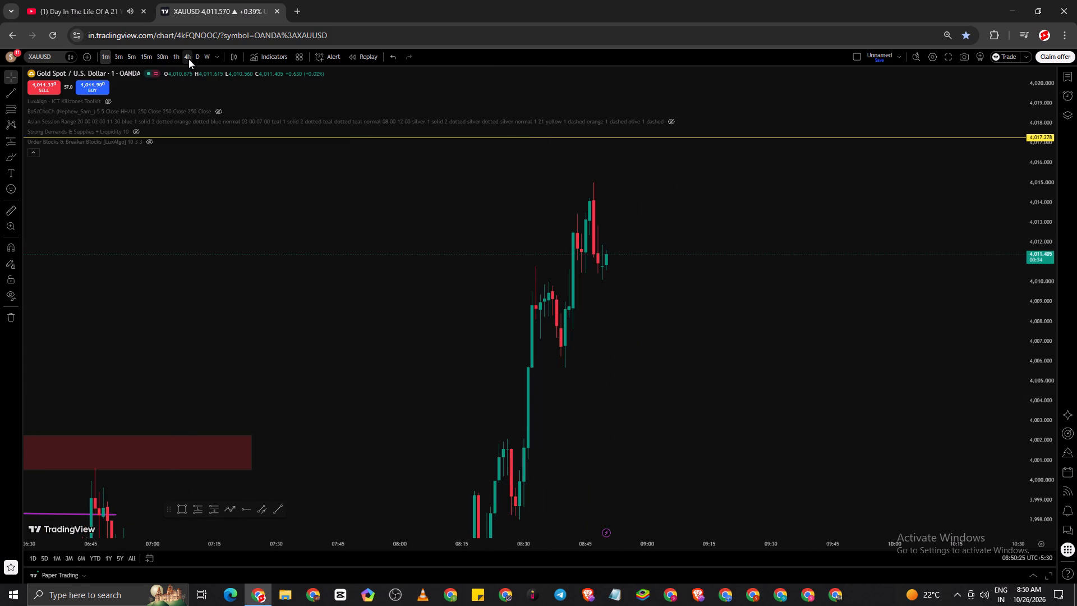
pyautogui.moveTo(672, 327); pyautogui.dragTo(966, 164)
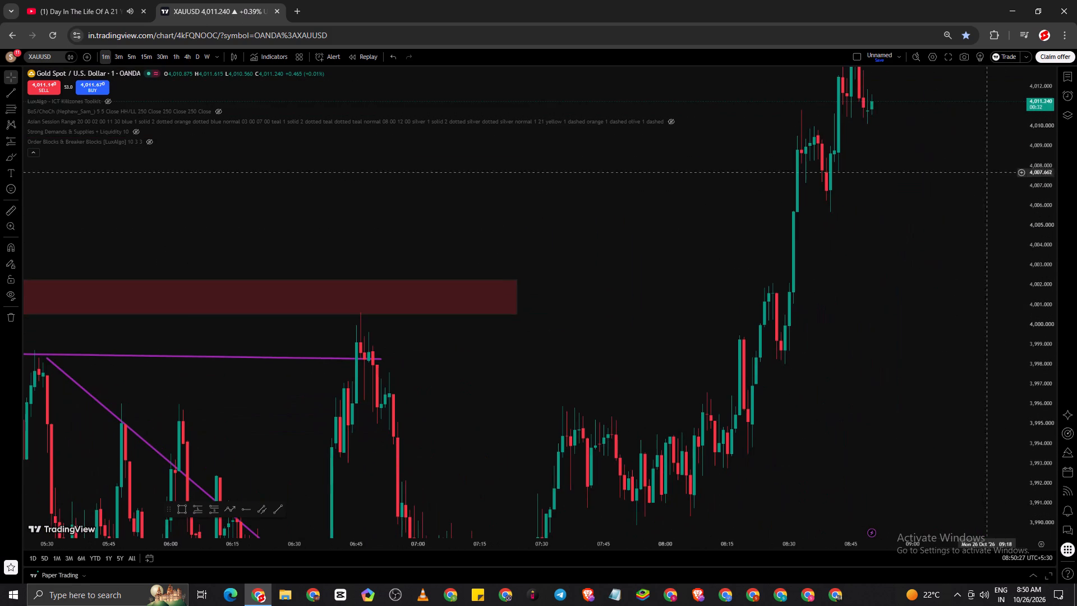
pyautogui.moveTo(1038, 176); pyautogui.dragTo(1053, 380)
pyautogui.scroll(-5, 971, 380)
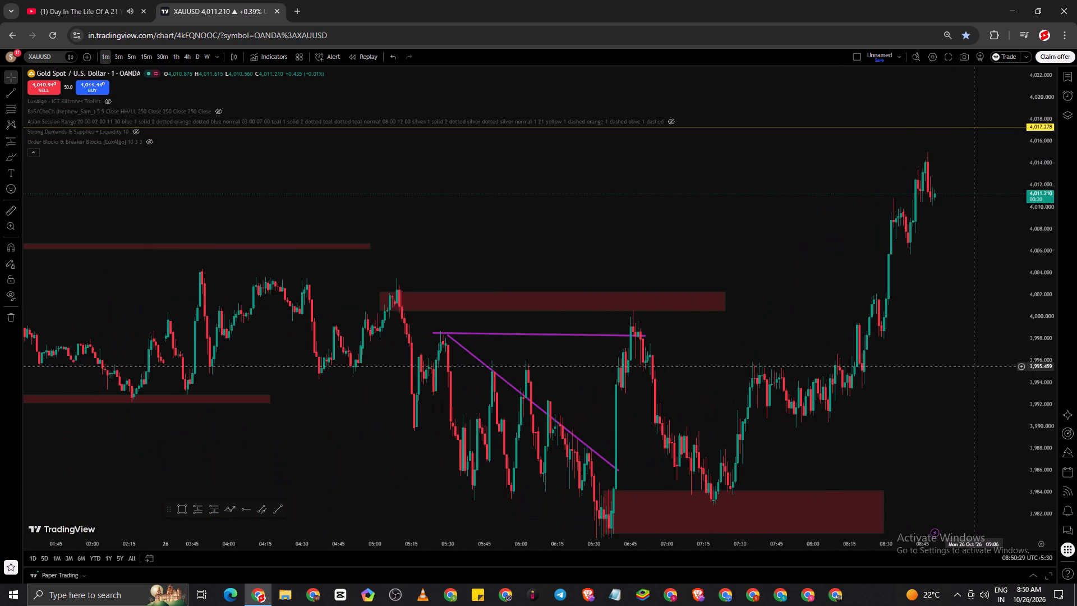
pyautogui.scroll(-4, 904, 317)
pyautogui.scroll(3, 947, 323)
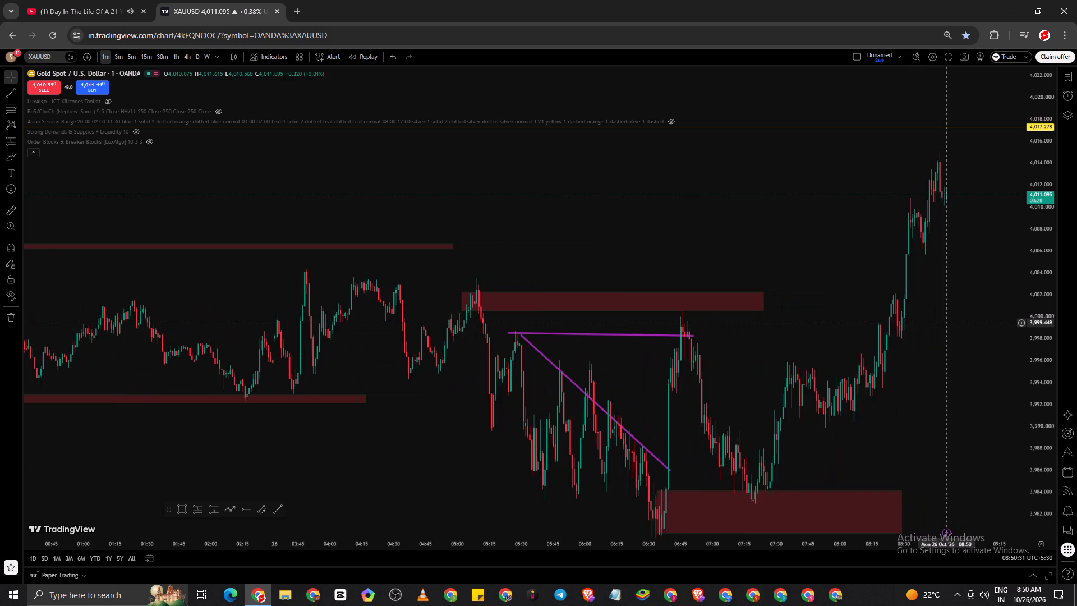
# Examine the XAUUSD rally on the 1-minute and 1-hour timeframes against the red zones and the 4,017.278 and 4,027.192 rays.
pyautogui.scroll(4, 895, 316)
pyautogui.scroll(2, 973, 316)
pyautogui.moveTo(970, 312); pyautogui.dragTo(765, 338)
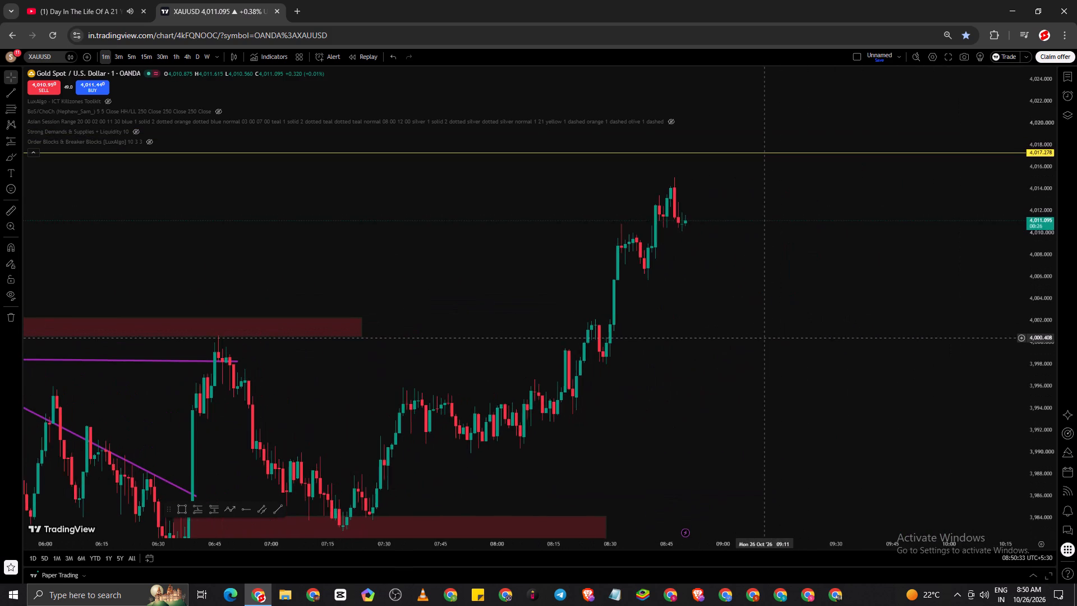
pyautogui.moveTo(765, 338); pyautogui.dragTo(756, 362)
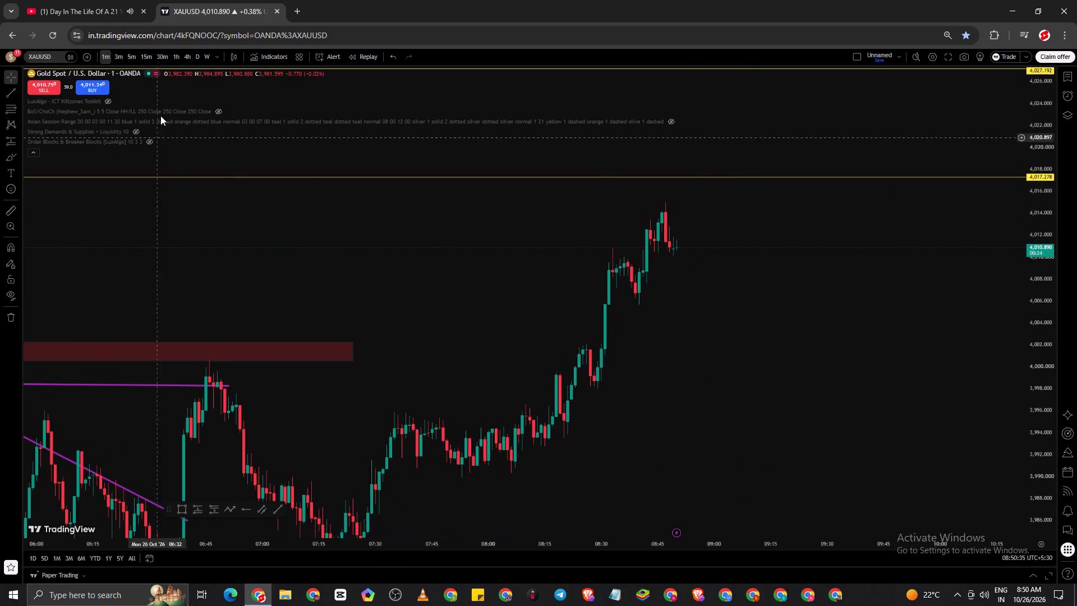
pyautogui.click(174, 55)
pyautogui.scroll(4, 641, 309)
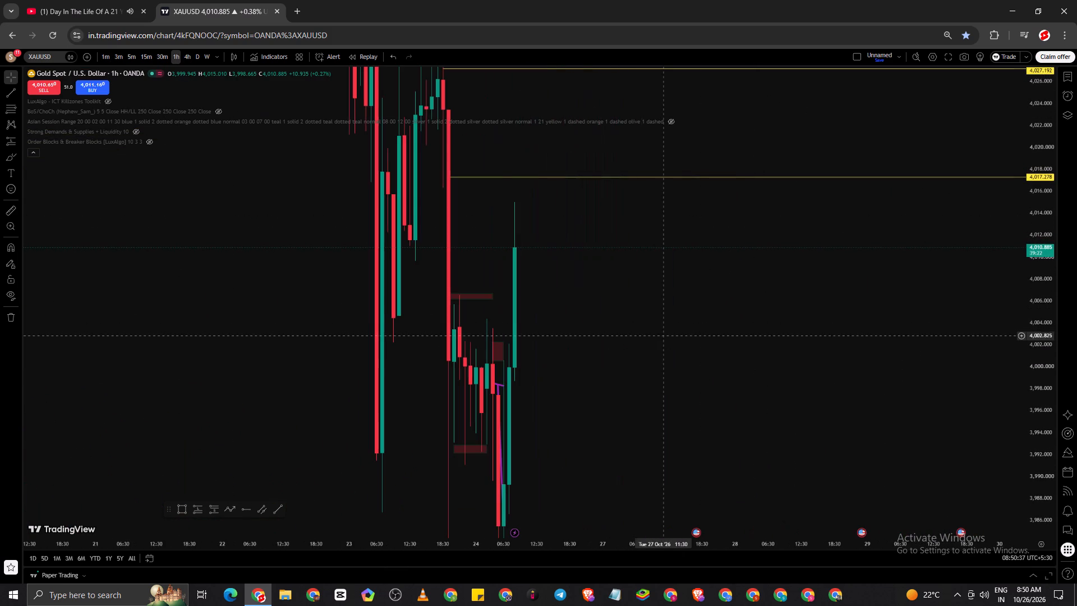
pyautogui.moveTo(653, 336); pyautogui.dragTo(863, 348)
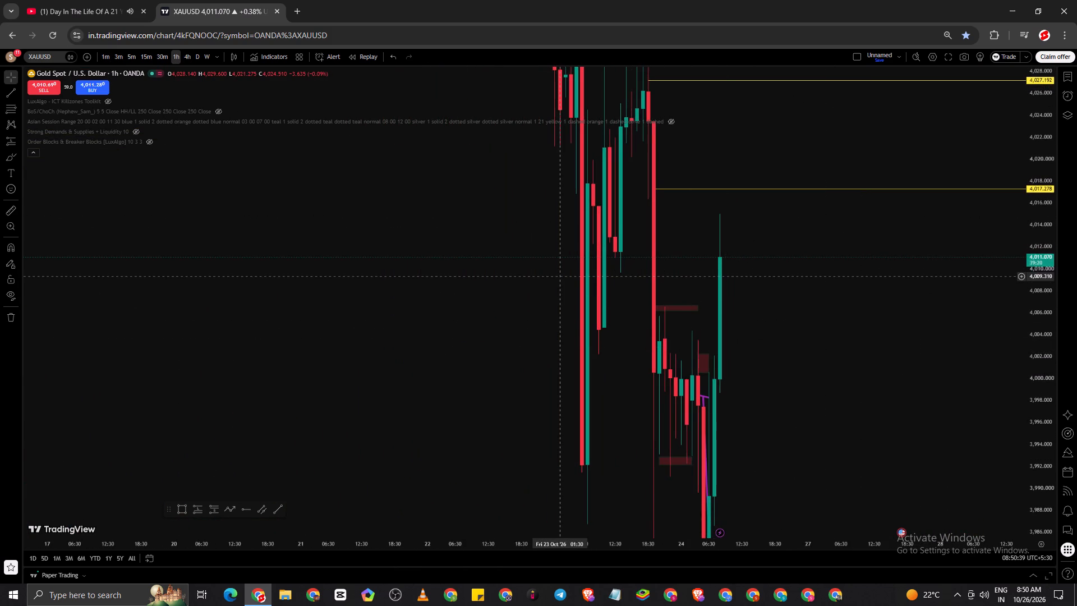
pyautogui.scroll(3, 642, 266)
pyautogui.moveTo(759, 267); pyautogui.dragTo(914, 380)
pyautogui.scroll(5, 914, 380)
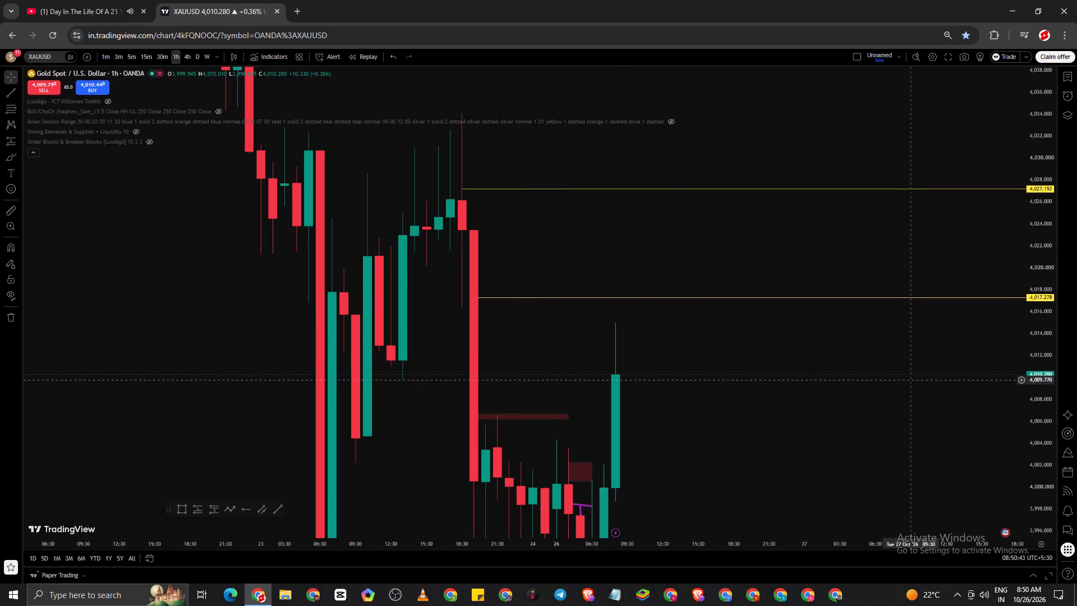
pyautogui.moveTo(1041, 99); pyautogui.dragTo(1031, 451)
pyautogui.scroll(-4, 966, 437)
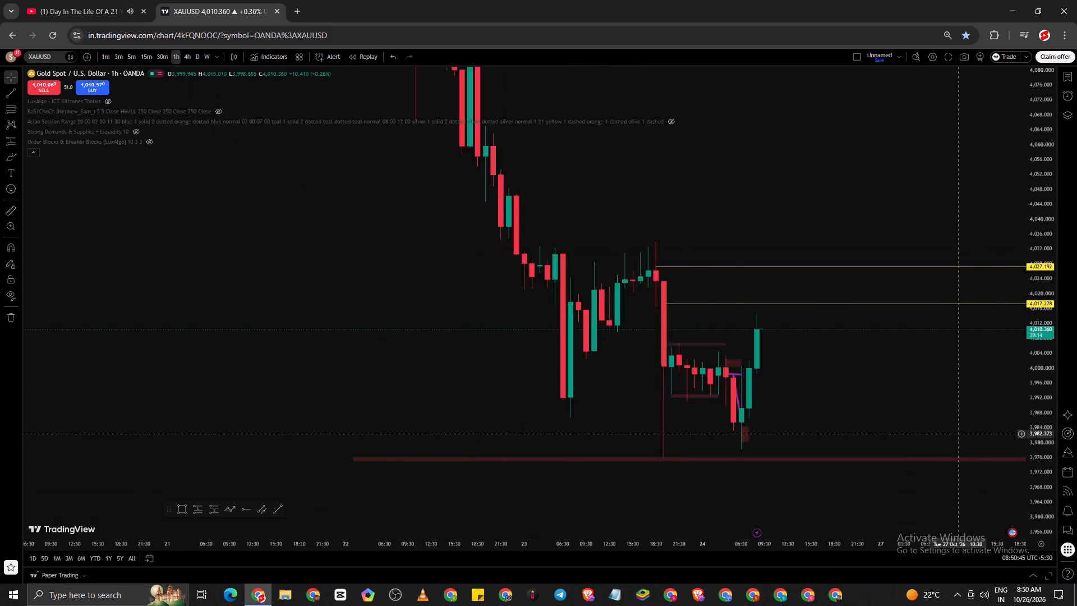
pyautogui.scroll(-1, 958, 433)
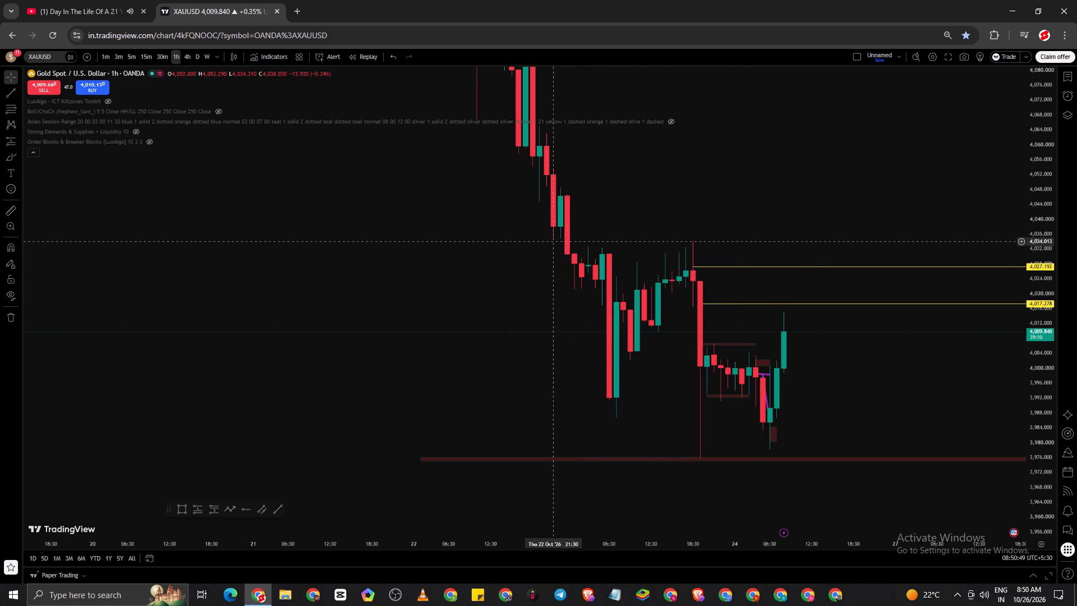
# Draw a horizontal ray at about 4,034.239 from the 22 Oct 23:30 candle on the 1-hour chart.
pyautogui.scroll(3, 705, 340)
pyautogui.moveTo(818, 349); pyautogui.dragTo(818, 350)
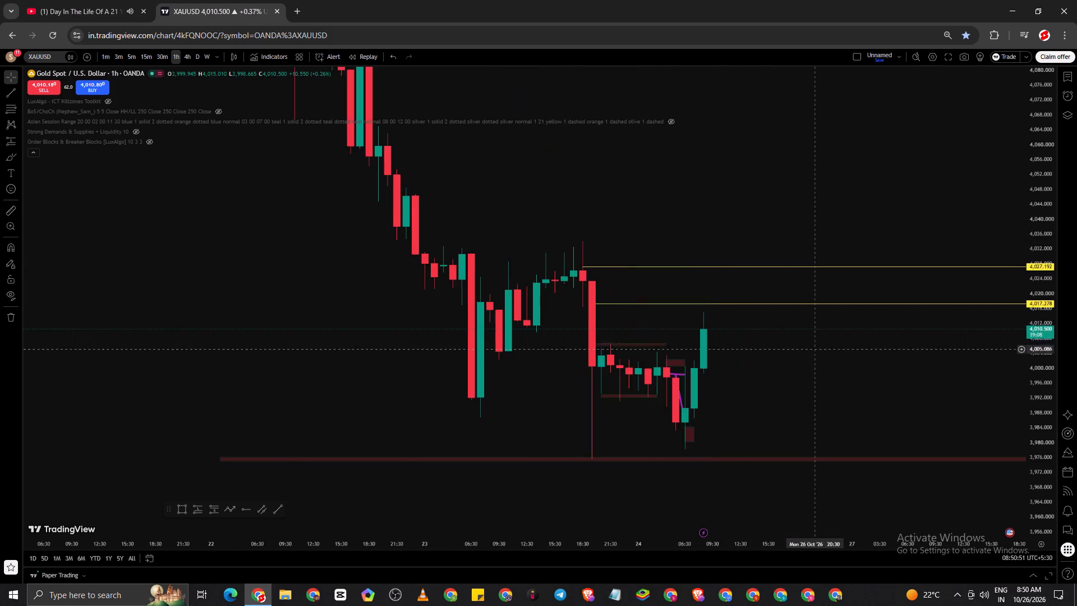
pyautogui.moveTo(818, 350); pyautogui.dragTo(799, 448)
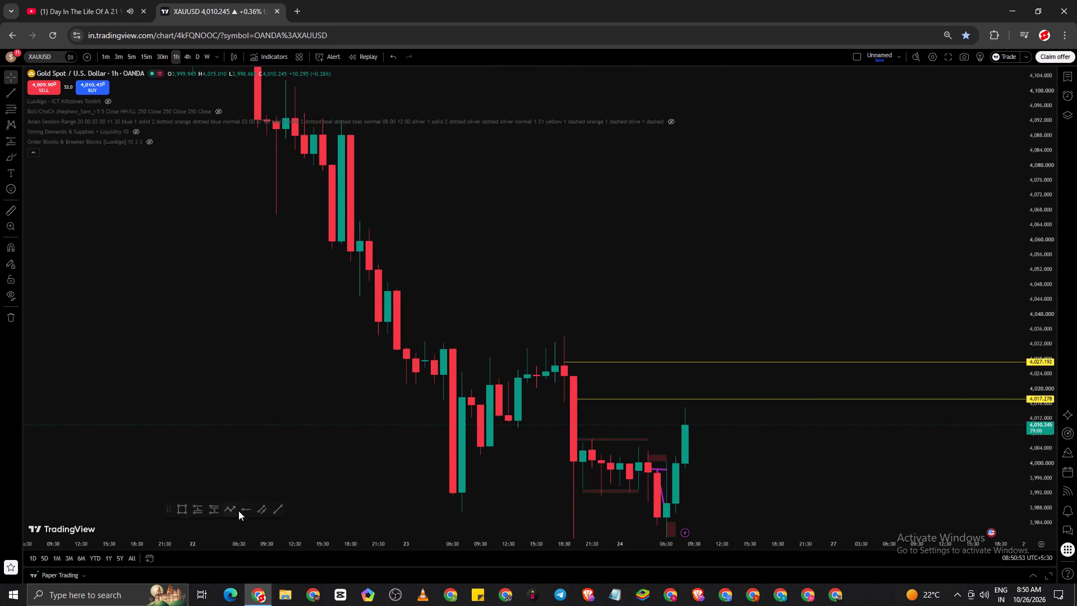
pyautogui.click(246, 507)
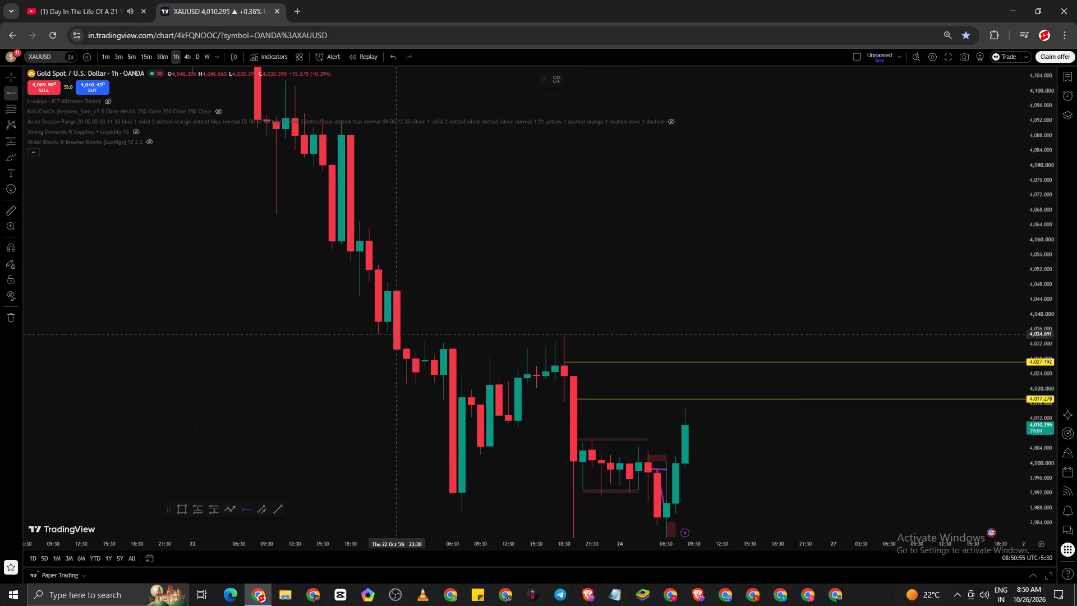
pyautogui.click(398, 336)
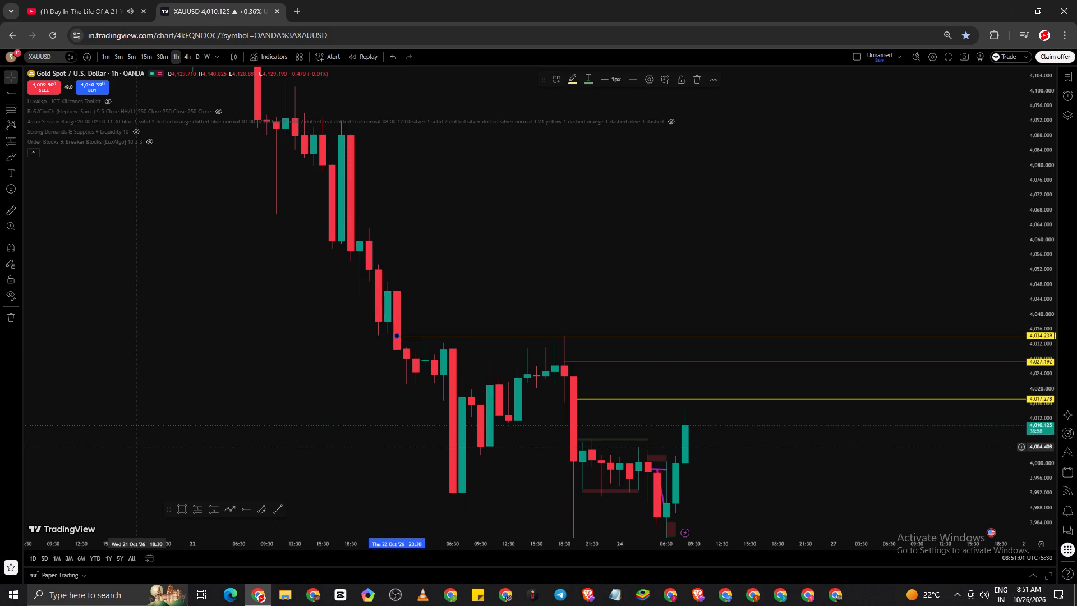
# Close the ad blocker notice covering the chart.
pyautogui.scroll(3, 728, 432)
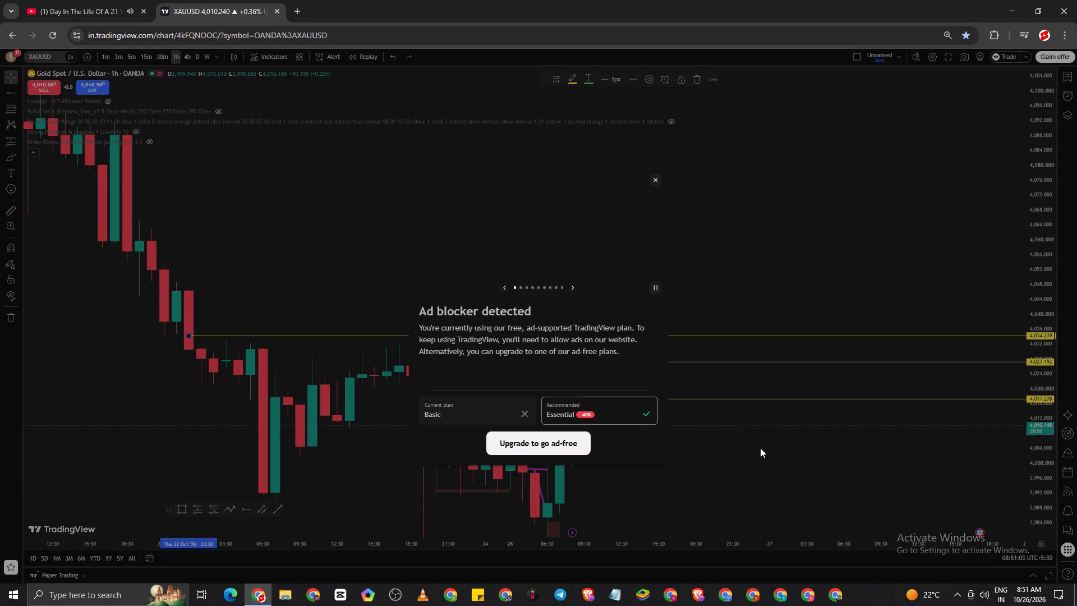
pyautogui.click(654, 180)
# Review price against the three yellow rays on the 1-hour, 4-hour, daily and weekly timeframes.
pyautogui.scroll(-2, 691, 528)
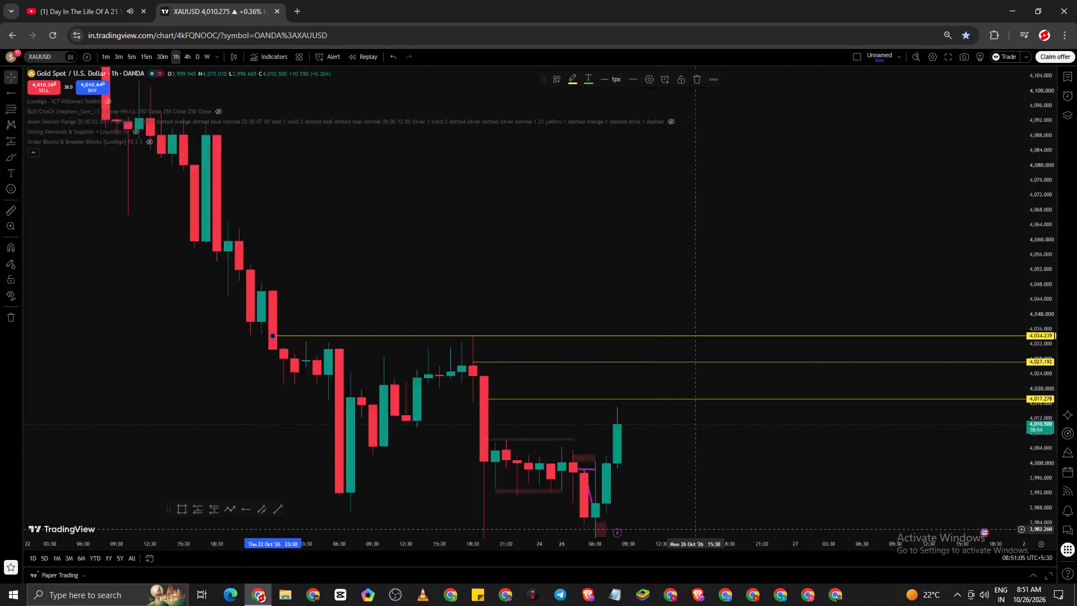
pyautogui.scroll(-3, 692, 530)
pyautogui.moveTo(860, 470); pyautogui.dragTo(830, 392)
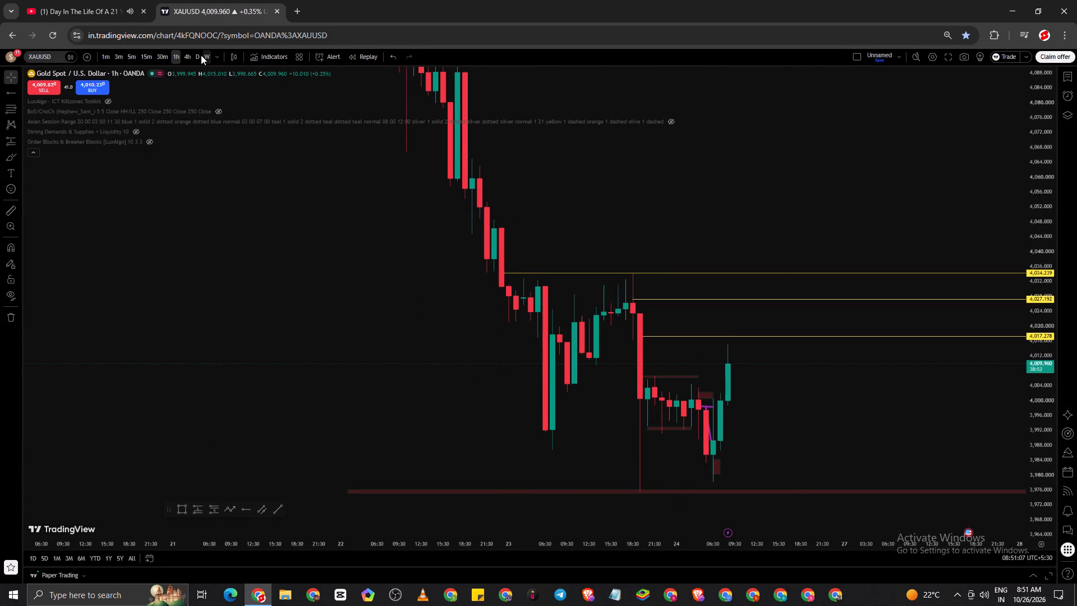
pyautogui.click(192, 56)
pyautogui.scroll(2, 791, 362)
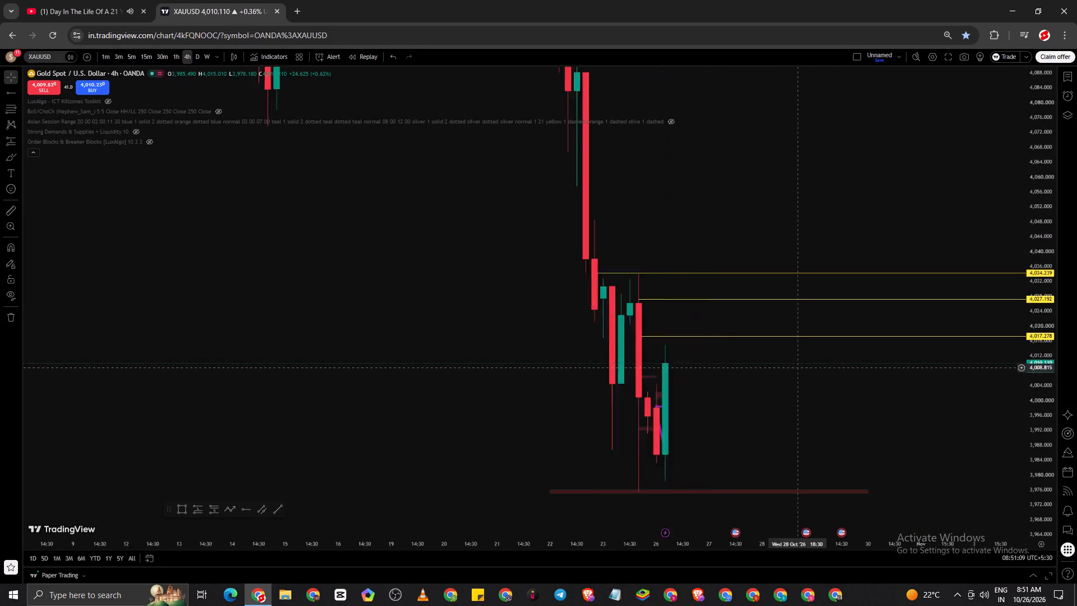
pyautogui.scroll(5, 799, 372)
pyautogui.moveTo(662, 414); pyautogui.dragTo(967, 411)
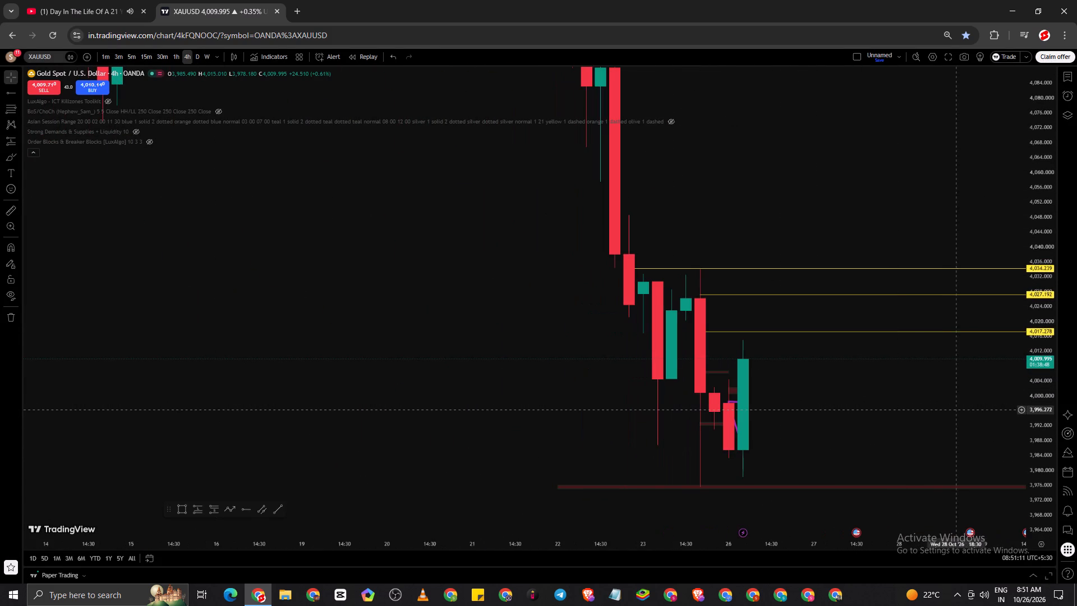
pyautogui.scroll(4, 918, 411)
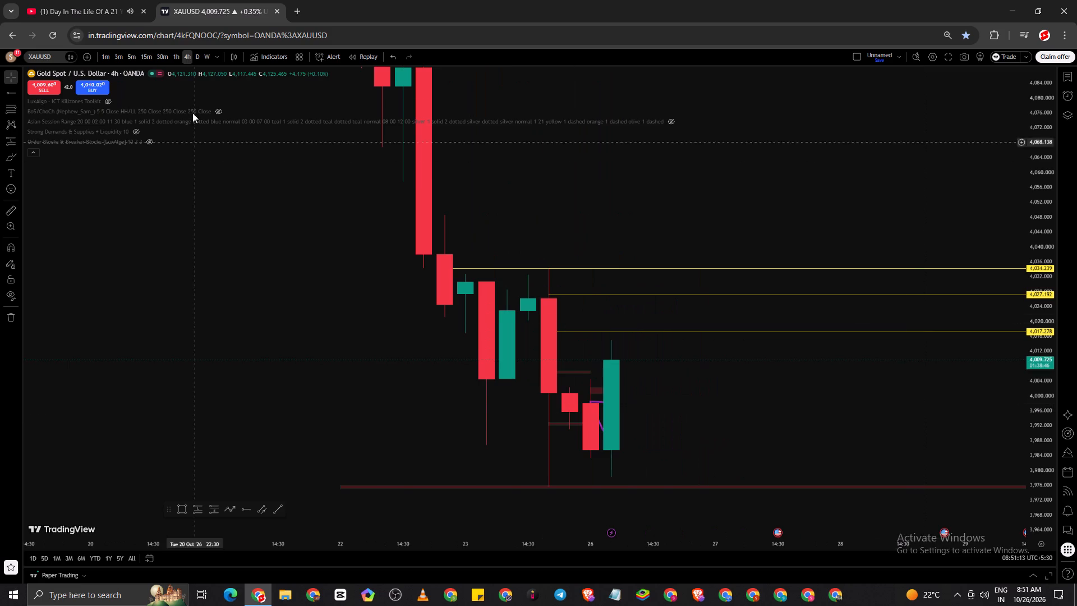
pyautogui.click(196, 56)
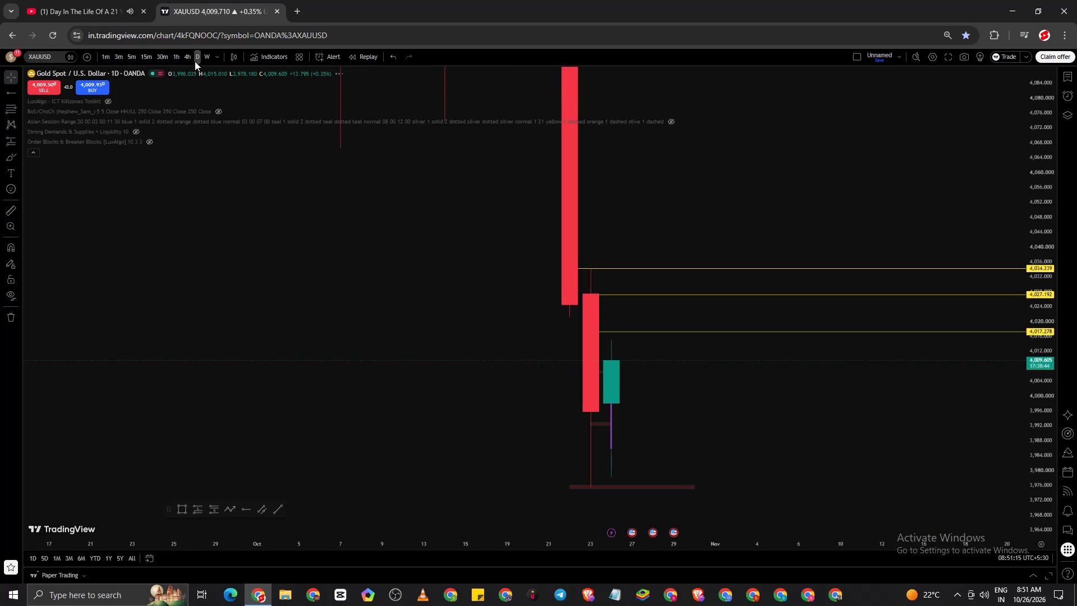
pyautogui.click(202, 56)
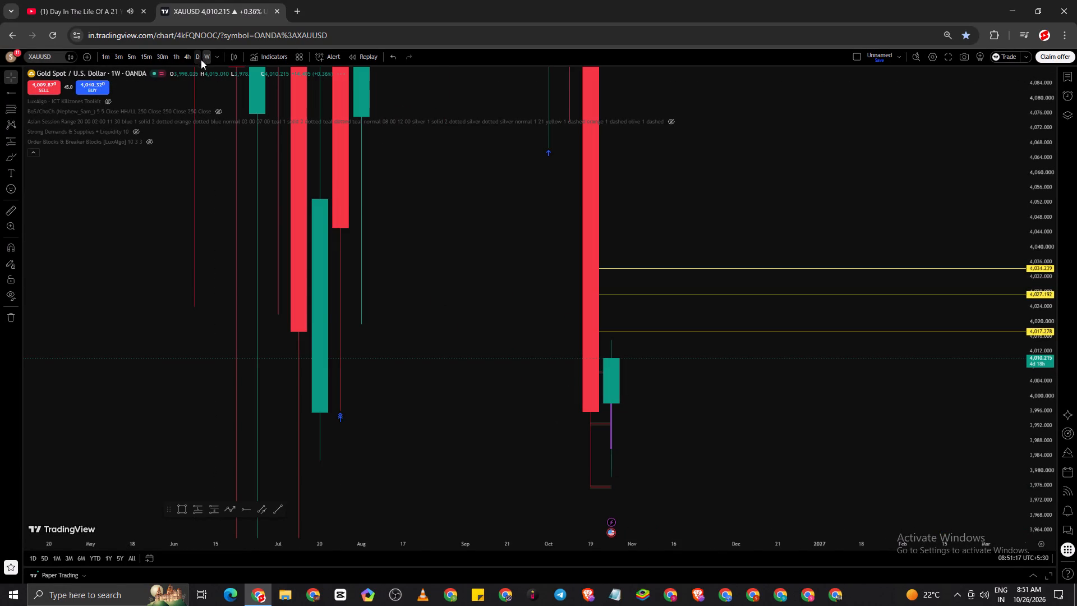
# Switch the chart to the 5-minute timeframe and examine the rally against the red zones and the 4,017.278 ray.
pyautogui.click(133, 55)
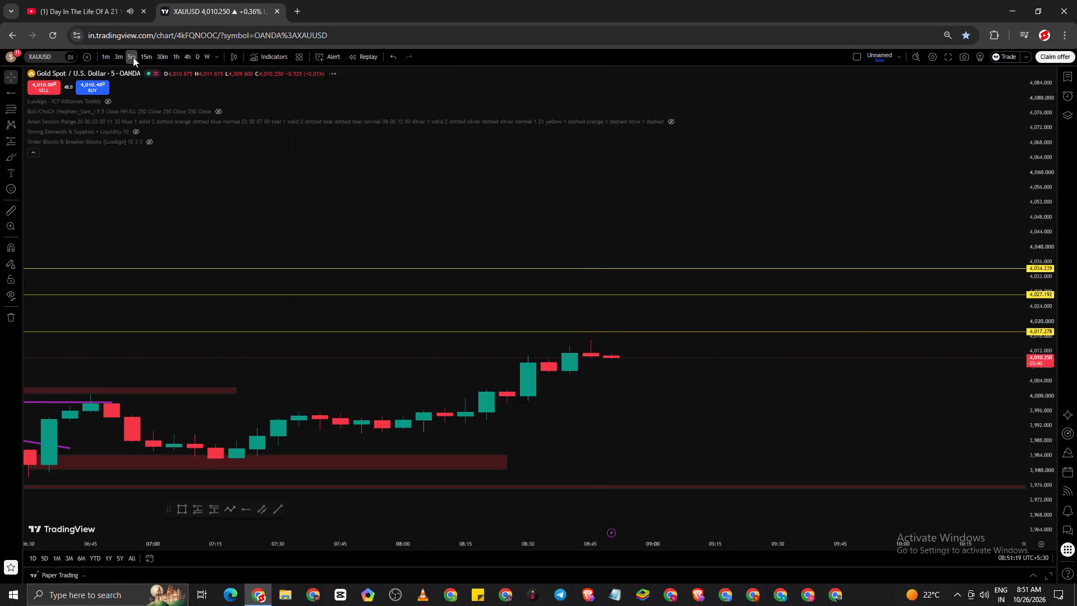
pyautogui.scroll(-5, 943, 459)
pyautogui.moveTo(1047, 453); pyautogui.dragTo(1029, 0)
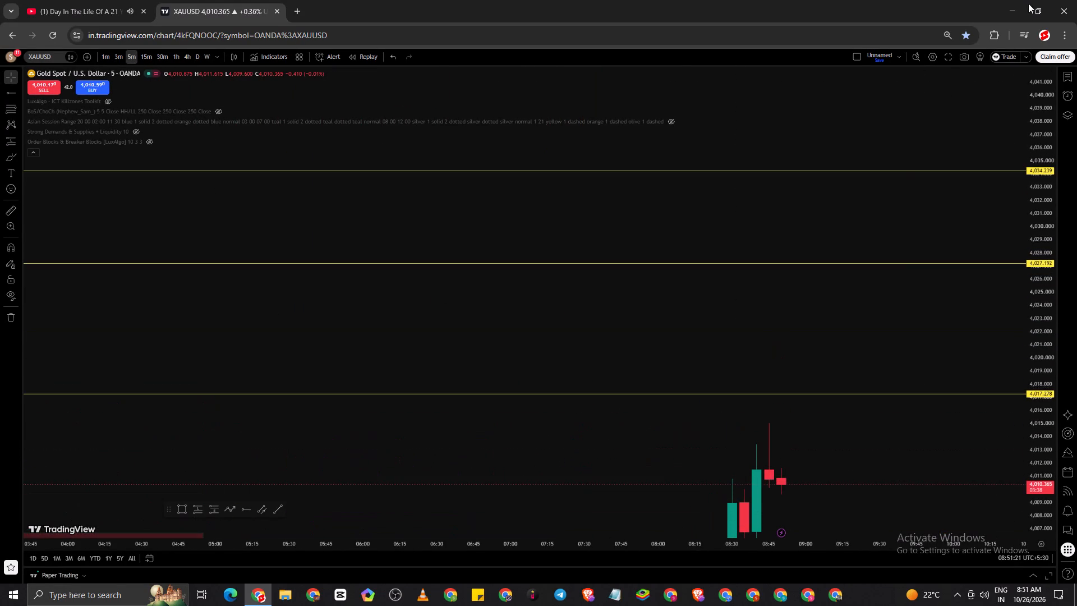
pyautogui.moveTo(896, 481); pyautogui.dragTo(794, 206)
pyautogui.scroll(-5, 854, 319)
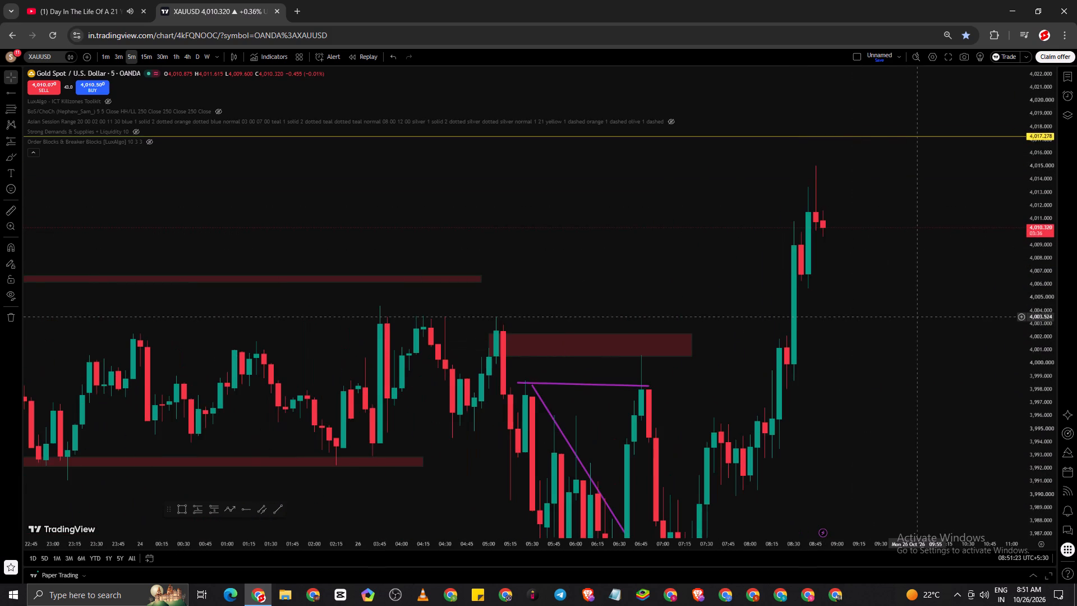
pyautogui.moveTo(917, 314); pyautogui.dragTo(893, 307)
pyautogui.scroll(-5, 884, 284)
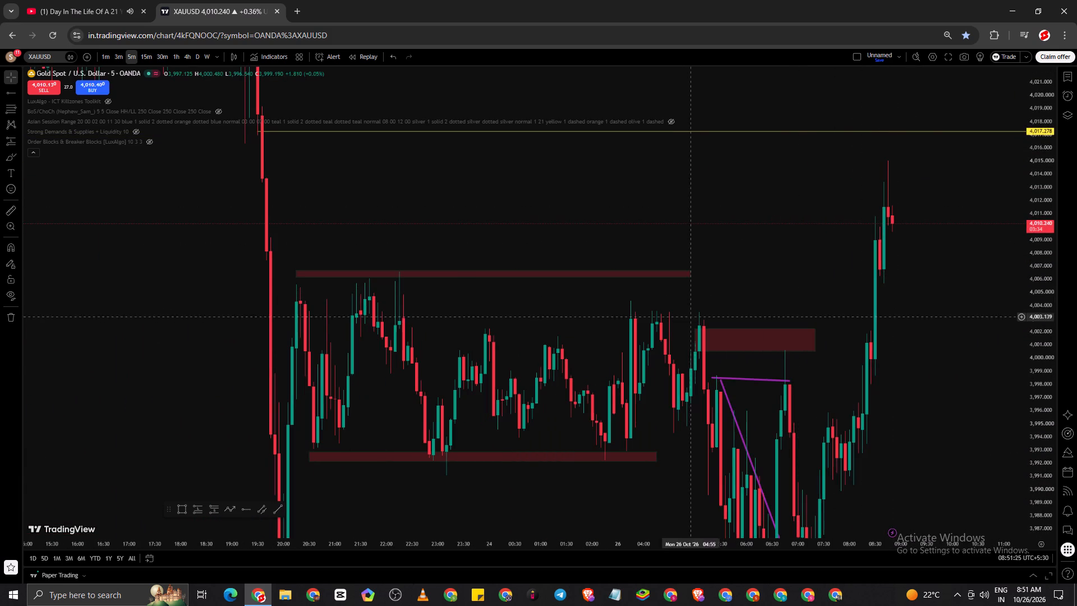
pyautogui.scroll(3, 936, 286)
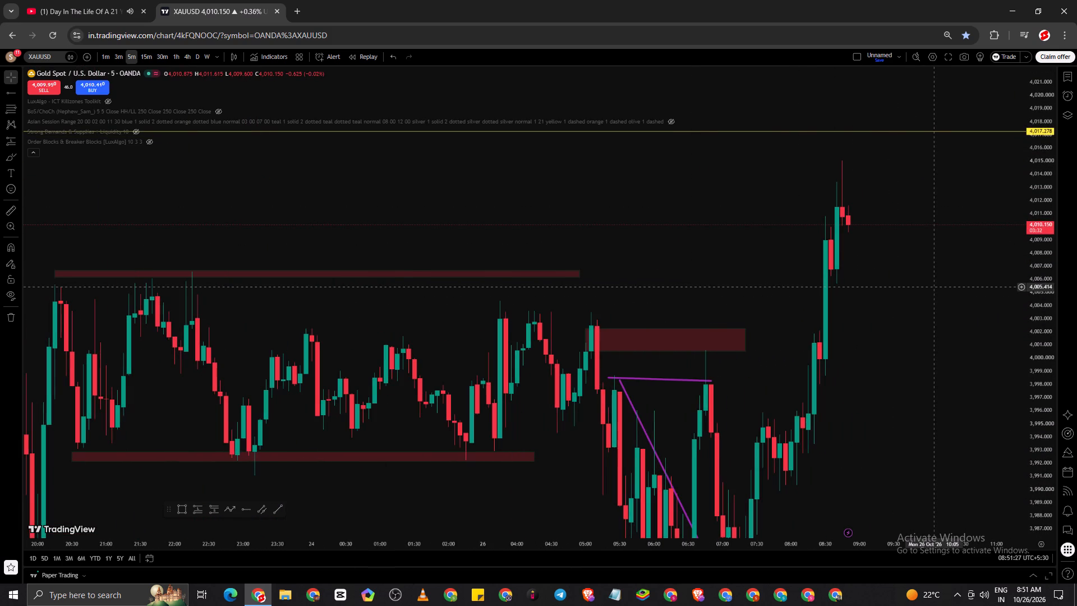
# Draw a horizontal ray at about 4,005.702 from the 26 Oct 08:30 candle on the 5-minute chart.
pyautogui.scroll(3, 936, 287)
pyautogui.moveTo(924, 272); pyautogui.dragTo(876, 293)
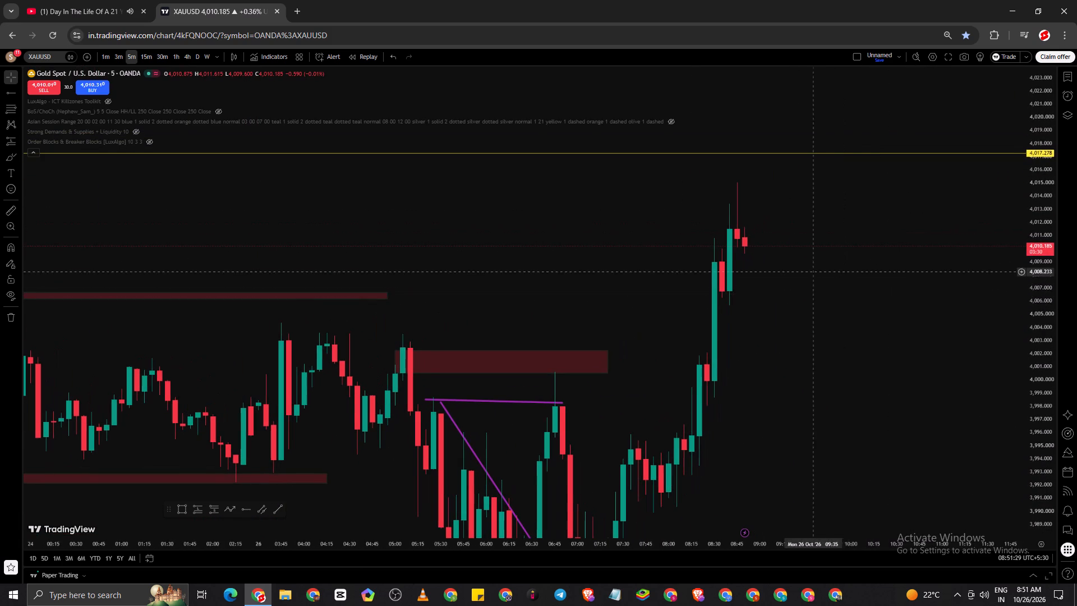
pyautogui.scroll(3, 746, 371)
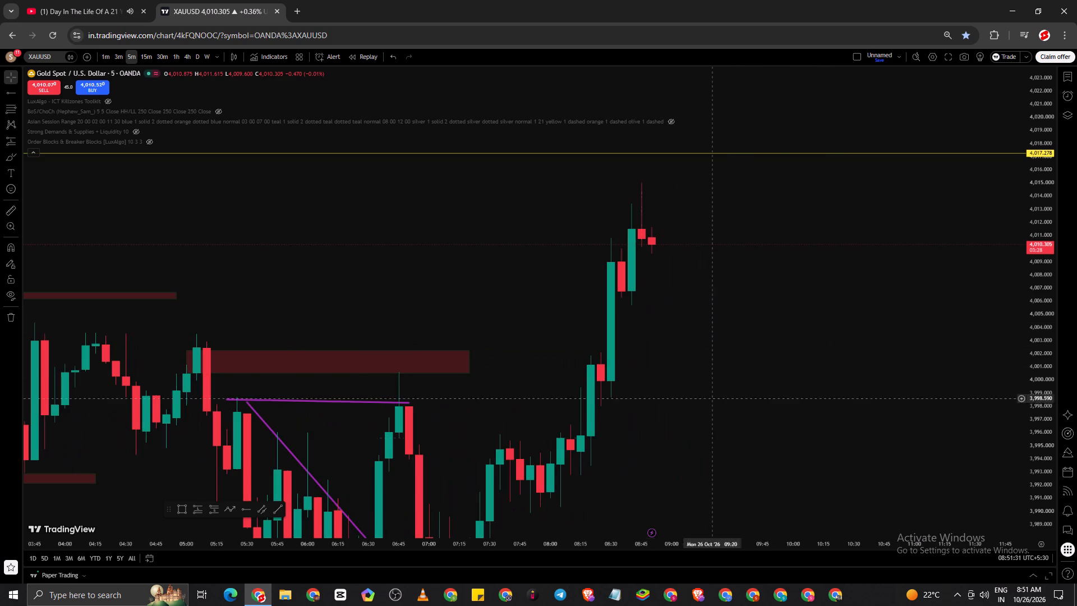
pyautogui.click(240, 512)
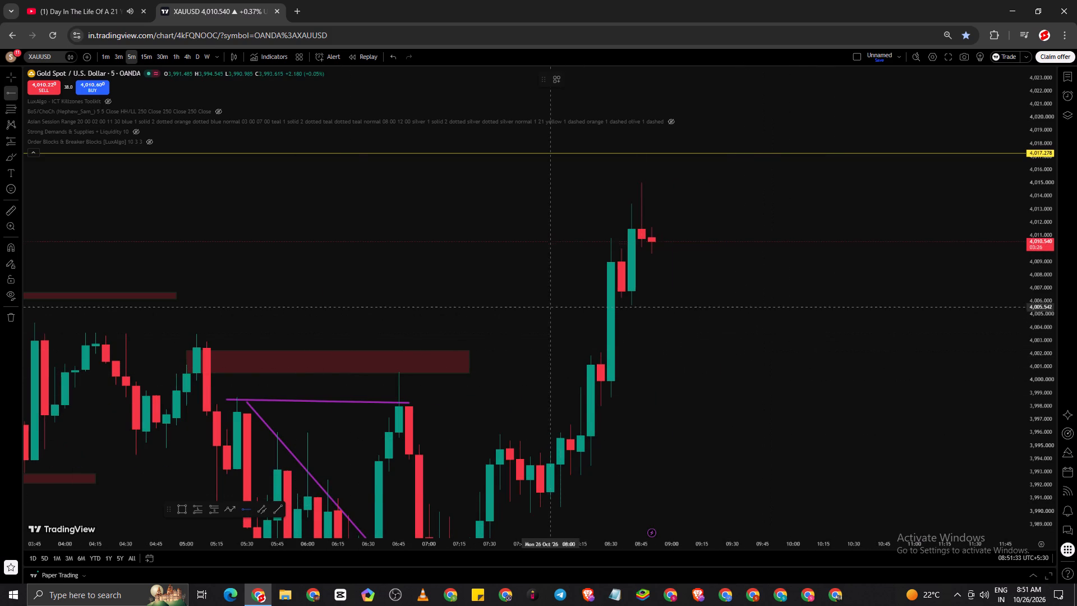
pyautogui.click(614, 305)
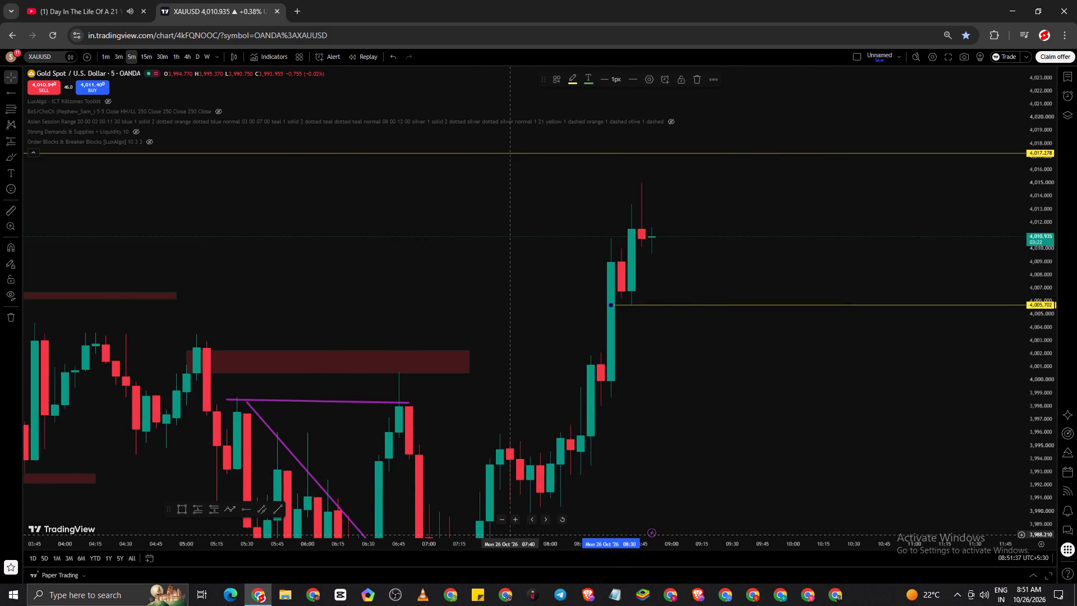
# Draw a nearly level path at about 3,998 from the 08:15 candle to about 12:50 on the 5-minute chart.
pyautogui.scroll(-5, 905, 264)
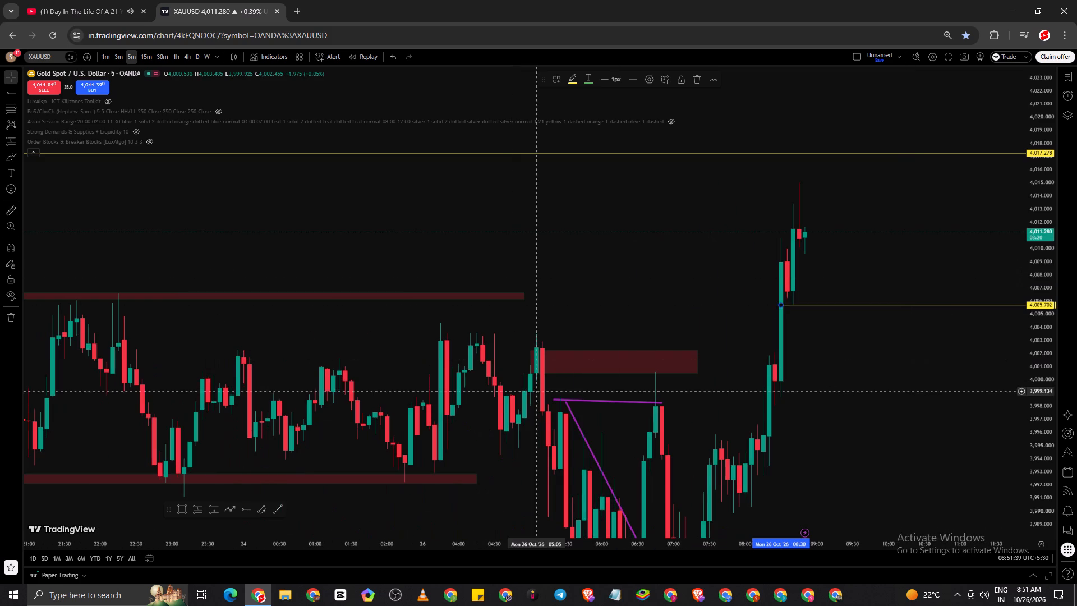
pyautogui.moveTo(881, 440); pyautogui.dragTo(794, 368)
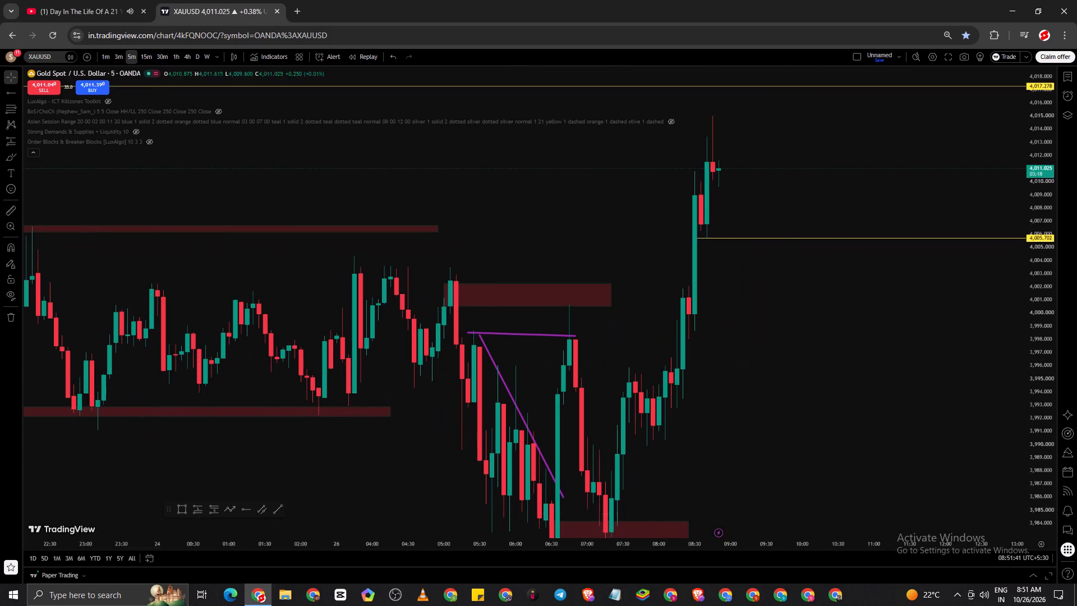
pyautogui.click(237, 508)
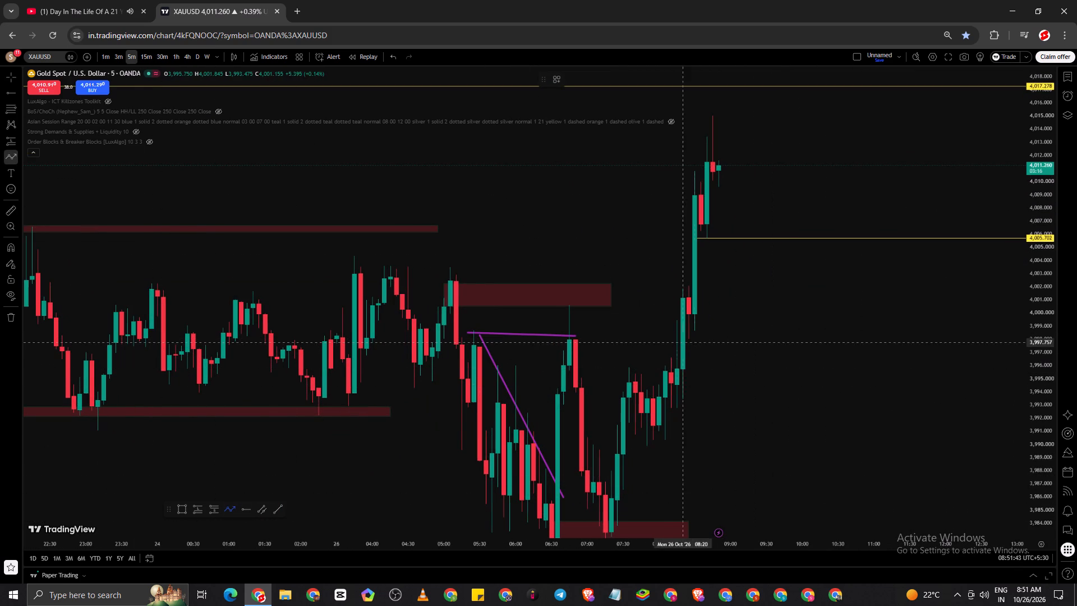
pyautogui.click(678, 339)
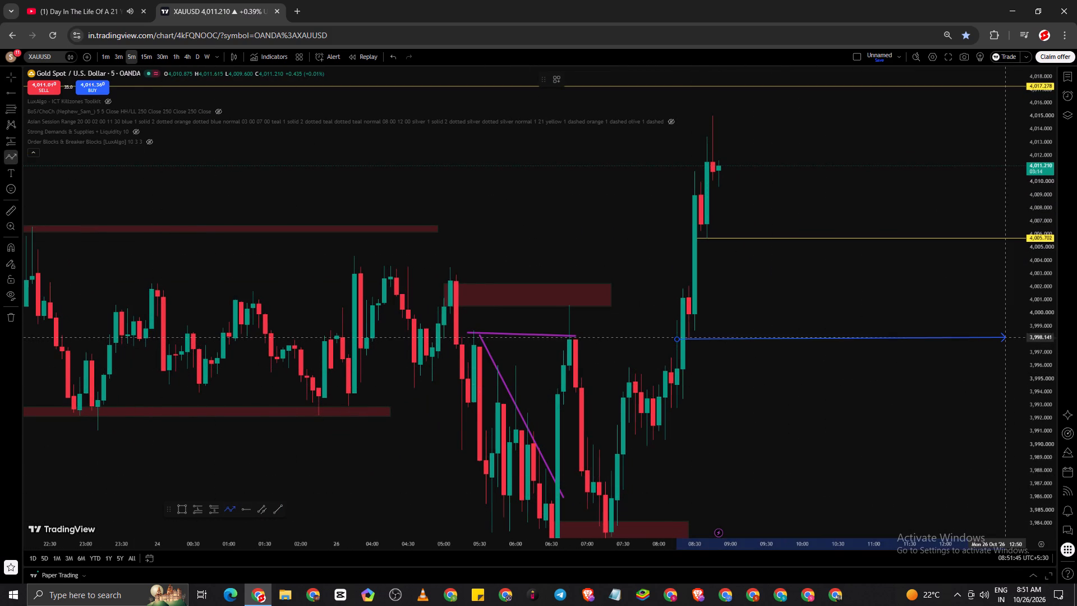
pyautogui.click(1005, 341)
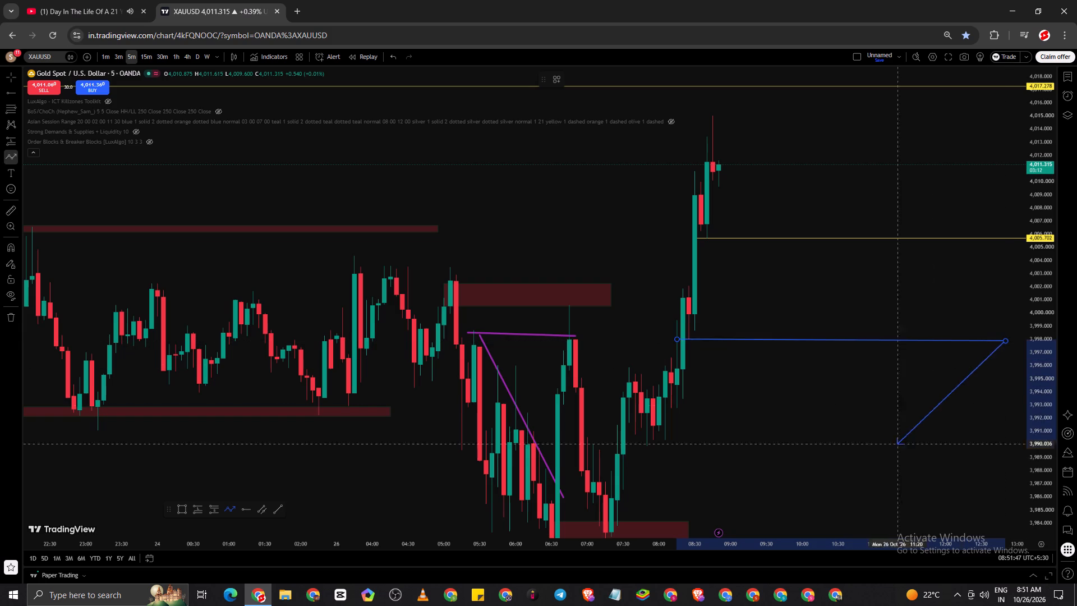
pyautogui.rightClick(951, 412)
# Examine the 5-minute rally against the path near 3,998 and the 4,005.702, 4,017.278 and 4,027.192 rays.
pyautogui.scroll(4, 747, 455)
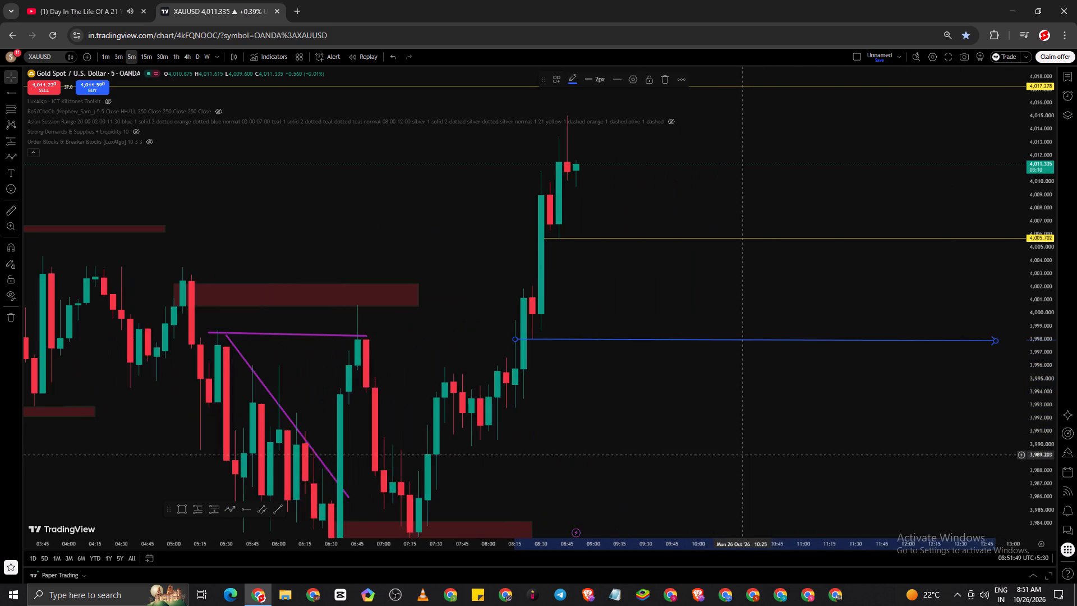
pyautogui.scroll(2, 748, 439)
pyautogui.moveTo(658, 290); pyautogui.dragTo(865, 418)
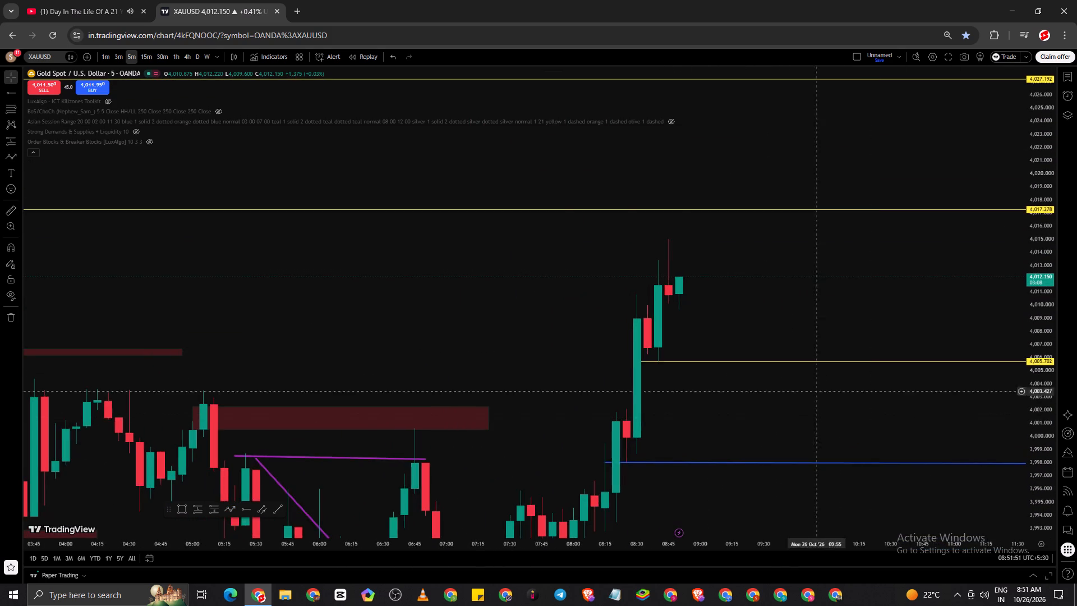
pyautogui.scroll(-10, 779, 378)
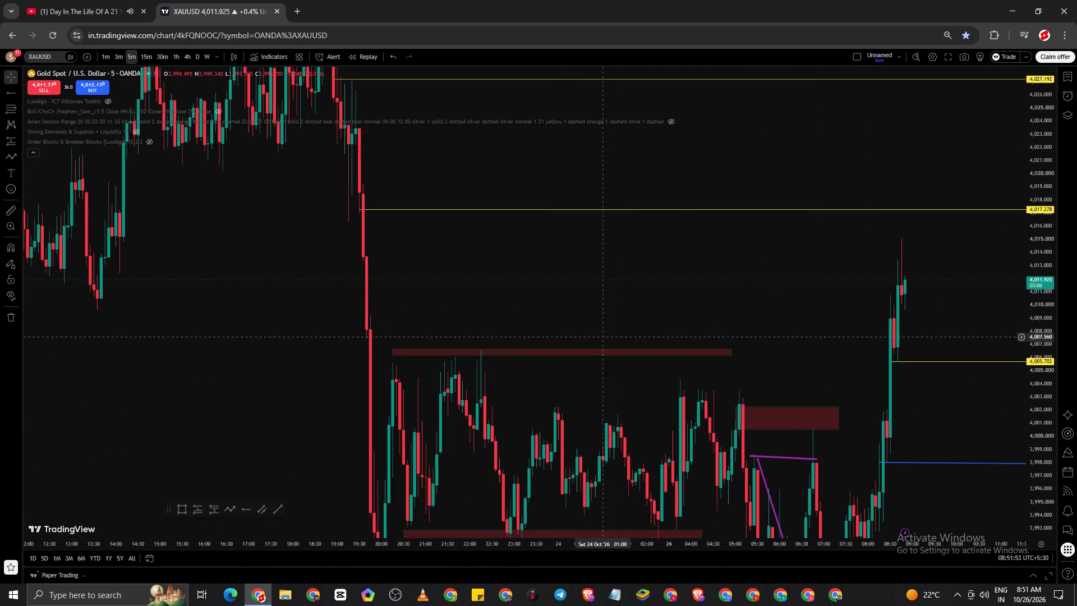
pyautogui.scroll(5, 653, 322)
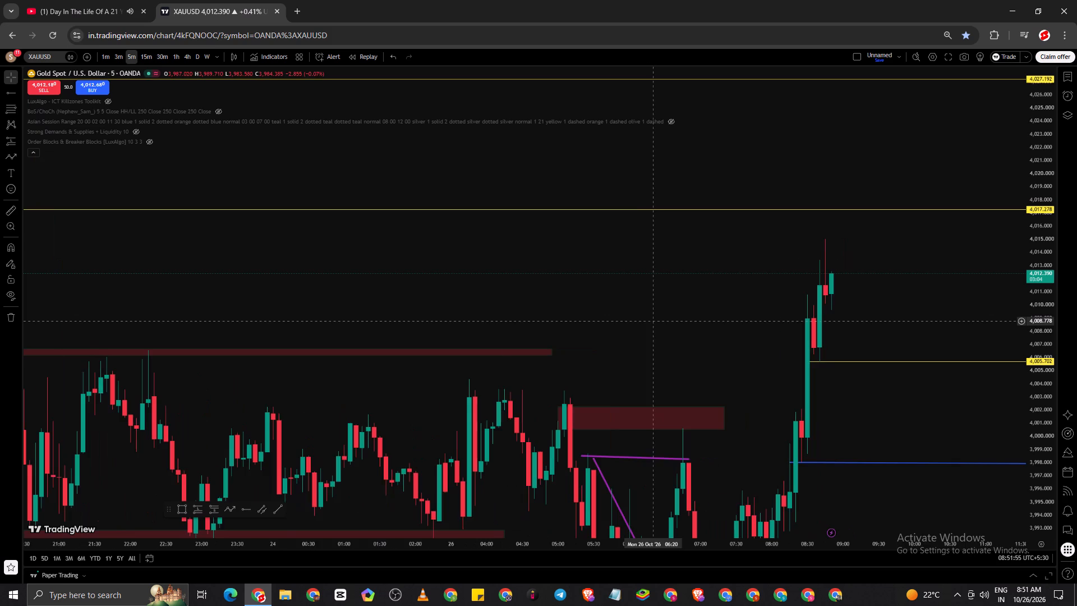
pyautogui.scroll(4, 651, 321)
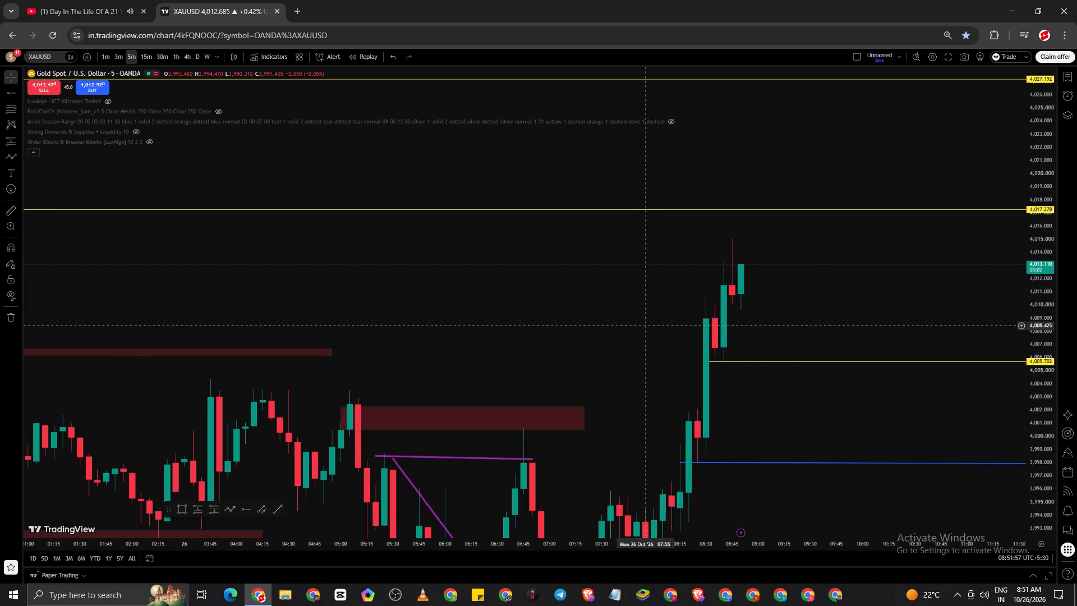
# Switch the chart to the 1-minute timeframe and examine the rally and earlier price action against the rays and red zones.
pyautogui.click(102, 59)
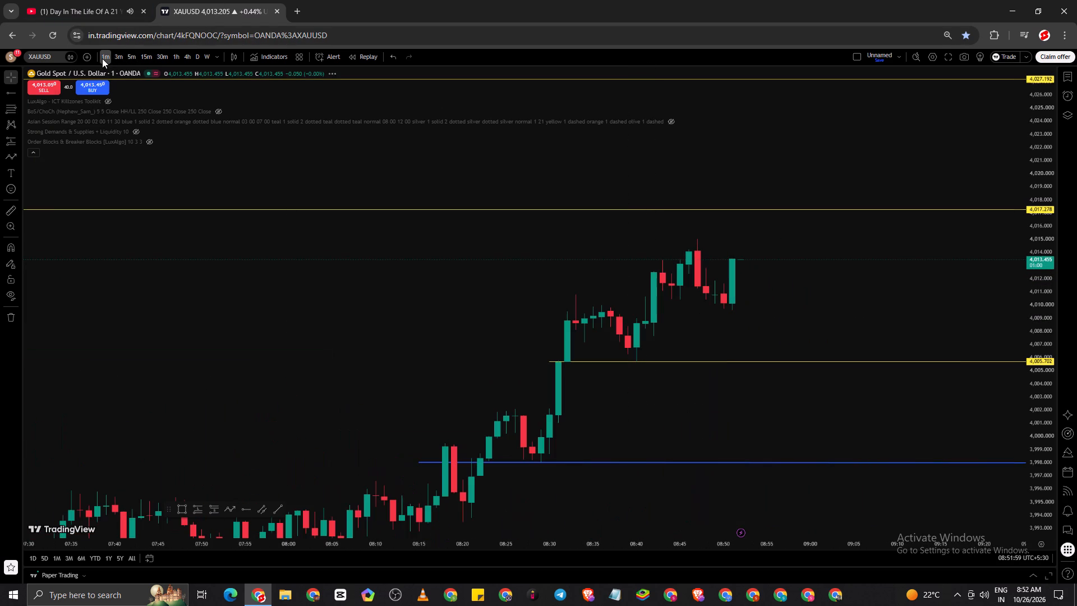
pyautogui.scroll(-11, 610, 218)
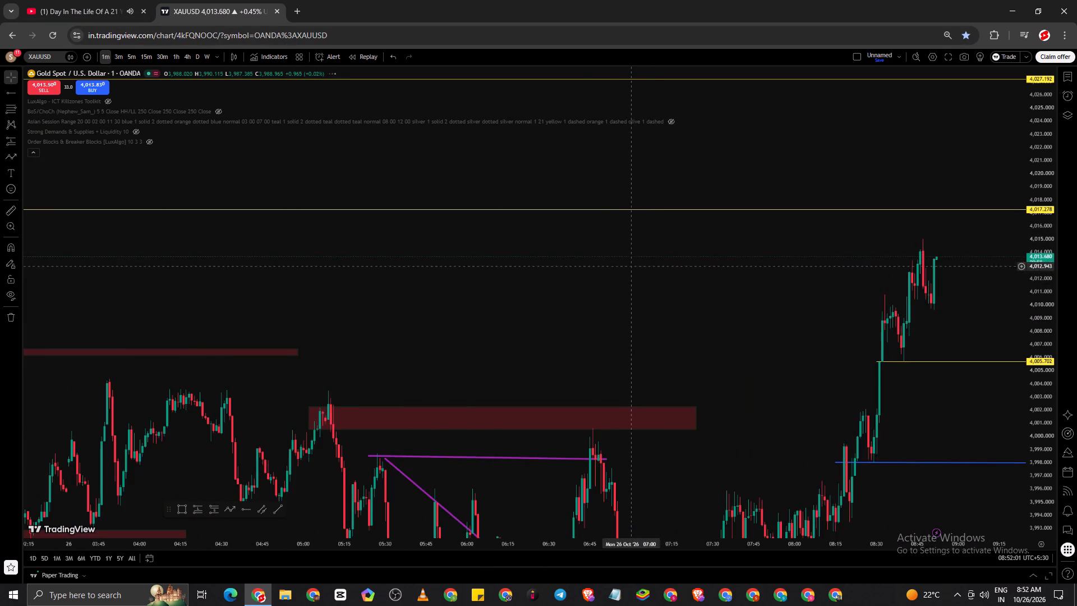
pyautogui.scroll(9, 629, 279)
pyautogui.scroll(2, 712, 329)
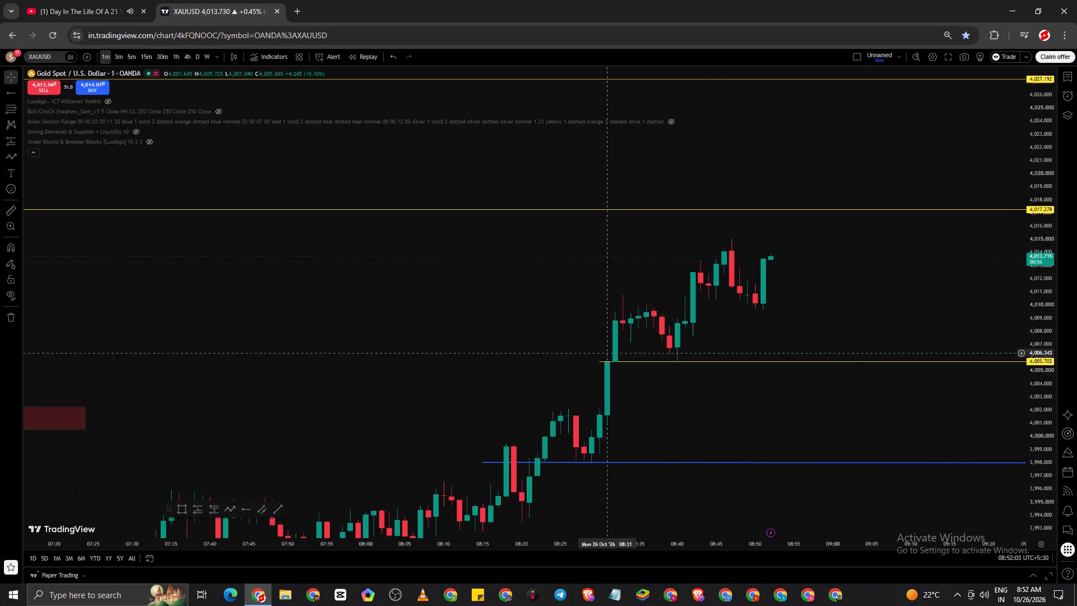
pyautogui.moveTo(807, 438); pyautogui.dragTo(804, 364)
pyautogui.scroll(4, 797, 369)
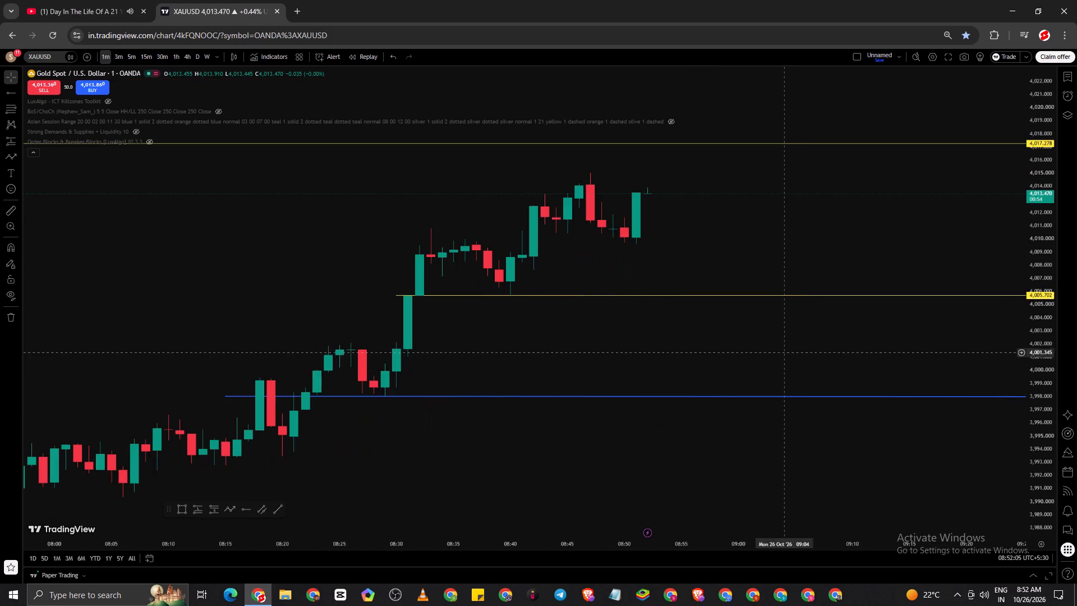
pyautogui.moveTo(782, 352); pyautogui.dragTo(767, 452)
pyautogui.scroll(-6, 744, 404)
pyautogui.scroll(5, 744, 402)
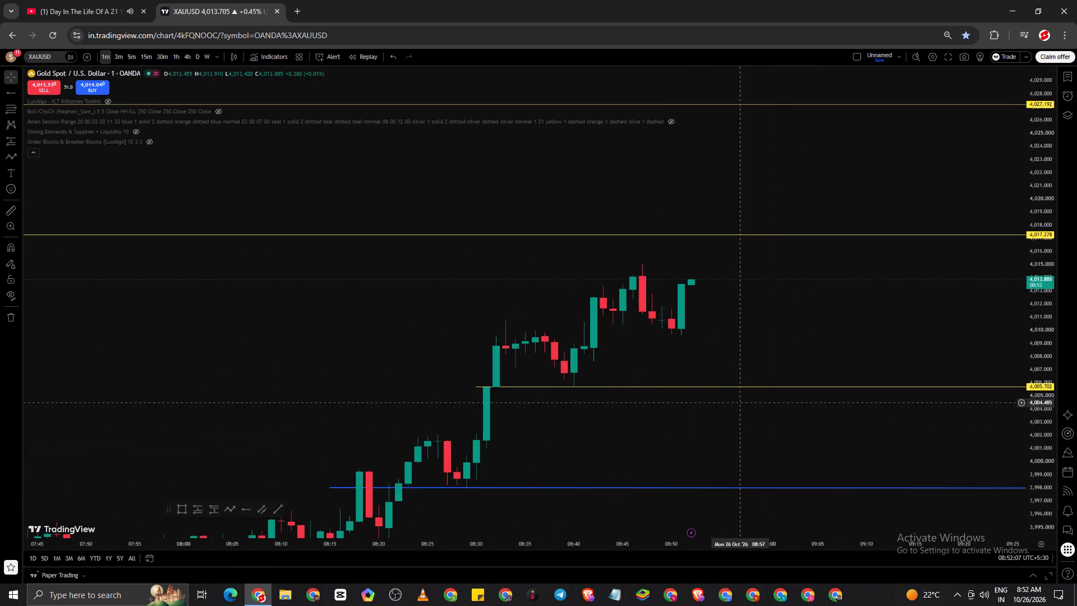
pyautogui.scroll(-17, 744, 402)
pyautogui.scroll(-4, 744, 402)
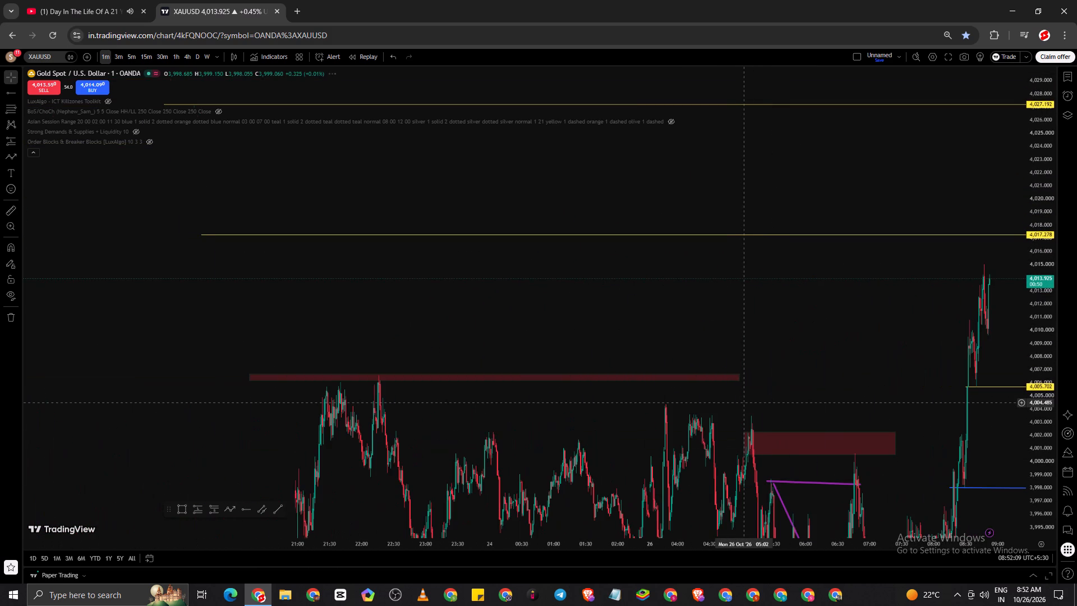
pyautogui.scroll(4, 744, 402)
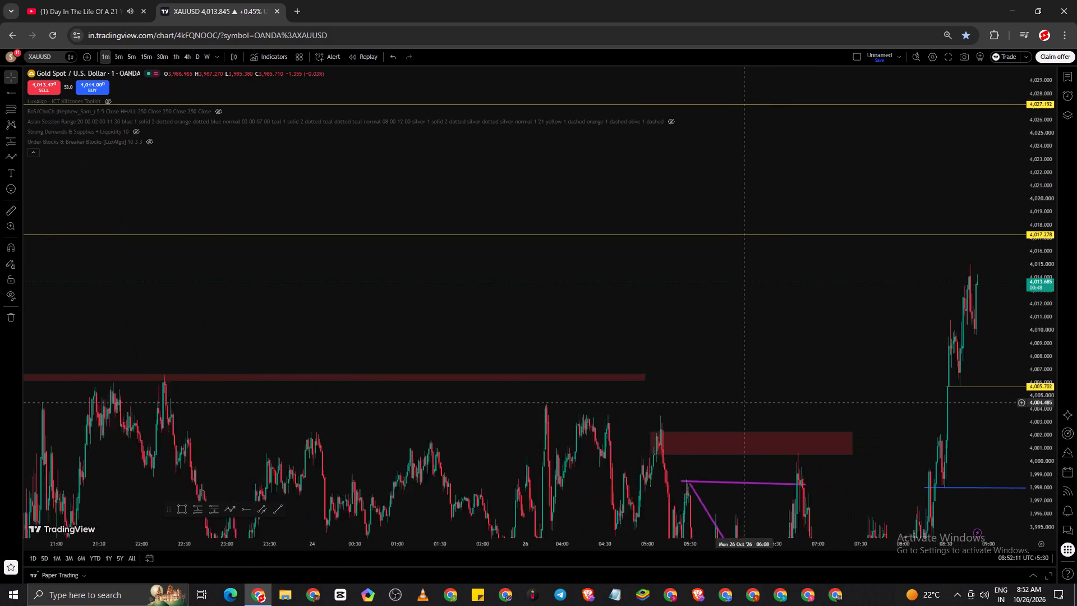
pyautogui.scroll(5, 744, 402)
pyautogui.scroll(-5, 372, 333)
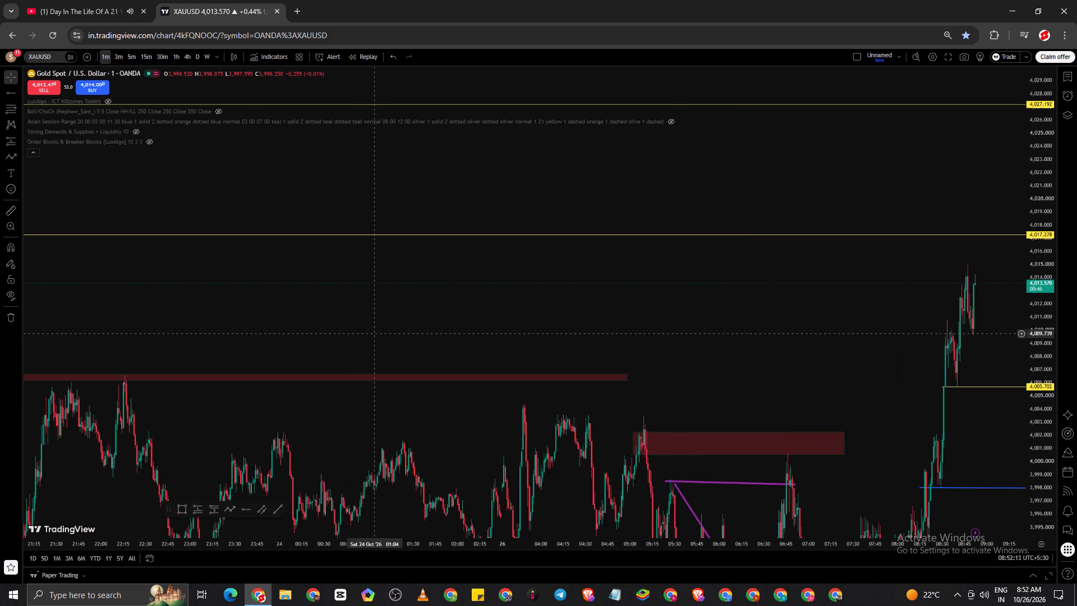
pyautogui.scroll(-4, 374, 333)
pyautogui.scroll(4, 566, 303)
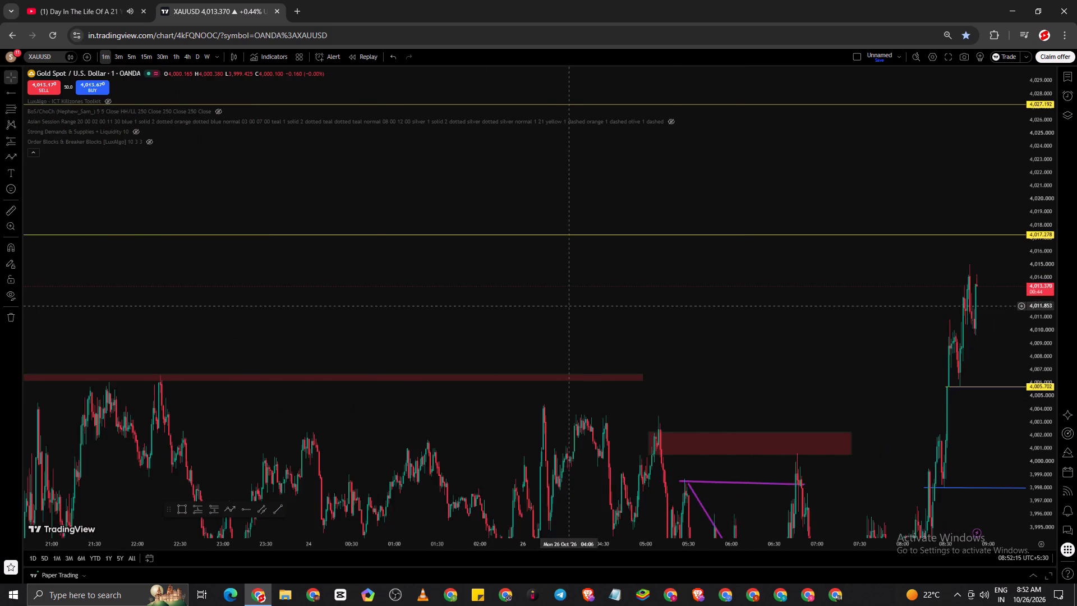
pyautogui.scroll(9, 572, 309)
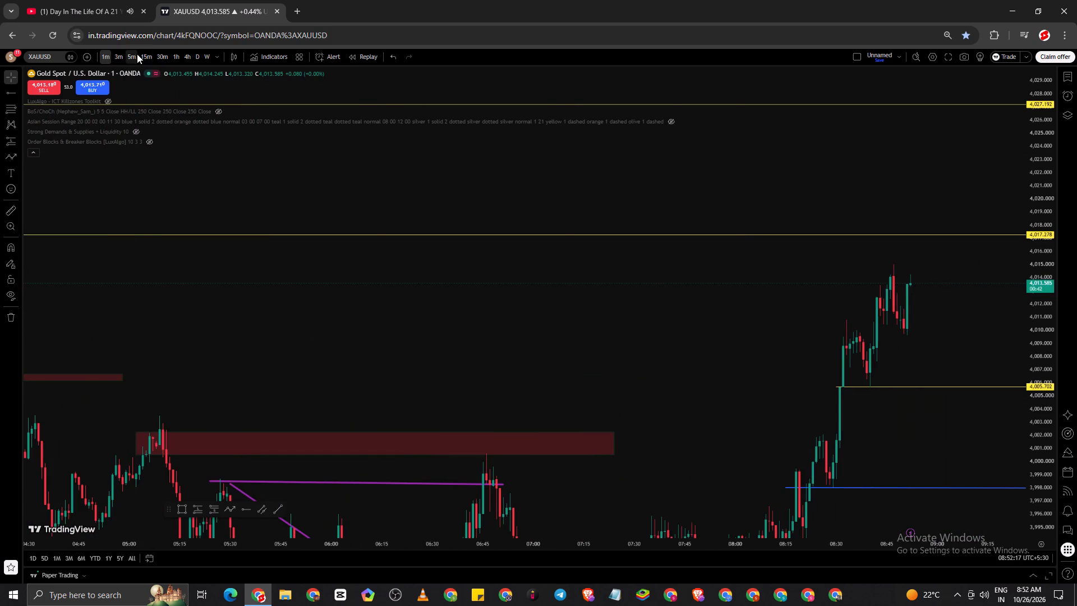
# Switch back to the 5-minute timeframe and delete the yellow horizontal ray at 4,017.278.
pyautogui.click(136, 55)
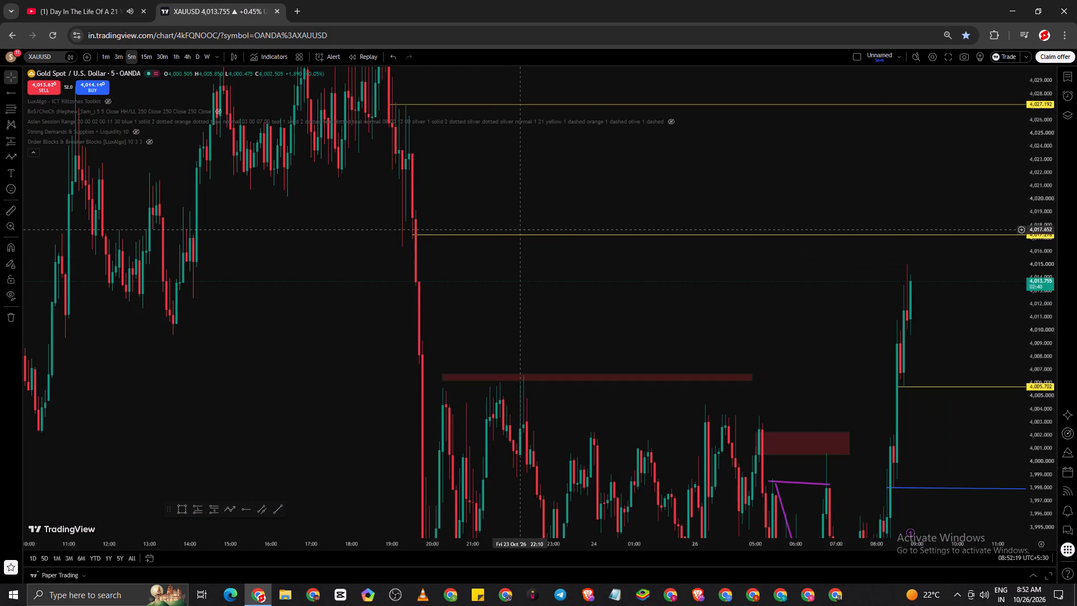
pyautogui.click(520, 234)
pyautogui.click(697, 80)
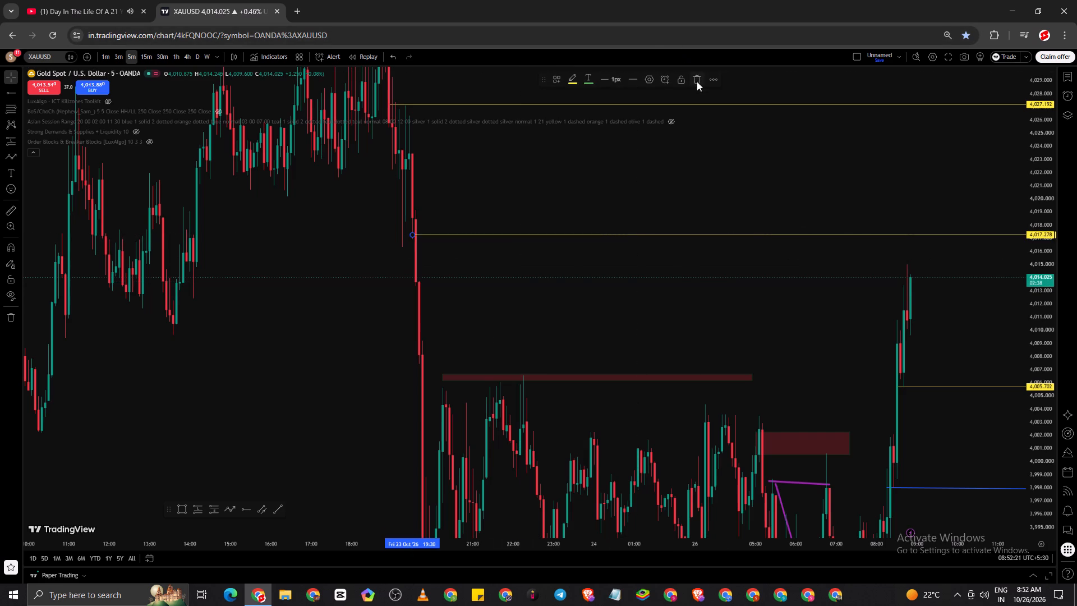
# On the 3-minute timeframe, draw a horizontal ray at about 4,017.204 from the 23 Oct 19:27 candle.
pyautogui.moveTo(650, 182); pyautogui.dragTo(647, 246)
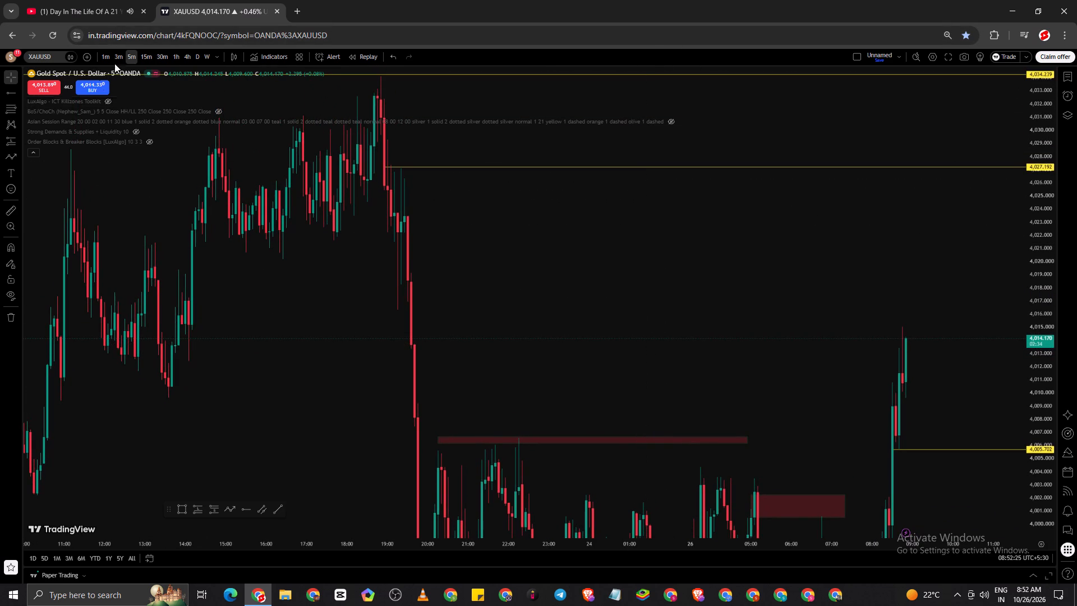
pyautogui.click(119, 54)
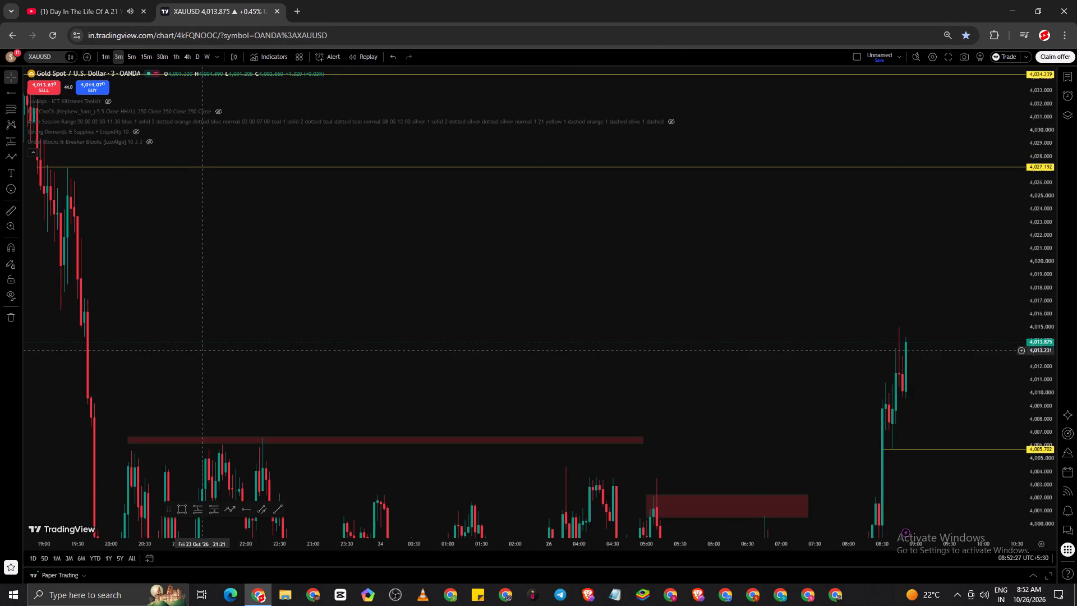
pyautogui.click(240, 507)
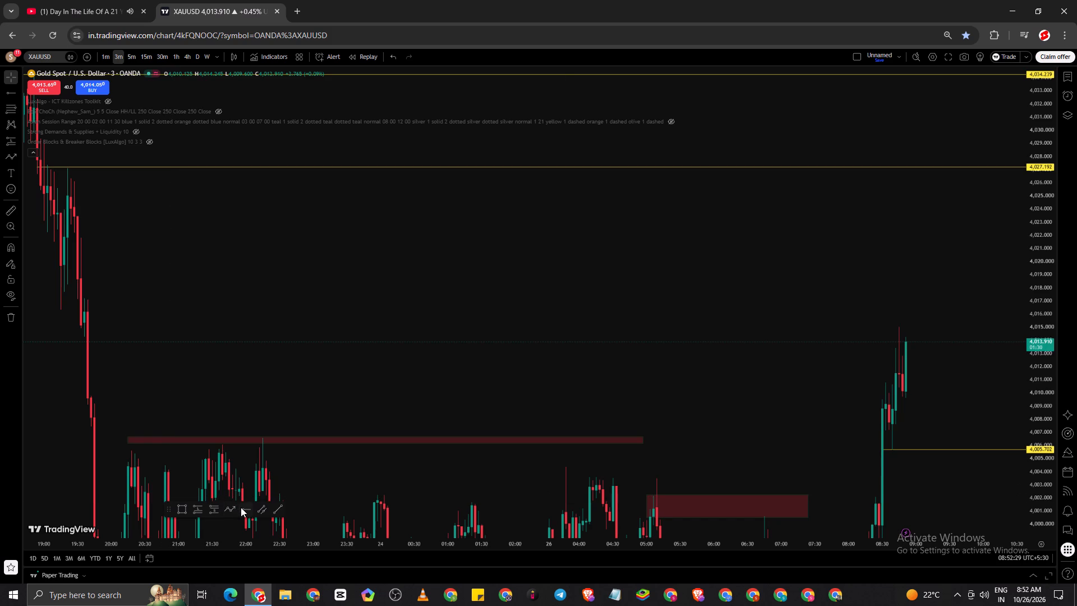
pyautogui.click(76, 298)
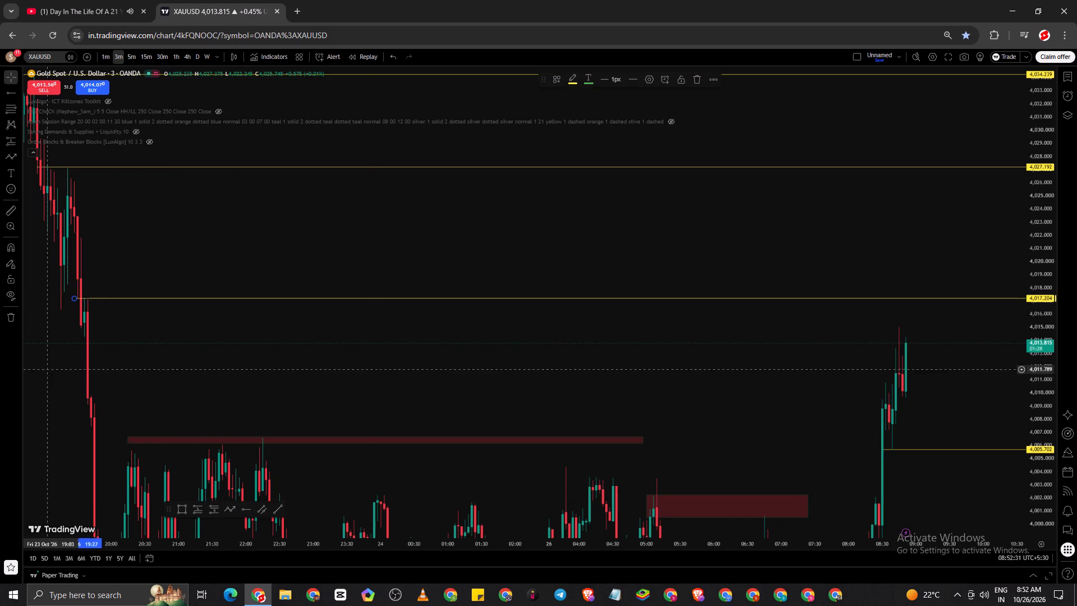
pyautogui.click(384, 353)
# Examine price against the 4,017.204 ray, other rays and red zones on the 3-minute and 5-minute timeframes.
pyautogui.moveTo(496, 348); pyautogui.dragTo(486, 199)
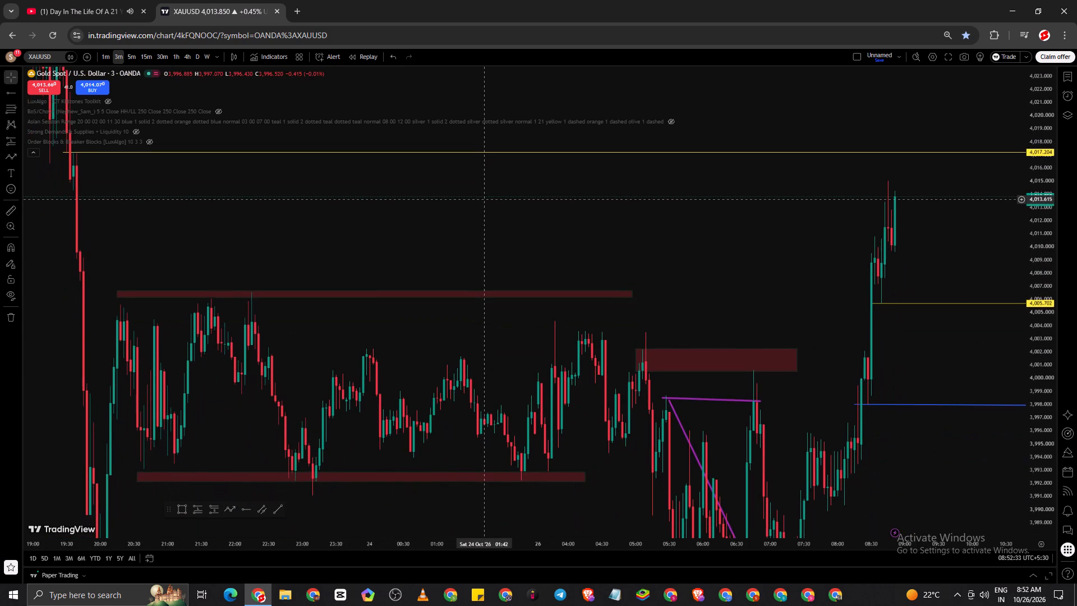
pyautogui.scroll(5, 488, 224)
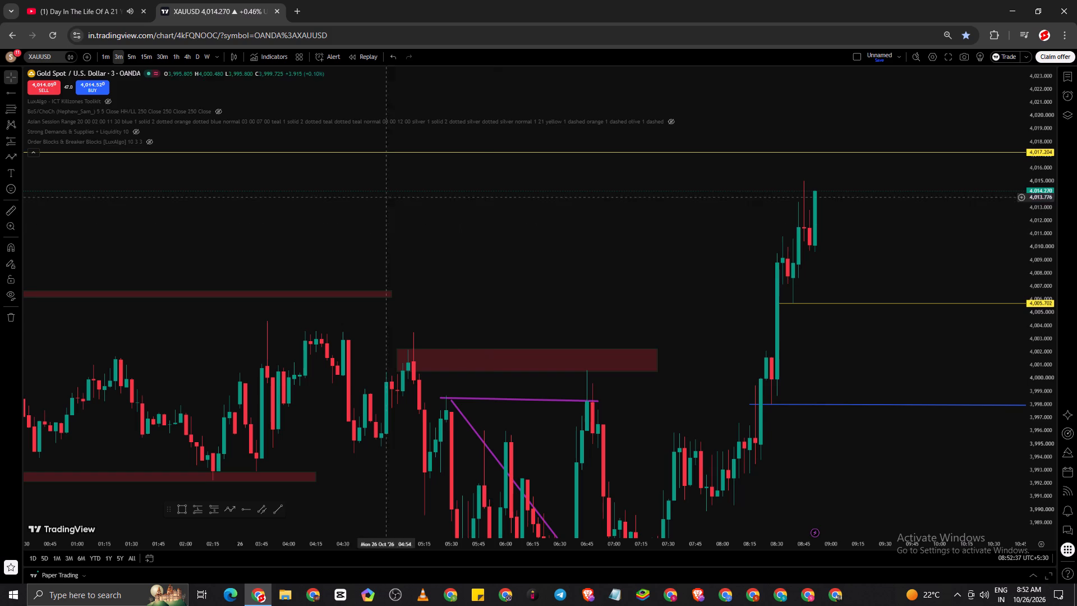
pyautogui.click(131, 58)
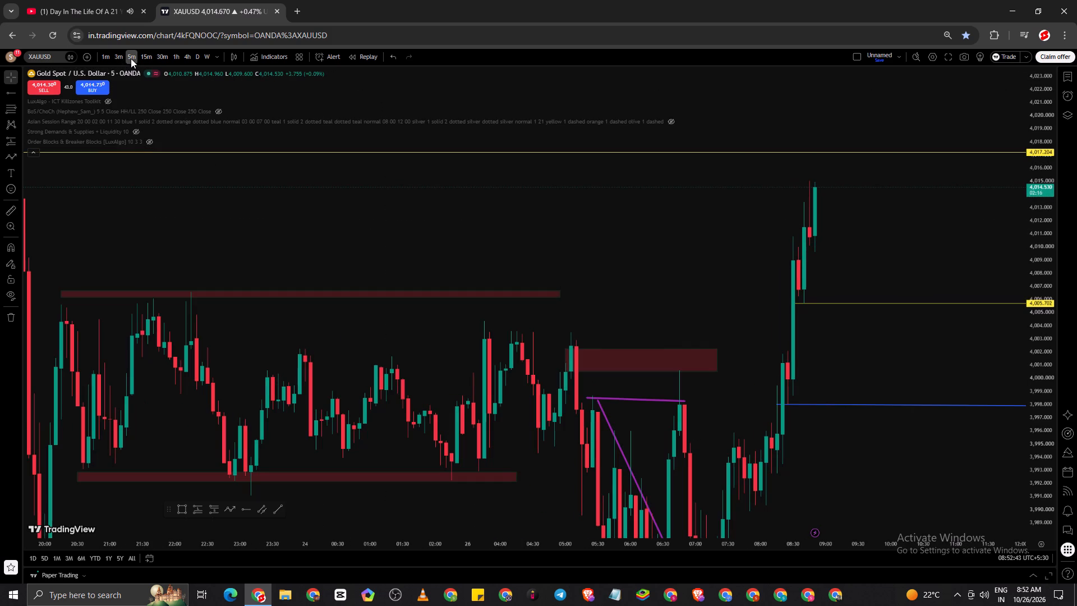
pyautogui.scroll(4, 435, 280)
pyautogui.scroll(3, 600, 258)
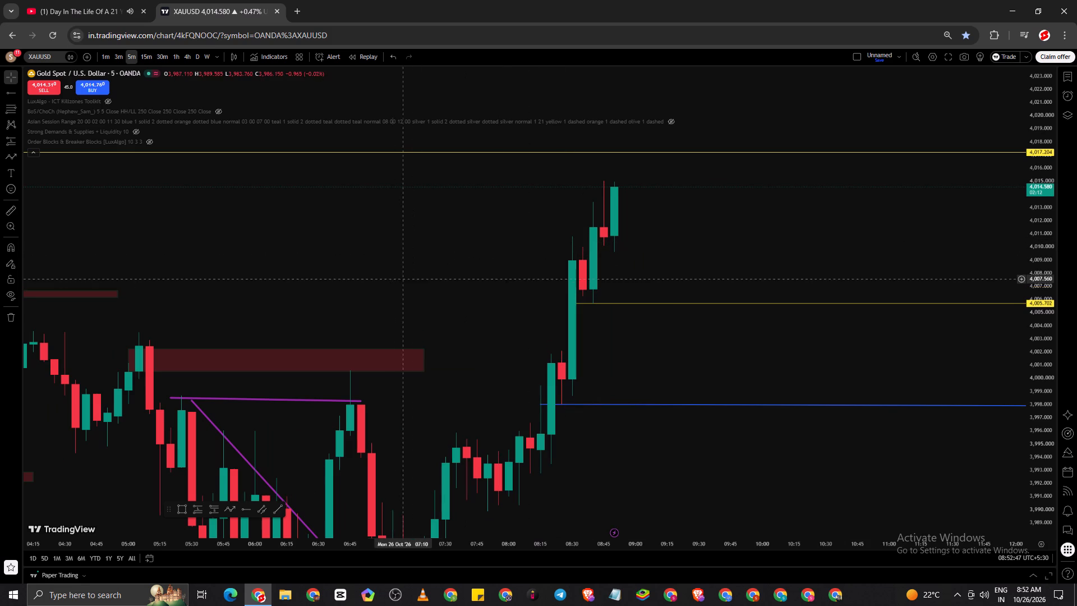
pyautogui.moveTo(718, 252); pyautogui.dragTo(717, 397)
pyautogui.scroll(-4, 236, 394)
pyautogui.scroll(-5, 549, 351)
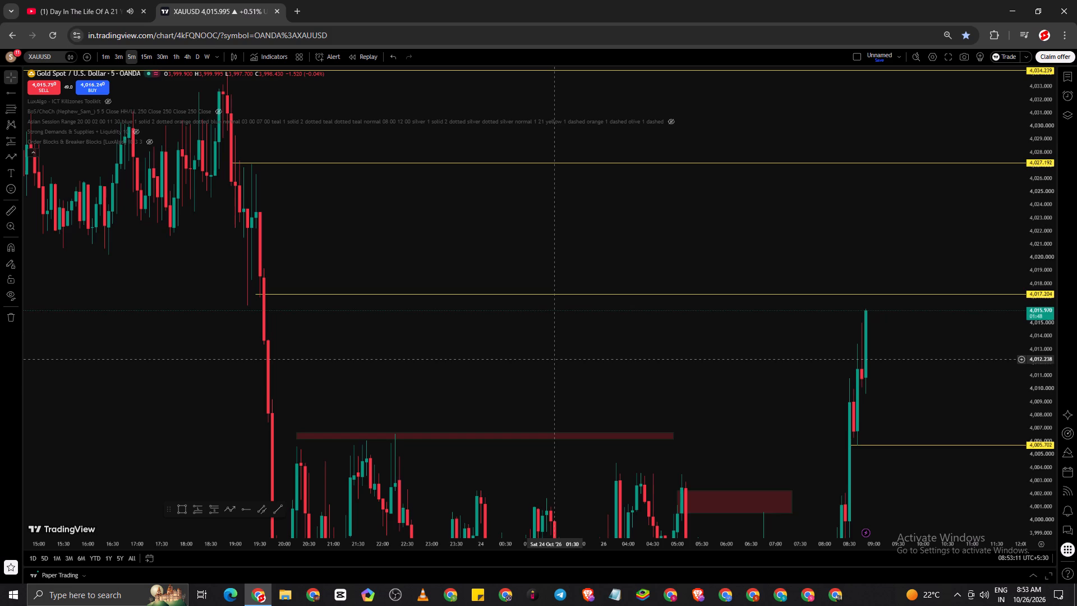
pyautogui.scroll(-7, 621, 244)
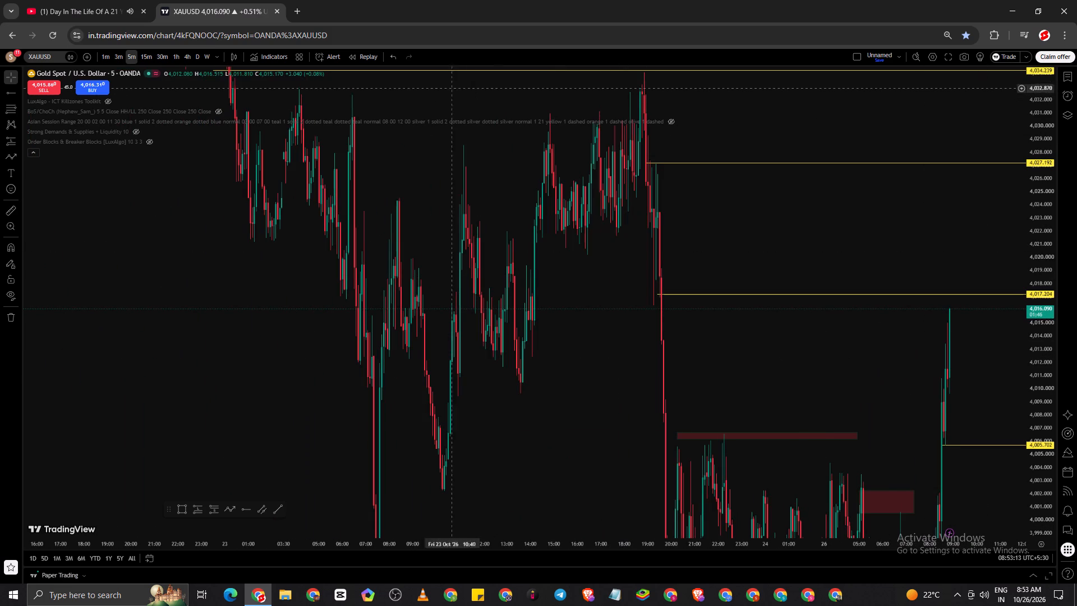
# Switch the chart to the 4-hour timeframe and examine the recent decline and bounce against the four yellow rays and lower red zone.
pyautogui.click(191, 55)
pyautogui.scroll(7, 827, 333)
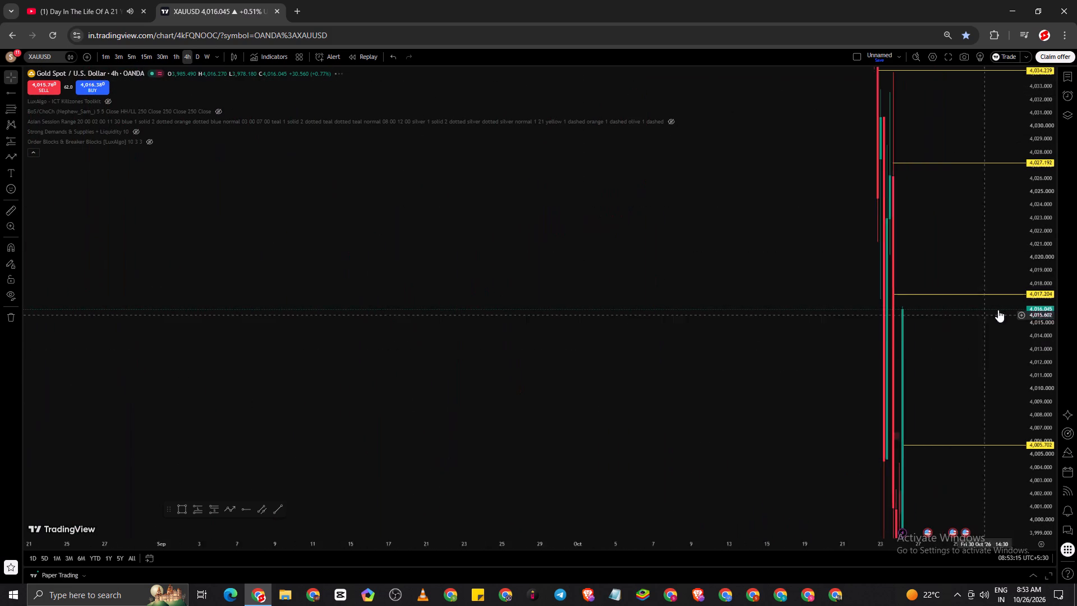
pyautogui.scroll(3, 998, 310)
pyautogui.moveTo(1039, 121); pyautogui.dragTo(1019, 604)
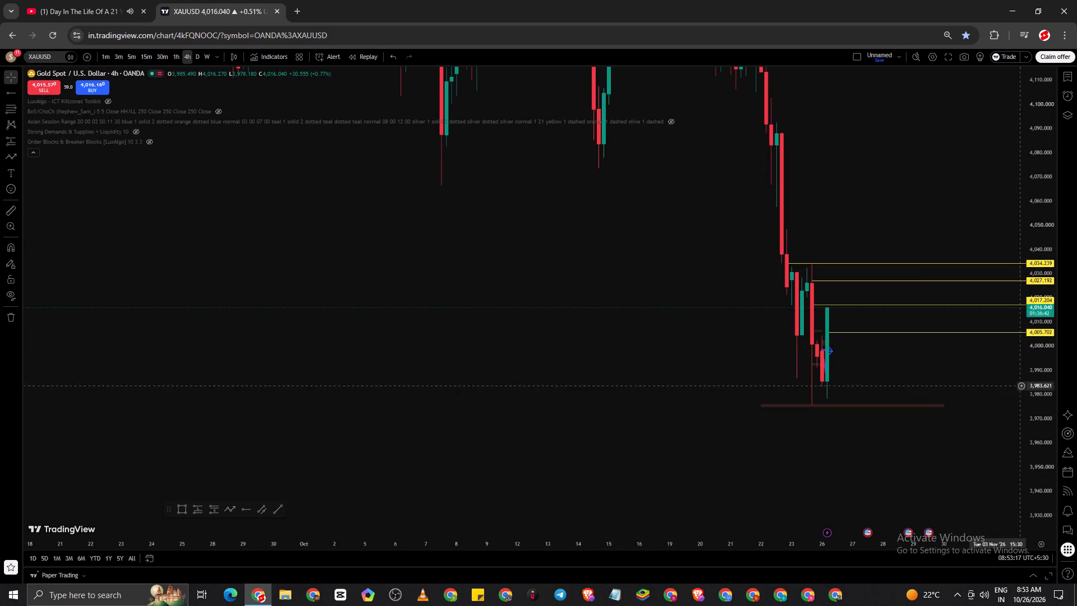
pyautogui.moveTo(1047, 176); pyautogui.dragTo(1061, 457)
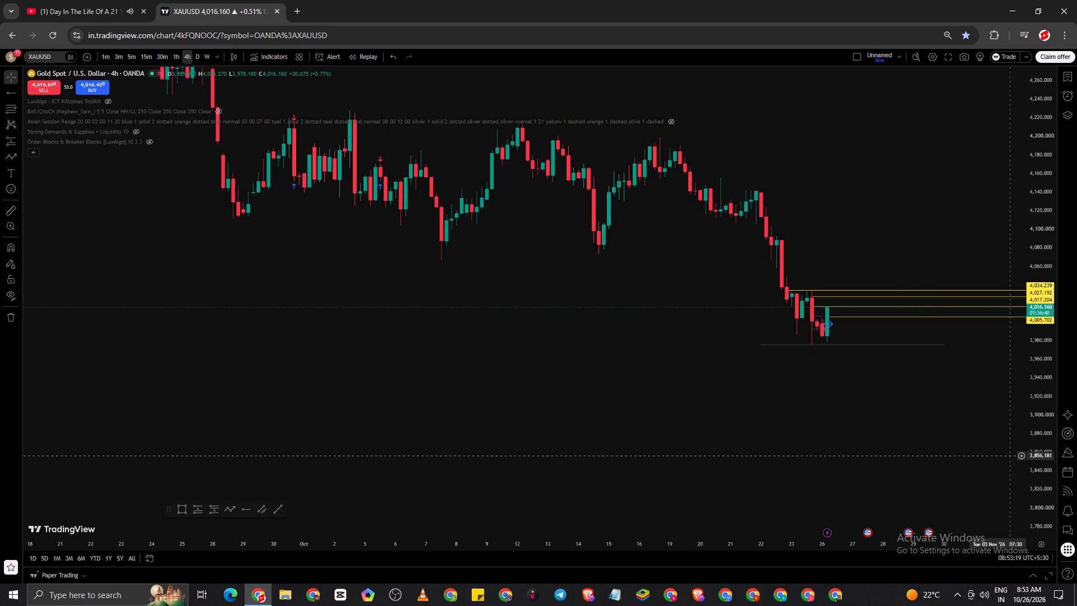
pyautogui.scroll(-12, 922, 446)
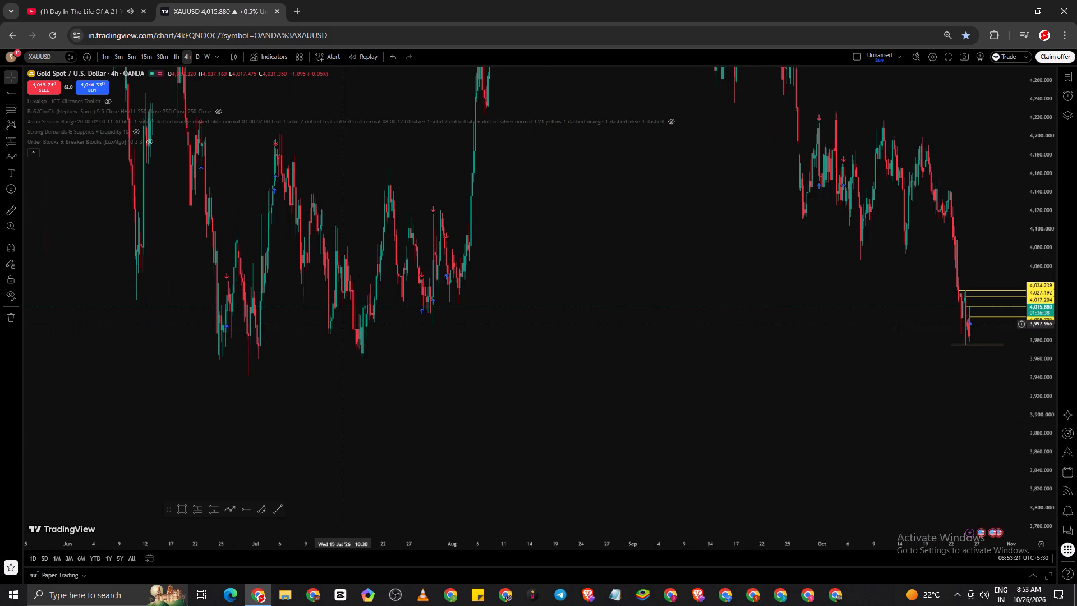
pyautogui.scroll(14, 344, 324)
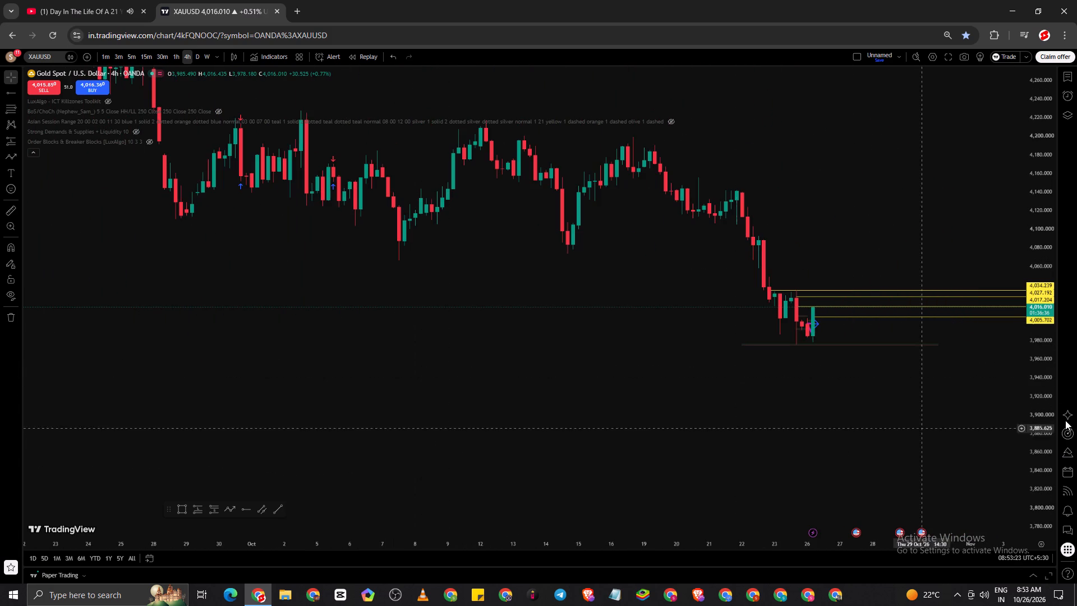
pyautogui.moveTo(1044, 472); pyautogui.dragTo(1045, 196)
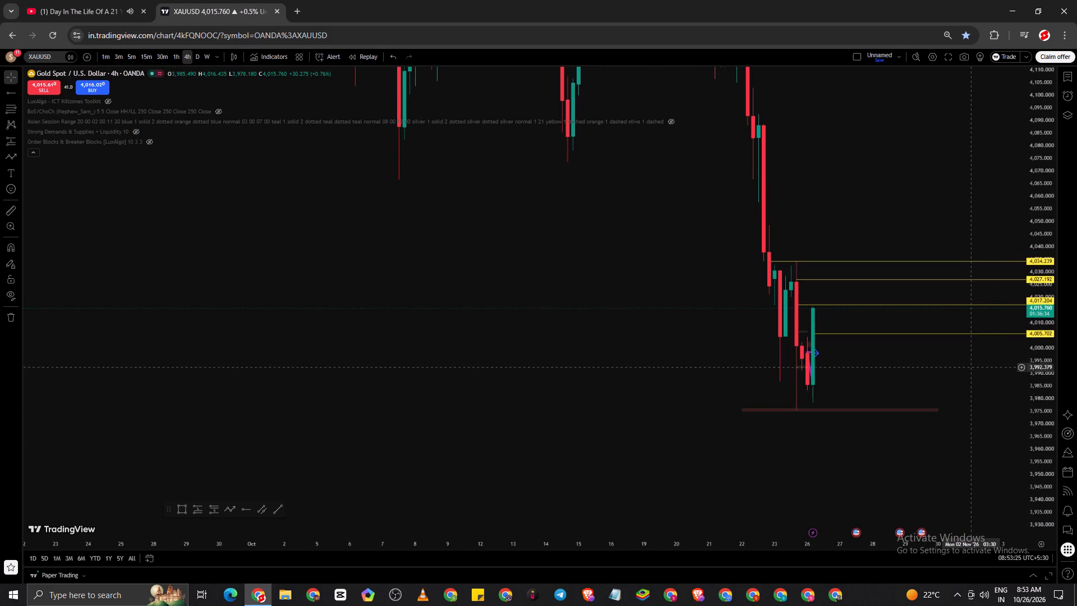
pyautogui.scroll(7, 973, 375)
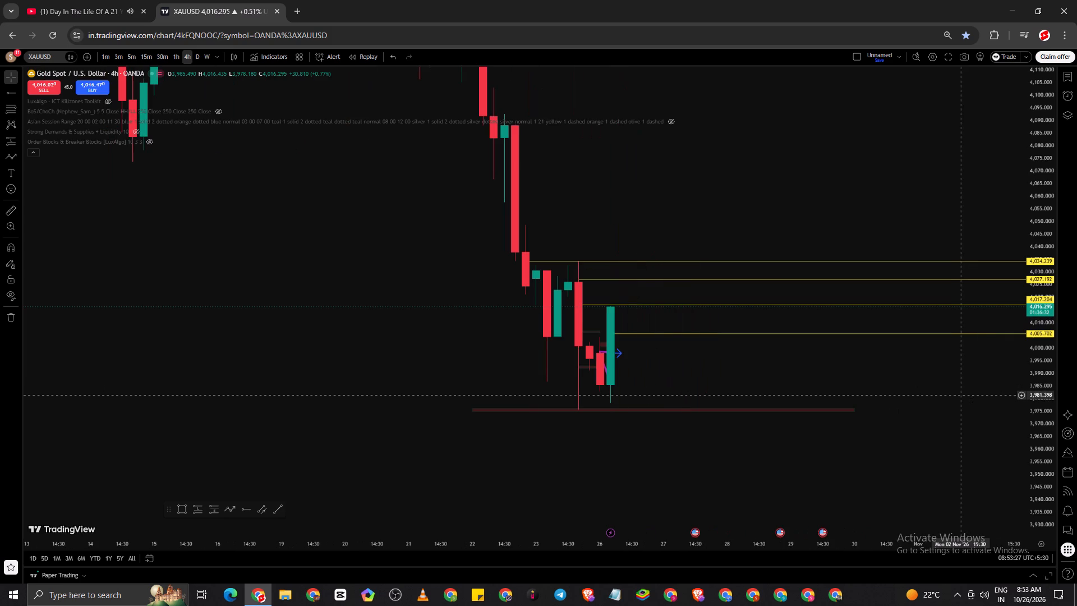
pyautogui.moveTo(964, 388); pyautogui.dragTo(1047, 443)
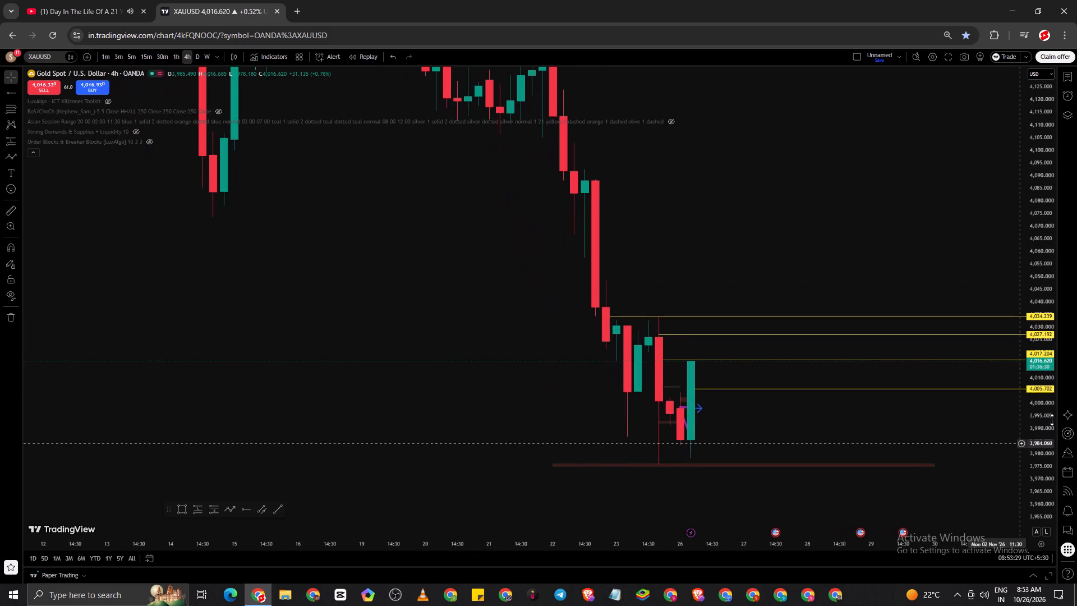
# Examine the current 4-hour candle against the four yellow rays between 4,005.702 and 4,034.239.
pyautogui.moveTo(1035, 511); pyautogui.dragTo(1055, 284)
pyautogui.moveTo(853, 419); pyautogui.dragTo(852, 409)
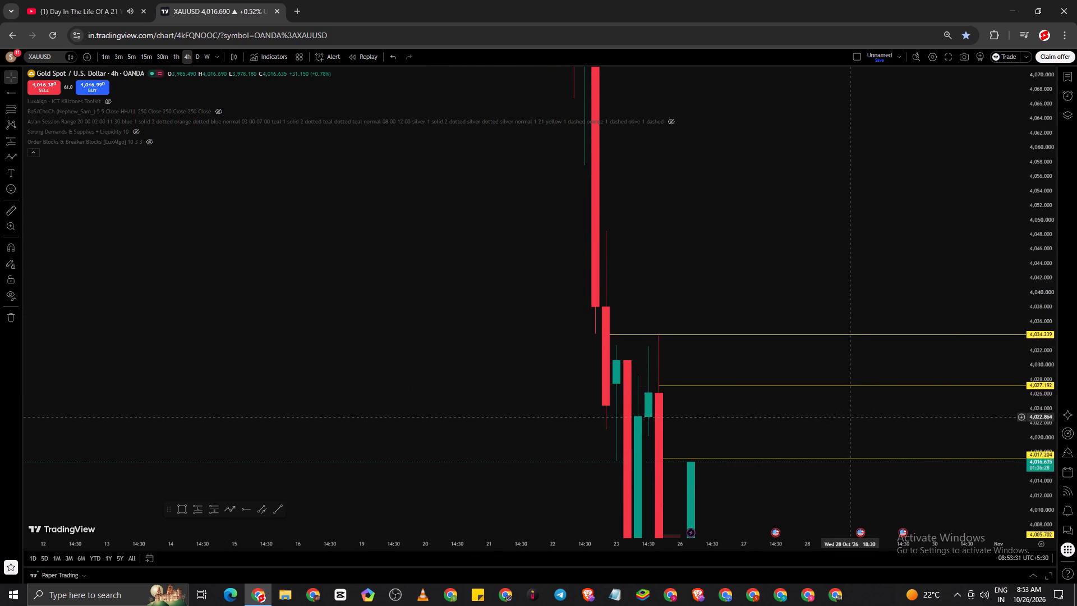
pyautogui.moveTo(852, 409); pyautogui.dragTo(913, 233)
pyautogui.scroll(7, 781, 396)
pyautogui.scroll(1, 553, 259)
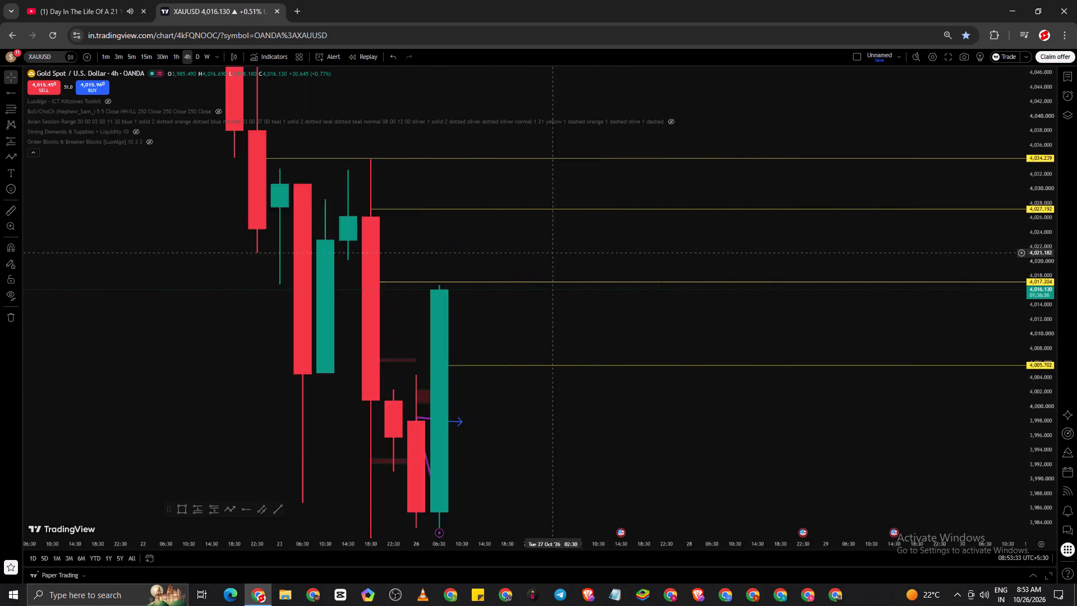
pyautogui.scroll(1, 535, 249)
# Check the latest rise towards the 4,017.204 ray on the 1-minute timeframe, followed by the 5-minute timeframe.
pyautogui.click(103, 55)
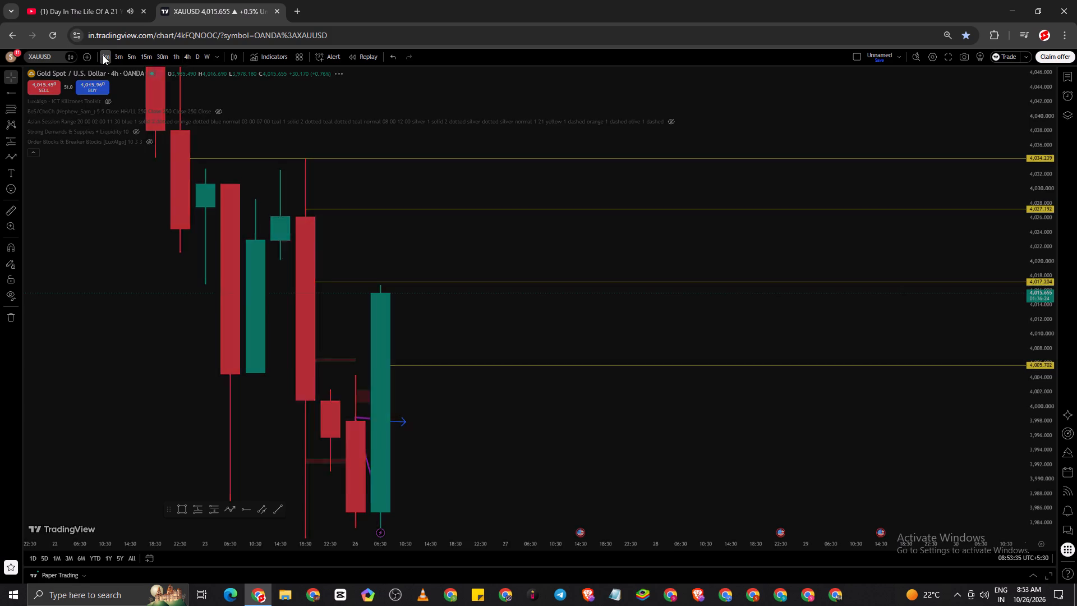
pyautogui.scroll(-11, 680, 303)
pyautogui.moveTo(1041, 453); pyautogui.dragTo(1071, 0)
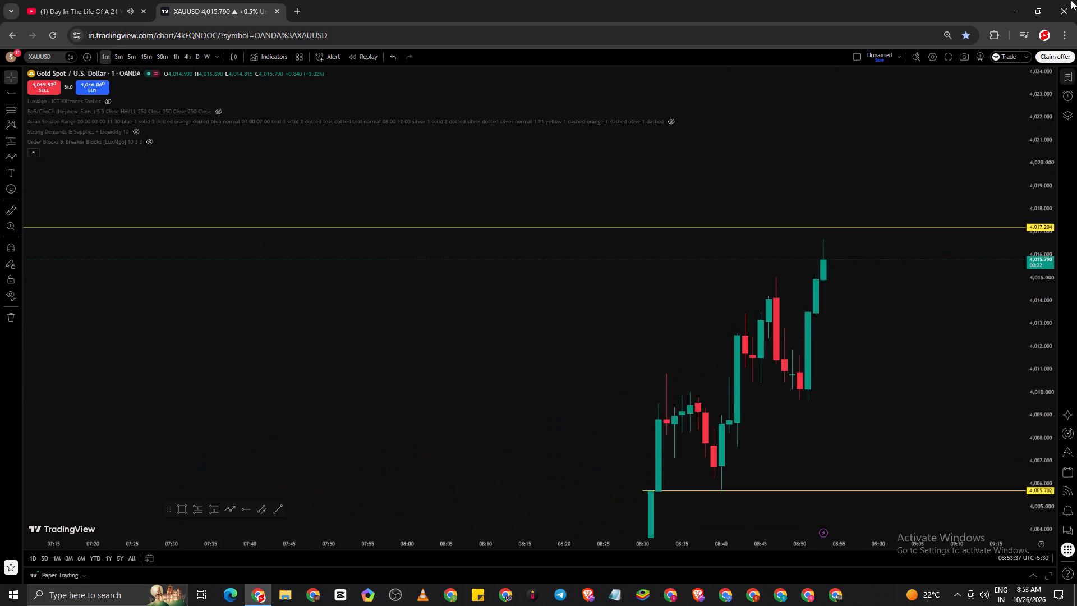
pyautogui.moveTo(1071, 0); pyautogui.dragTo(1076, 0)
pyautogui.scroll(-6, 999, 192)
pyautogui.scroll(-8, 984, 289)
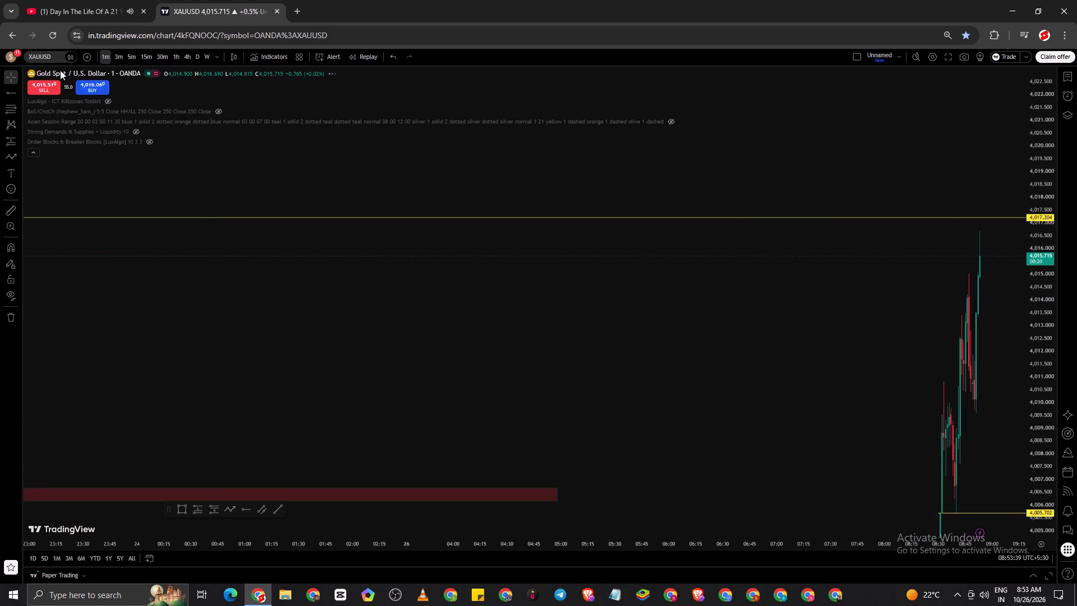
pyautogui.click(132, 56)
pyautogui.scroll(2, 706, 302)
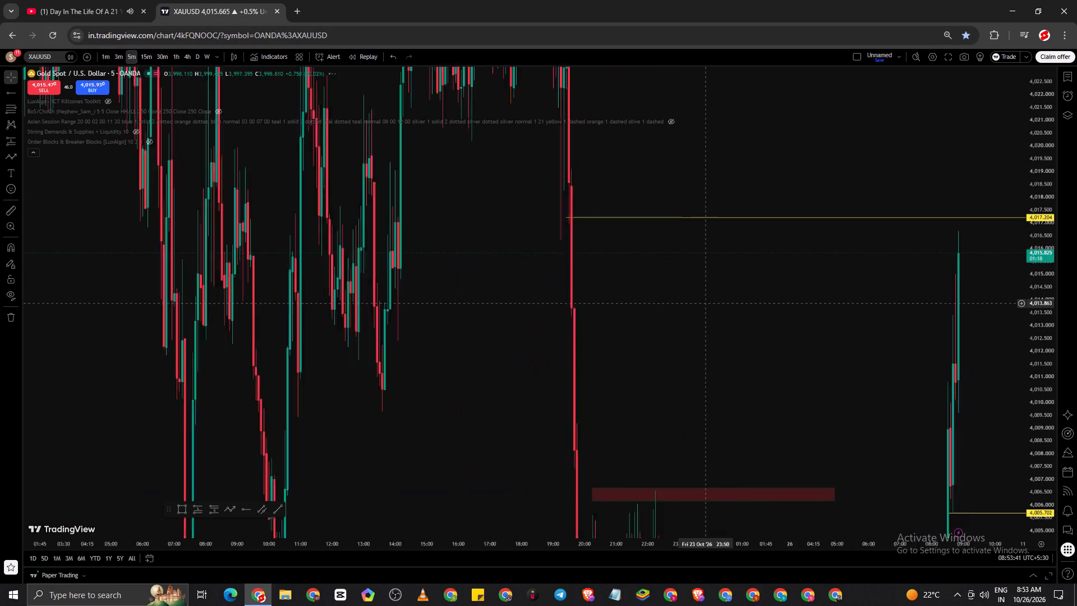
pyautogui.scroll(11, 706, 303)
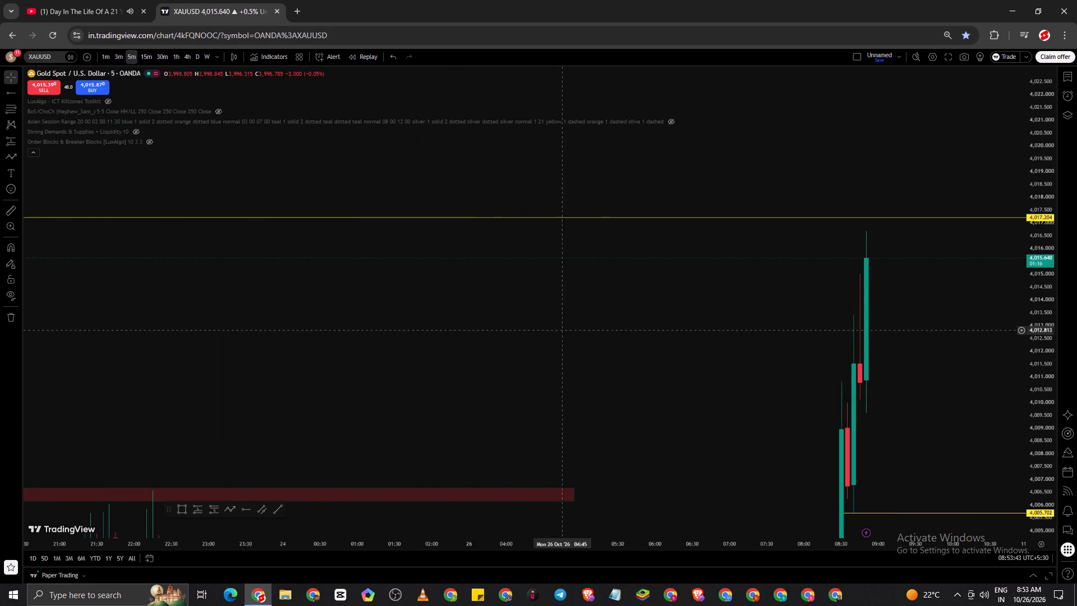
# Return to the 1-minute timeframe and examine the 23 Oct decline around the 4,017.204 and 4,027.192 rays.
pyautogui.click(99, 62)
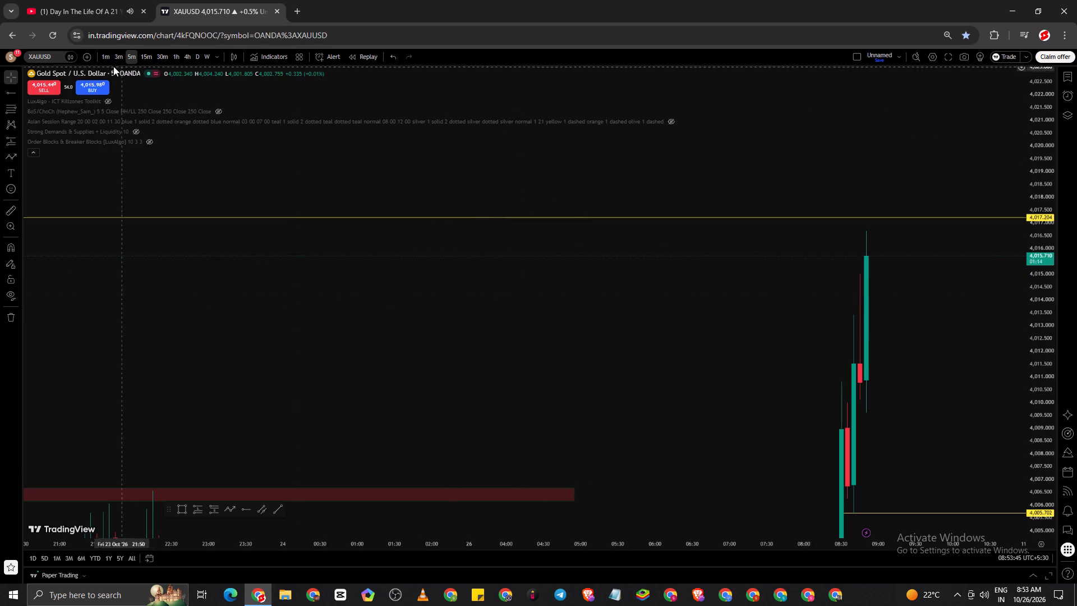
pyautogui.click(103, 58)
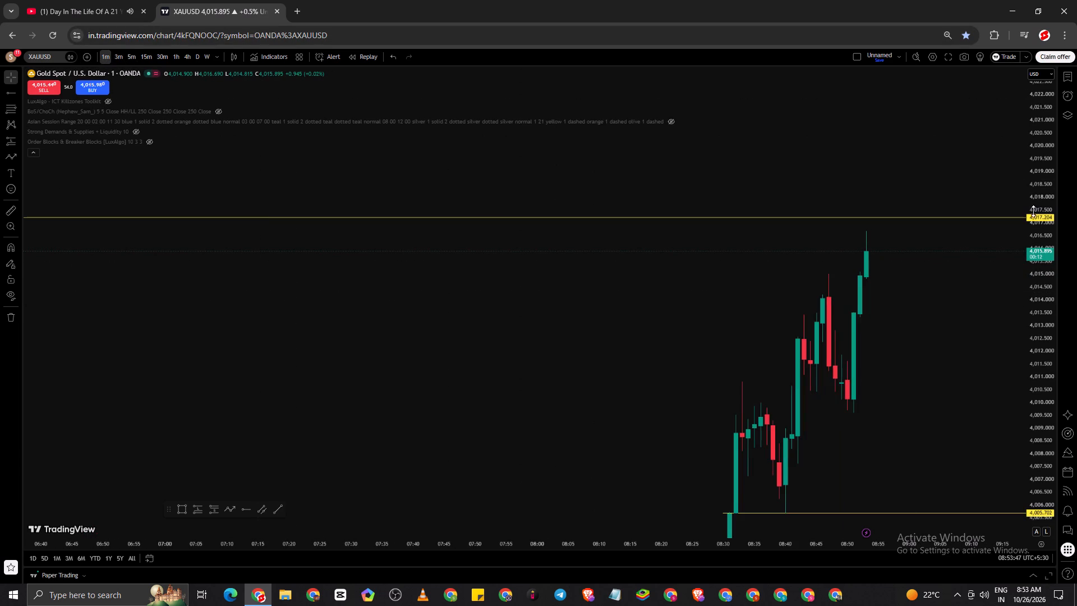
pyautogui.moveTo(1038, 148); pyautogui.dragTo(1039, 268)
pyautogui.scroll(-5, 499, 311)
pyautogui.scroll(-17, 224, 322)
pyautogui.moveTo(560, 270); pyautogui.dragTo(599, 274)
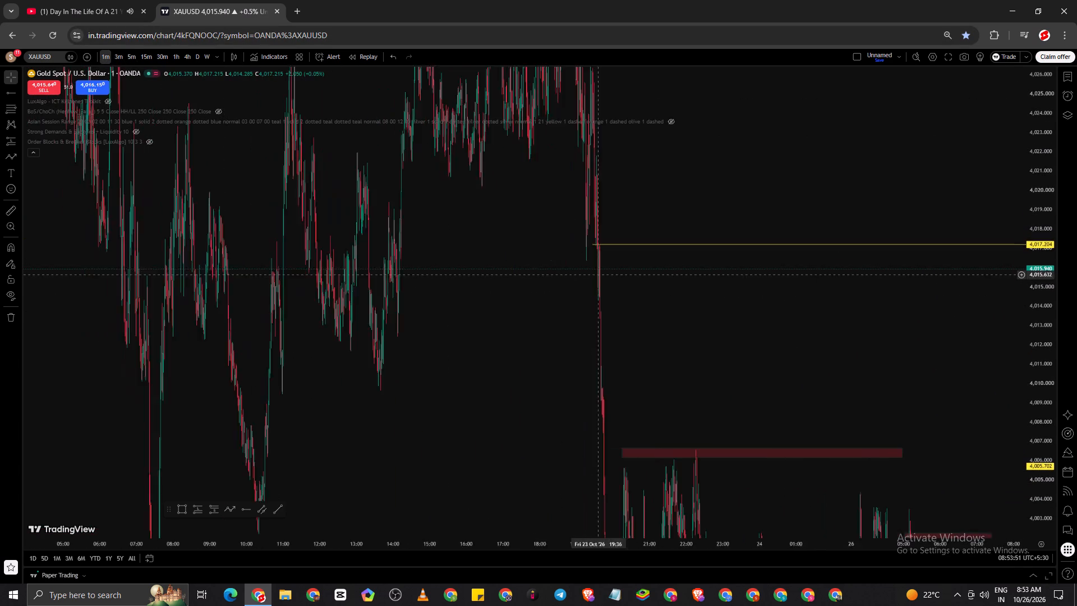
pyautogui.moveTo(599, 274); pyautogui.dragTo(815, 279)
pyautogui.scroll(10, 753, 273)
pyautogui.scroll(2, 520, 284)
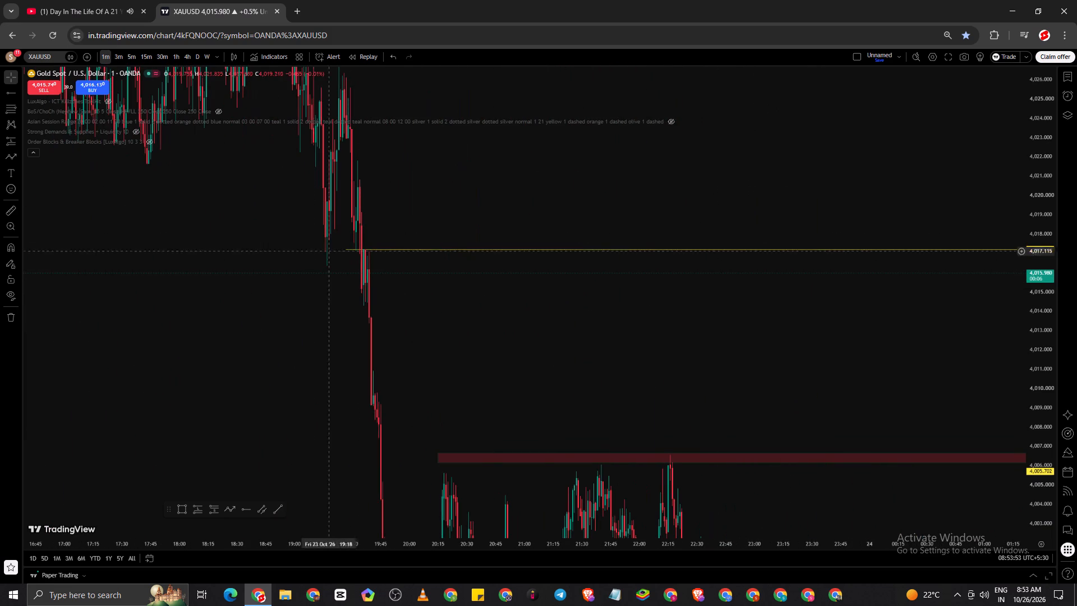
pyautogui.moveTo(435, 171); pyautogui.dragTo(803, 325)
pyautogui.scroll(4, 744, 336)
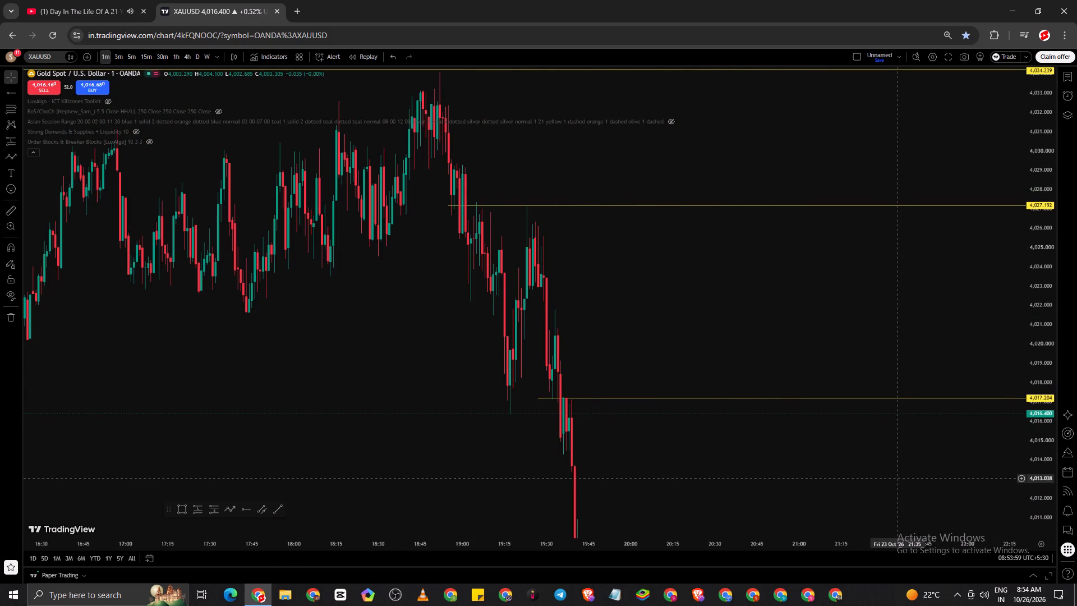
pyautogui.moveTo(743, 450); pyautogui.dragTo(650, 547)
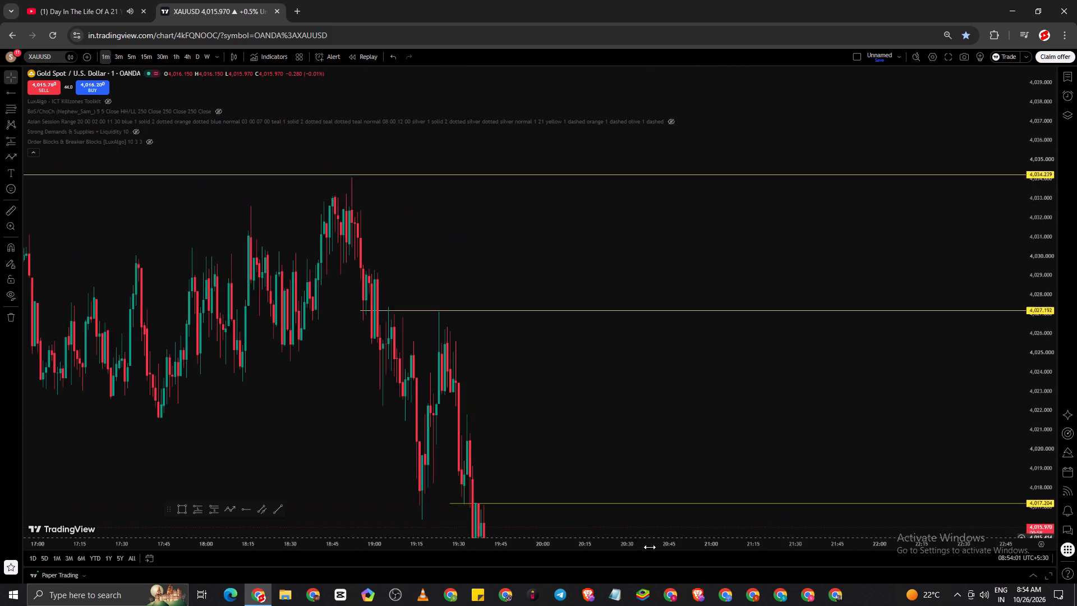
pyautogui.moveTo(650, 547); pyautogui.dragTo(1076, 424)
pyautogui.scroll(4, 829, 423)
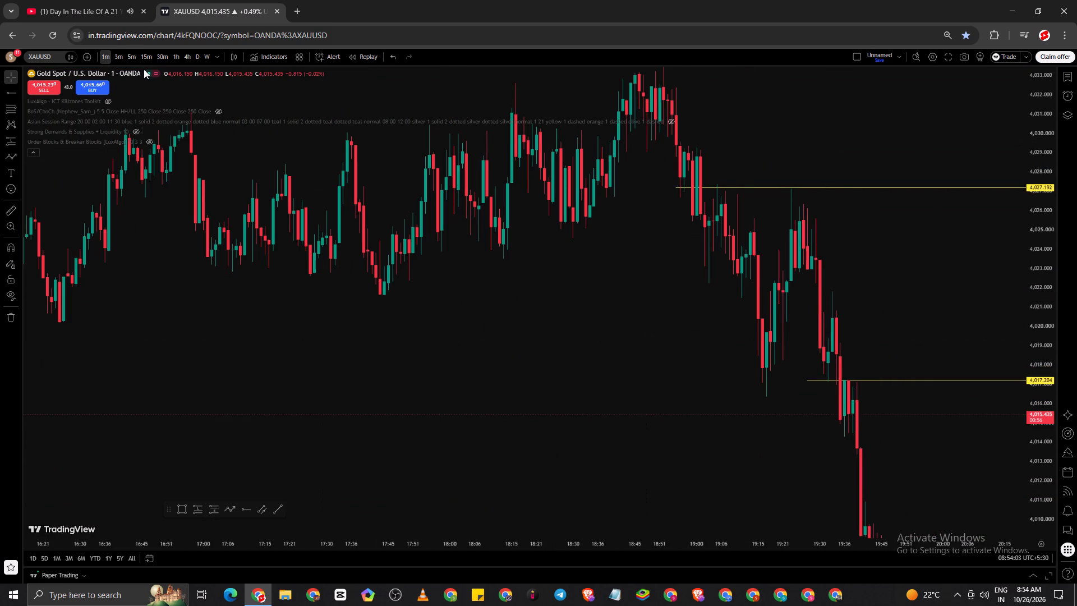
# Review the 23 Oct swings and the latest rise against the yellow rays on the 5-minute timeframe.
pyautogui.click(130, 59)
pyautogui.scroll(5, 632, 302)
pyautogui.moveTo(756, 429); pyautogui.dragTo(202, 360)
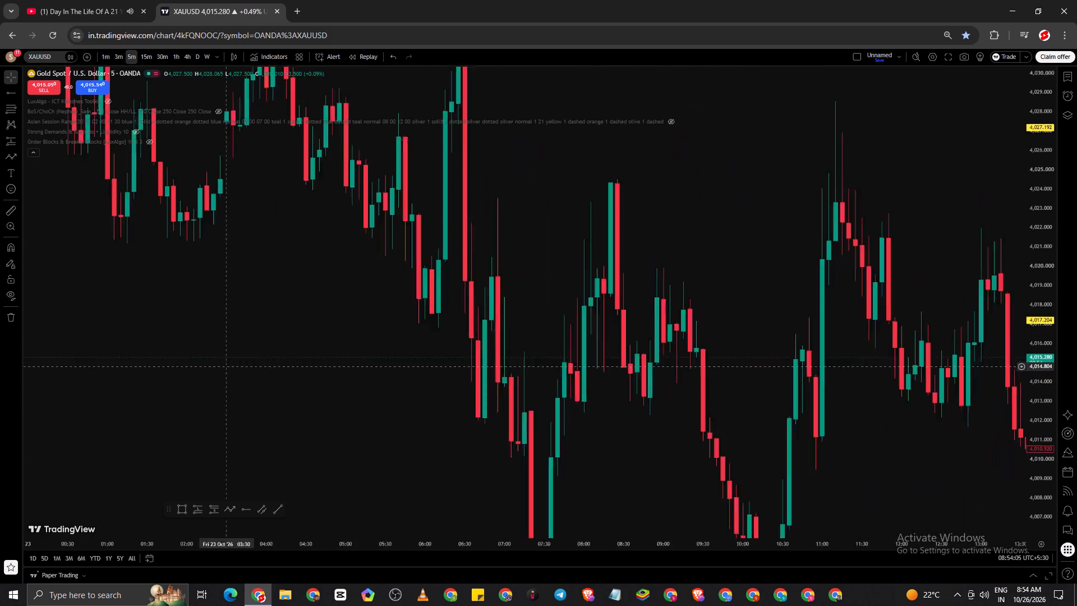
pyautogui.moveTo(202, 360); pyautogui.dragTo(194, 357)
pyautogui.moveTo(722, 355); pyautogui.dragTo(3, 323)
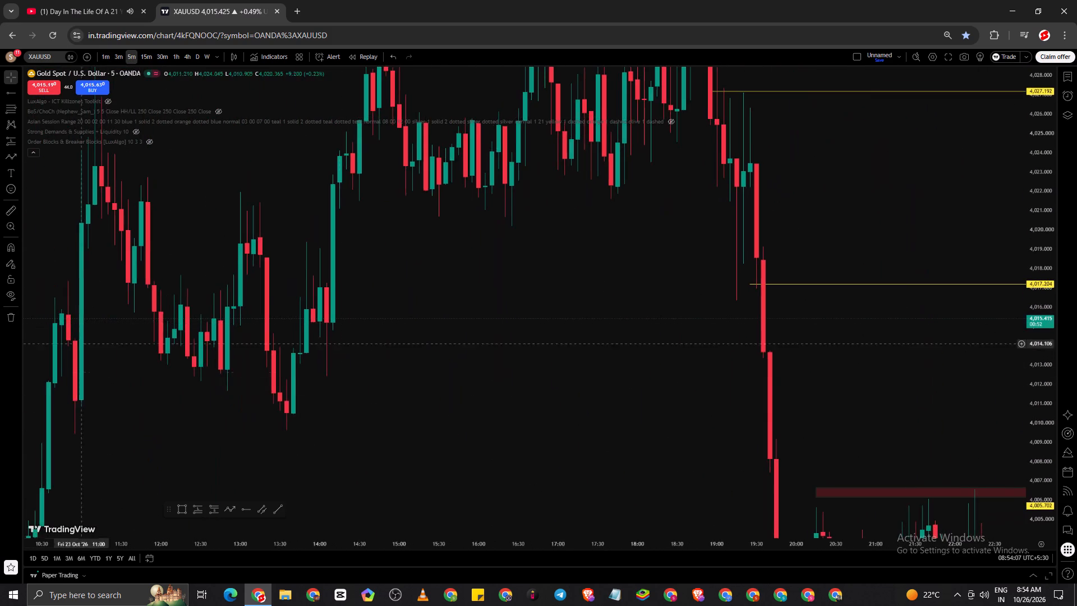
pyautogui.moveTo(590, 394); pyautogui.dragTo(4, 412)
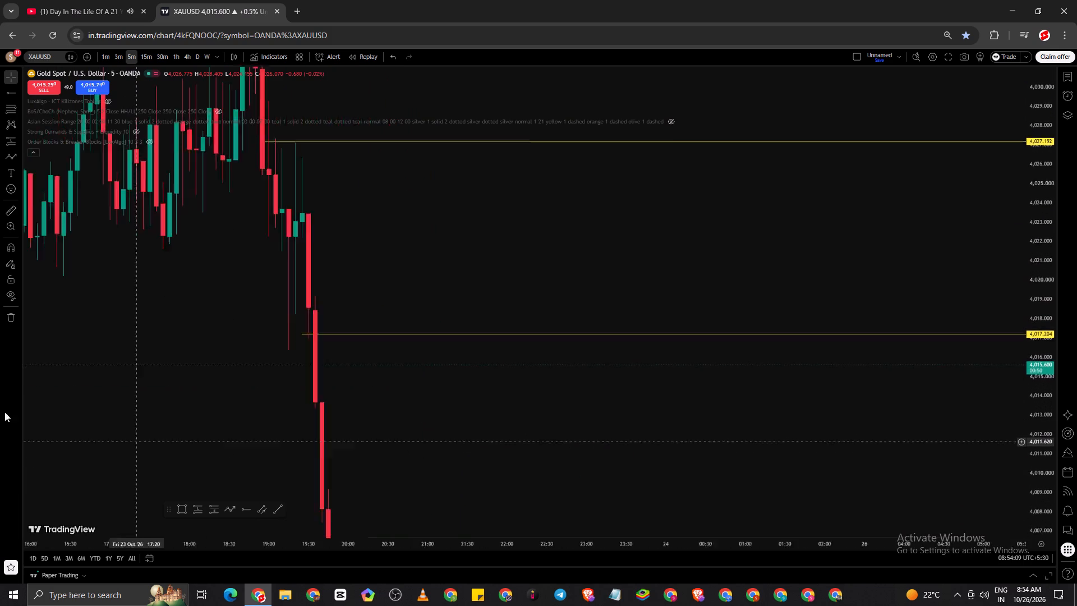
pyautogui.moveTo(4, 412); pyautogui.dragTo(3, 320)
pyautogui.moveTo(907, 320); pyautogui.dragTo(0, 312)
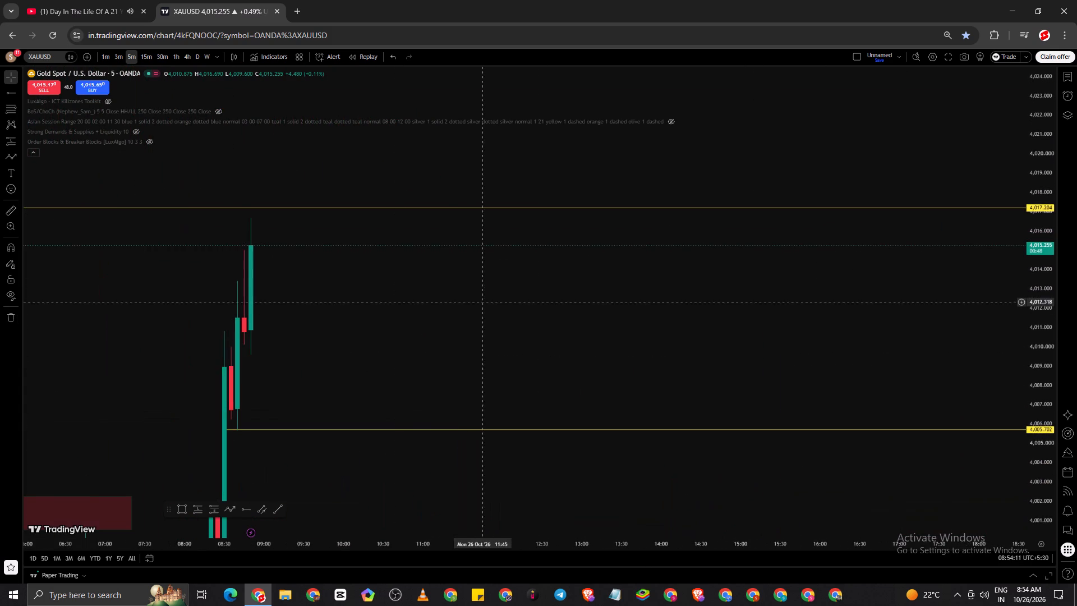
pyautogui.moveTo(478, 300); pyautogui.dragTo(825, 308)
# On the 1-minute timeframe, draw a horizontal trend line at about 4,009.6 from 08:46 to 09:41, under the recent swing low.
pyautogui.click(105, 57)
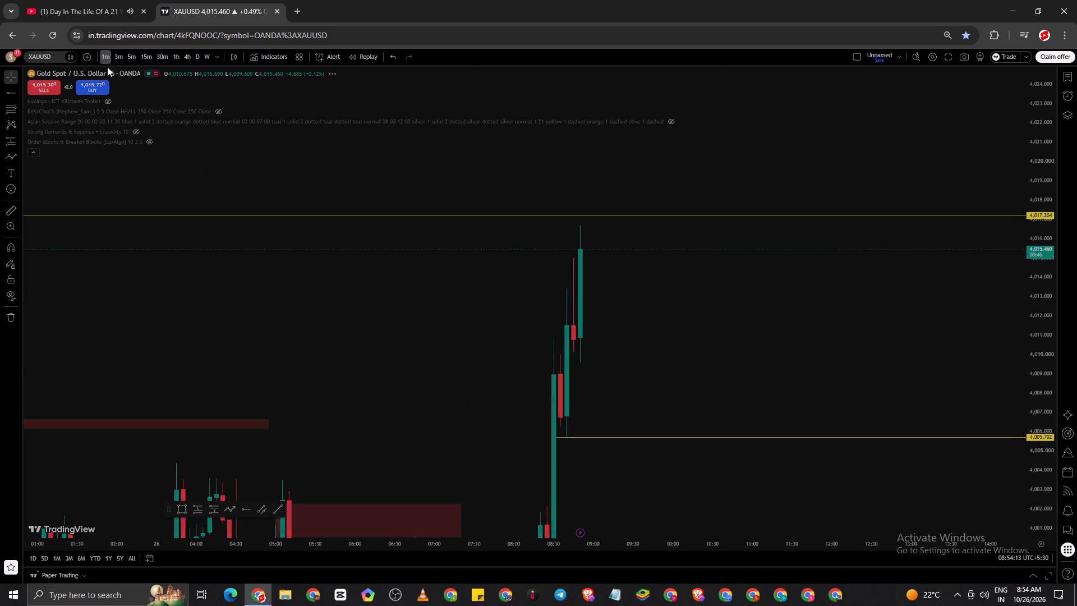
pyautogui.scroll(-4, 772, 344)
pyautogui.scroll(-5, 777, 232)
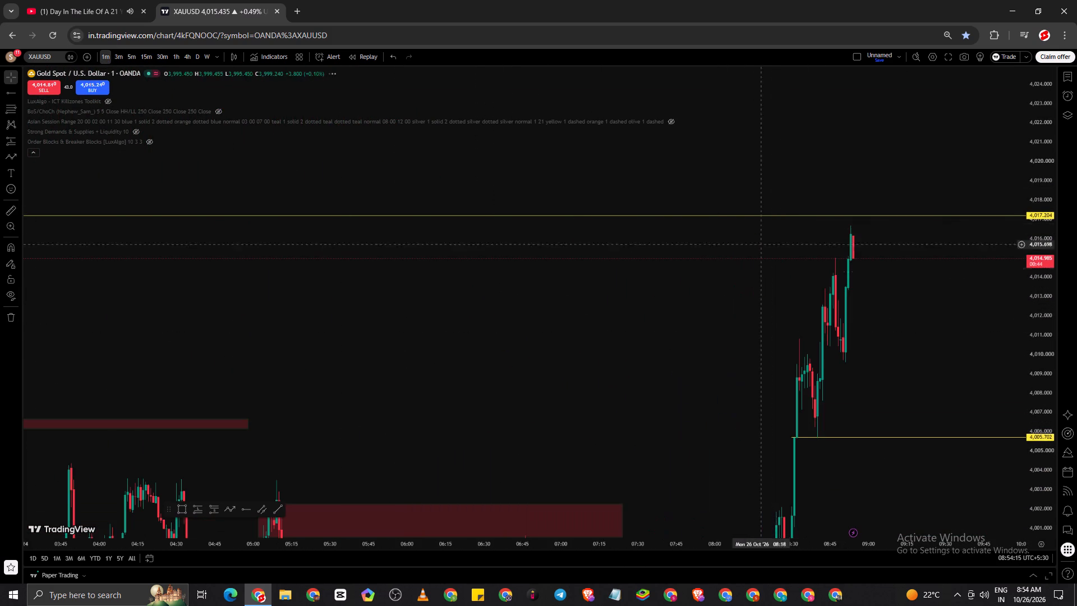
pyautogui.scroll(5, 753, 330)
pyautogui.scroll(2, 821, 322)
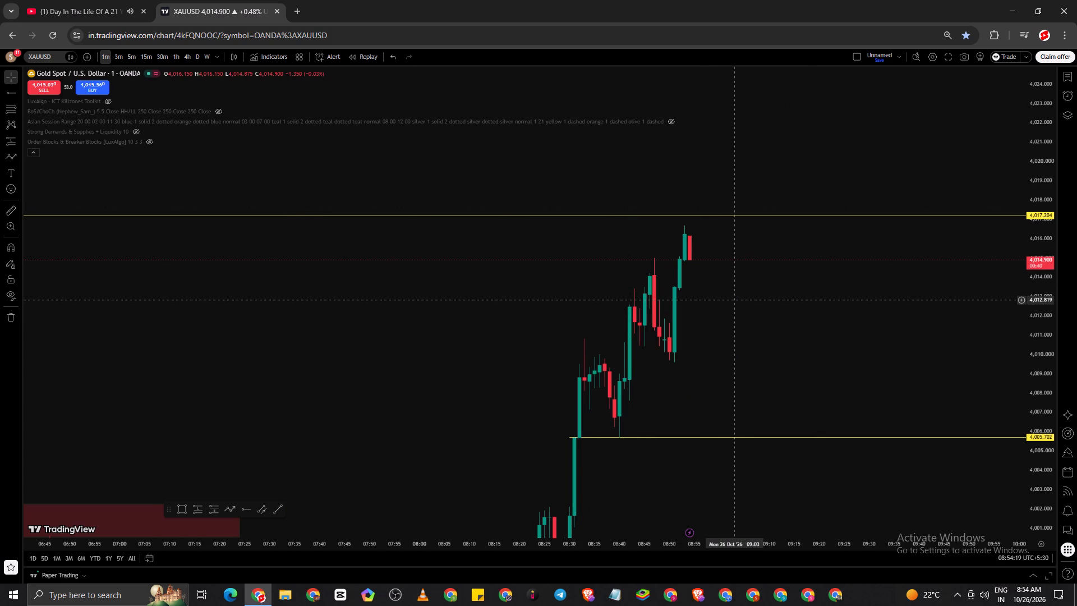
pyautogui.scroll(4, 733, 300)
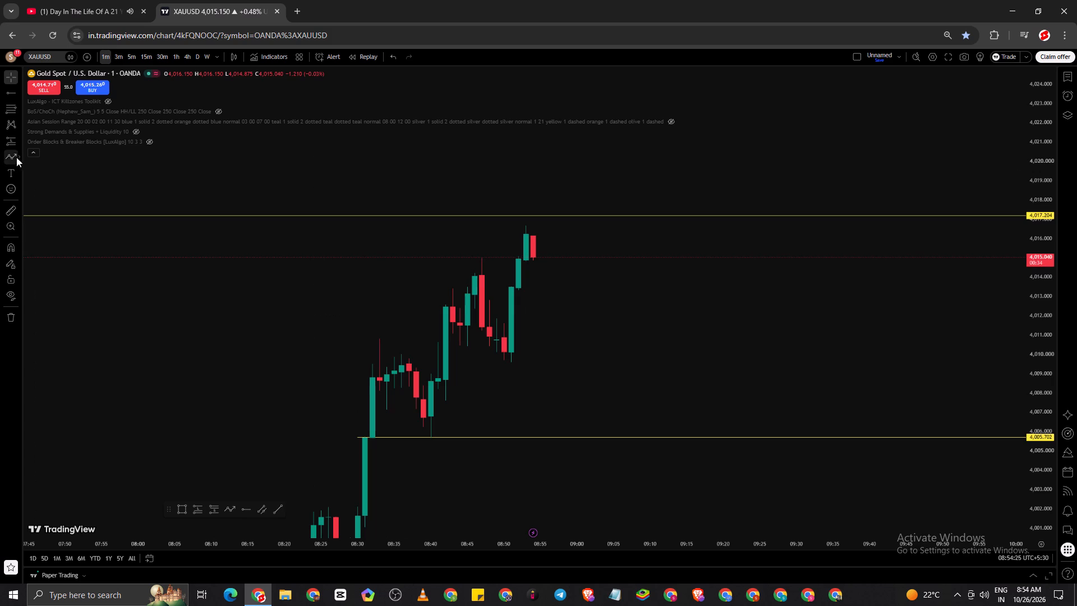
pyautogui.click(12, 215)
pyautogui.rightClick(731, 364)
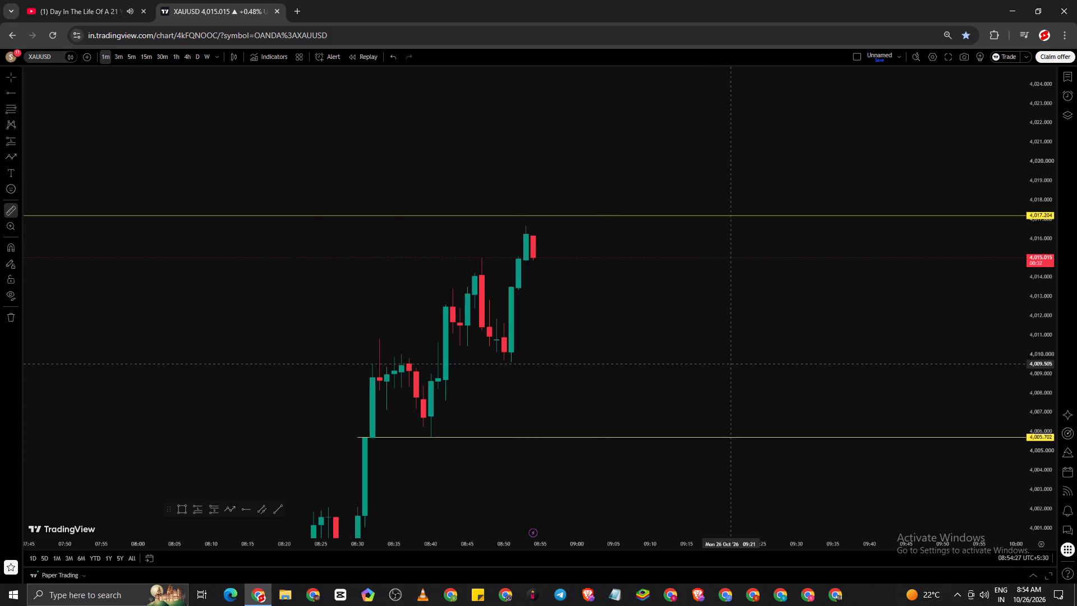
pyautogui.click(277, 511)
pyautogui.click(474, 362)
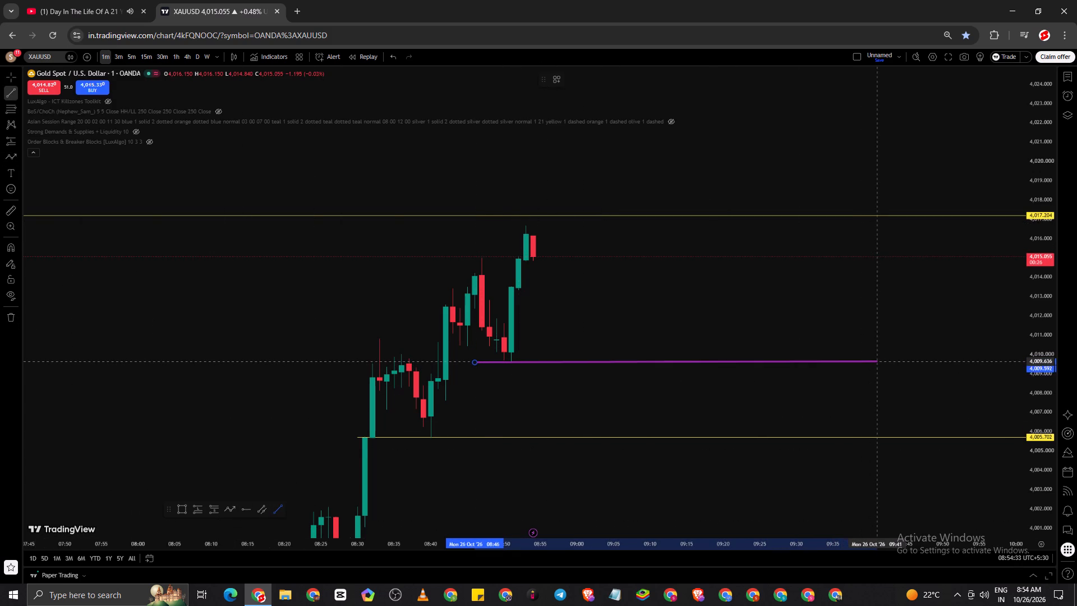
pyautogui.click(877, 362)
pyautogui.scroll(-6, 678, 412)
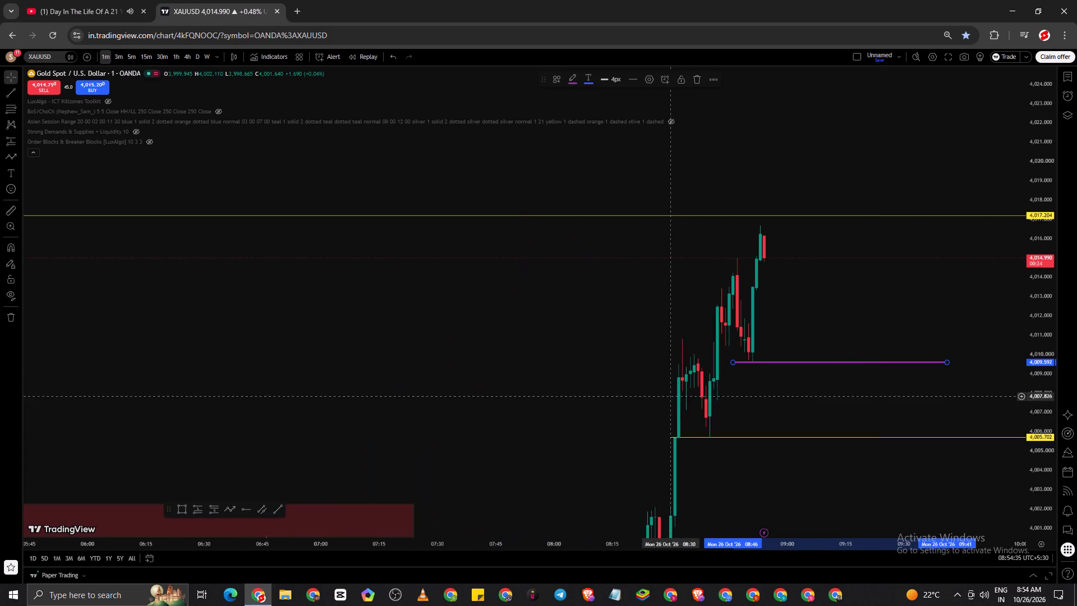
pyautogui.scroll(3, 919, 242)
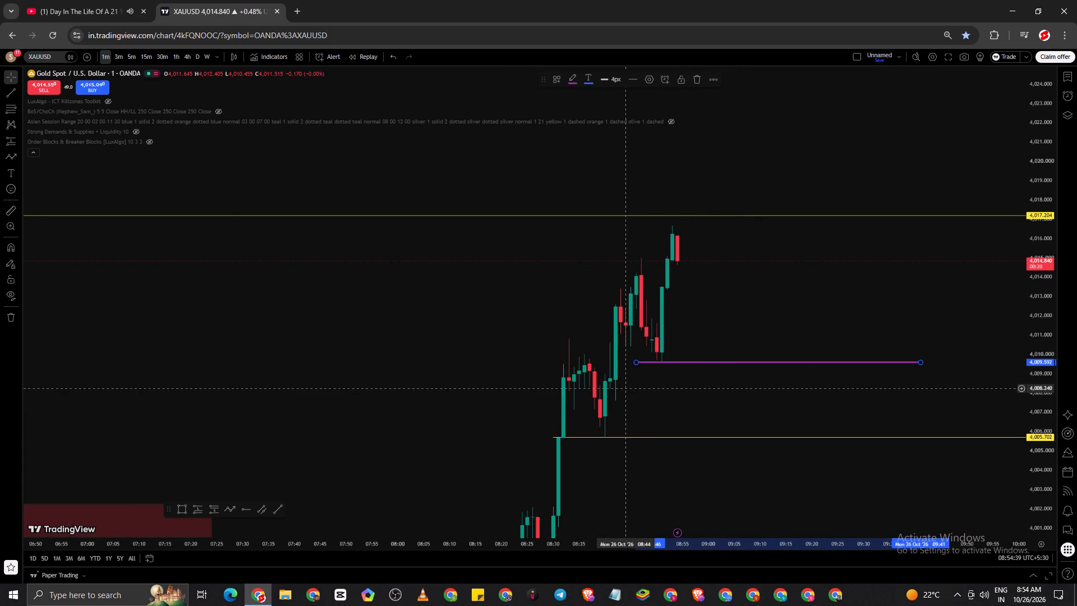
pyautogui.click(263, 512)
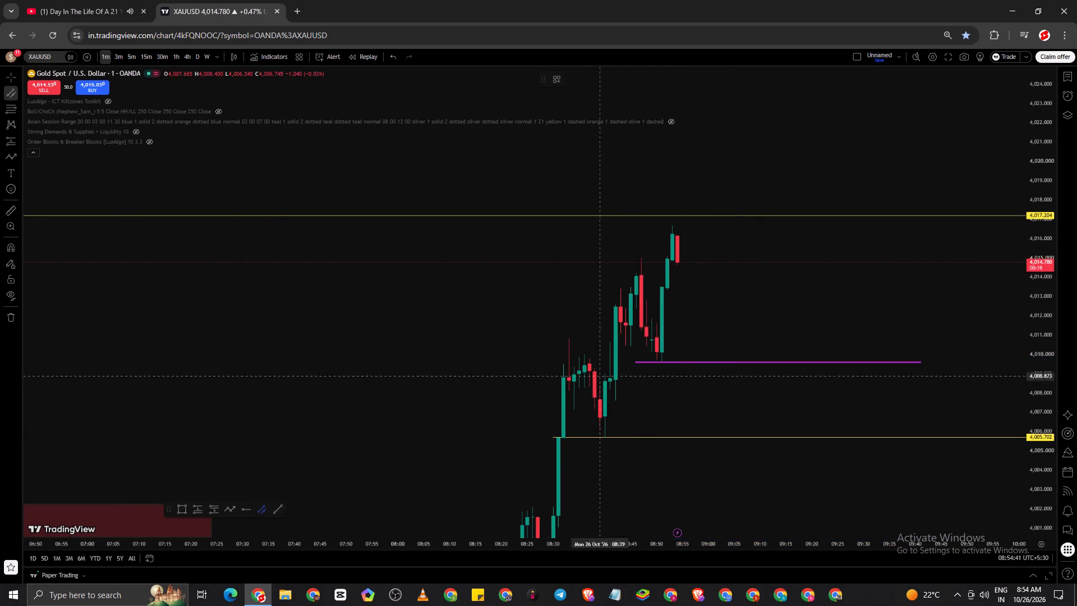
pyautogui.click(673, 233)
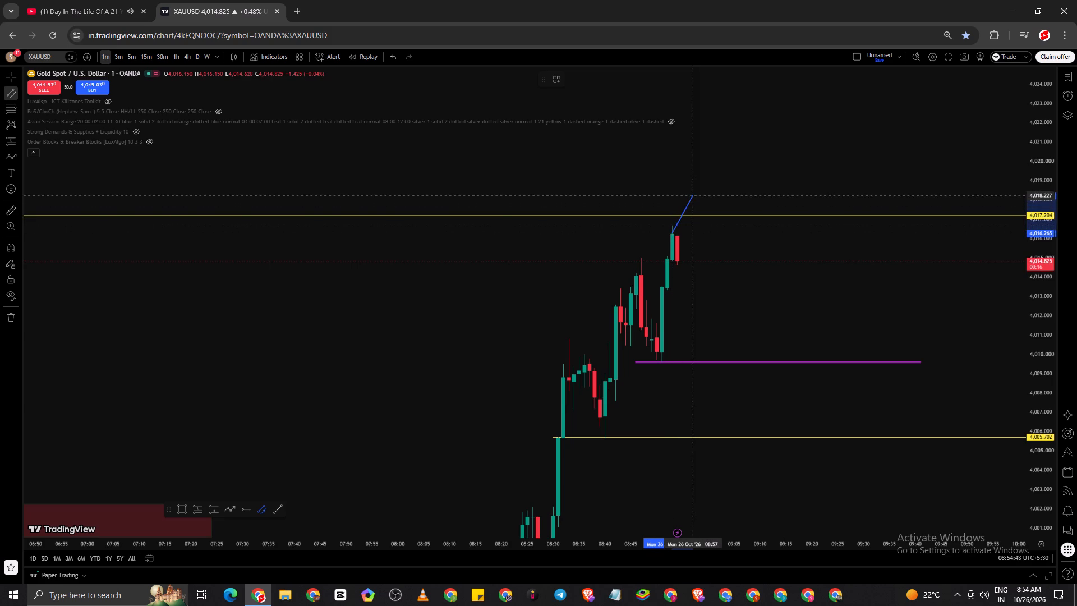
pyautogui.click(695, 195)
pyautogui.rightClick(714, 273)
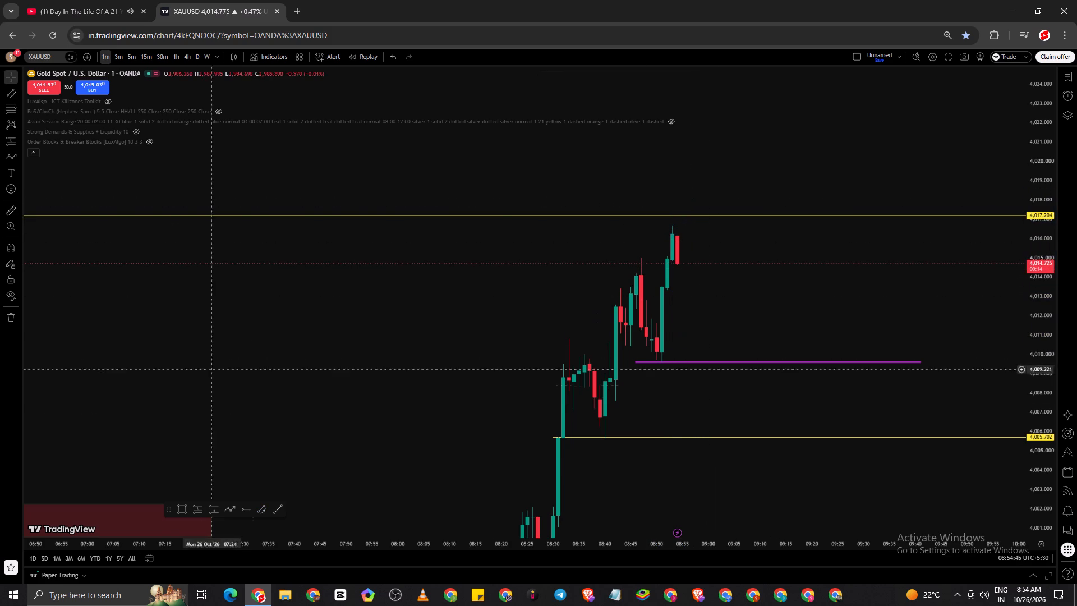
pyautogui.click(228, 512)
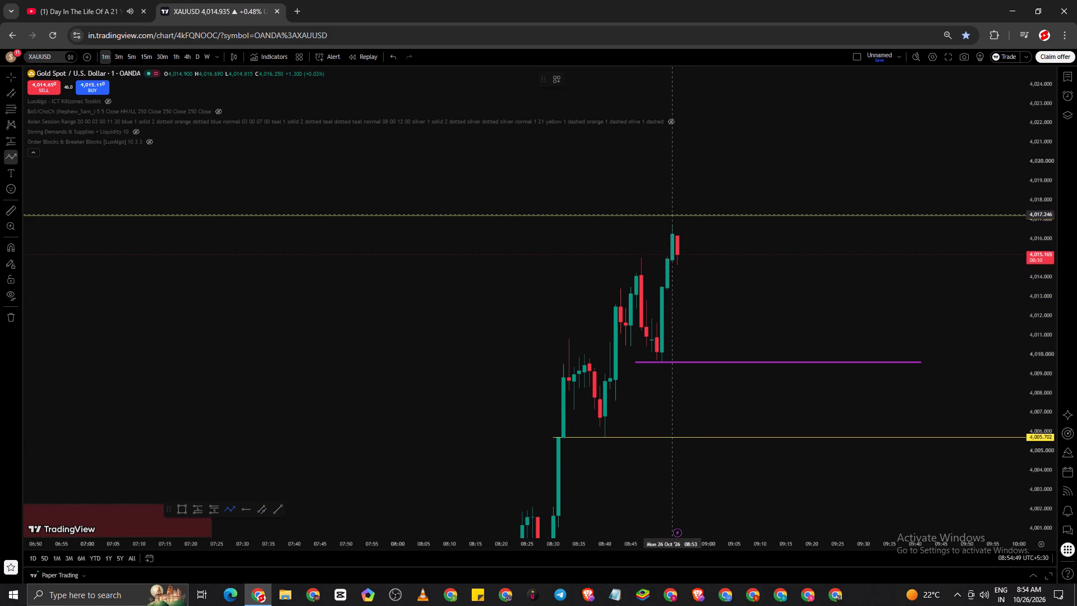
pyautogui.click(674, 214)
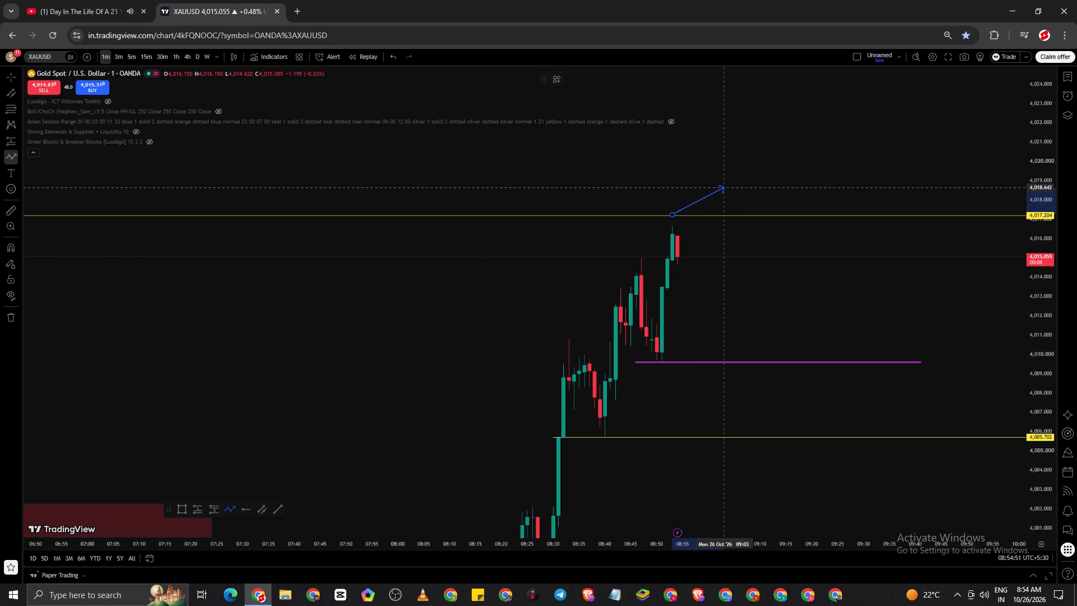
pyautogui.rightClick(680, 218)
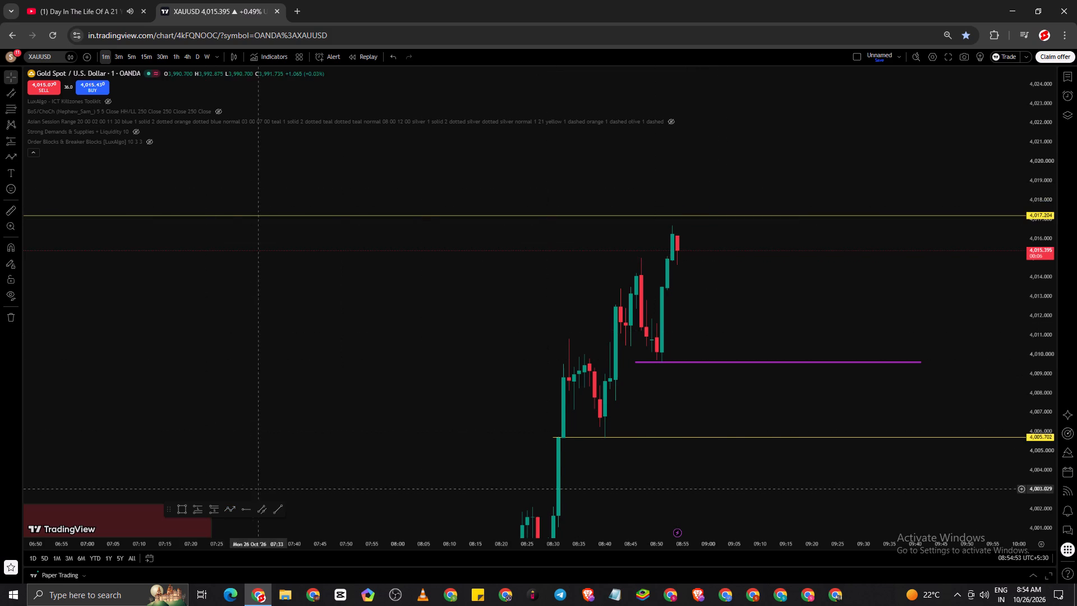
# Draw a path from 08:32 through the recent swings to about 4,017.8, zigzagging down via 4,007.6, 4,015.2, 4,004.8 and 4,007.6 to 4,001.8 at 09:41.
pyautogui.click(227, 507)
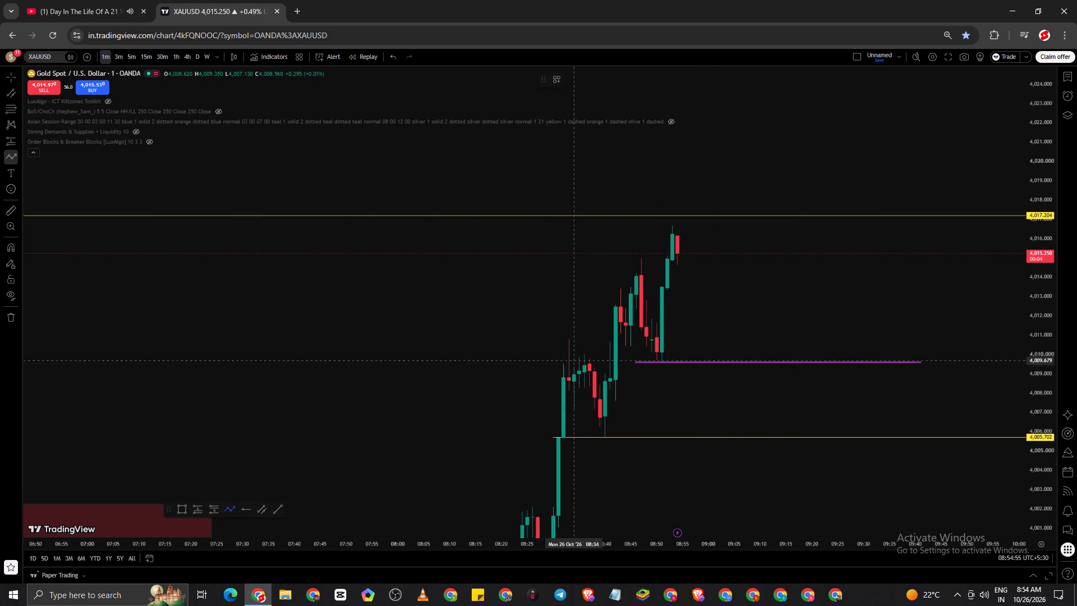
pyautogui.click(564, 345)
pyautogui.click(609, 433)
pyautogui.click(630, 268)
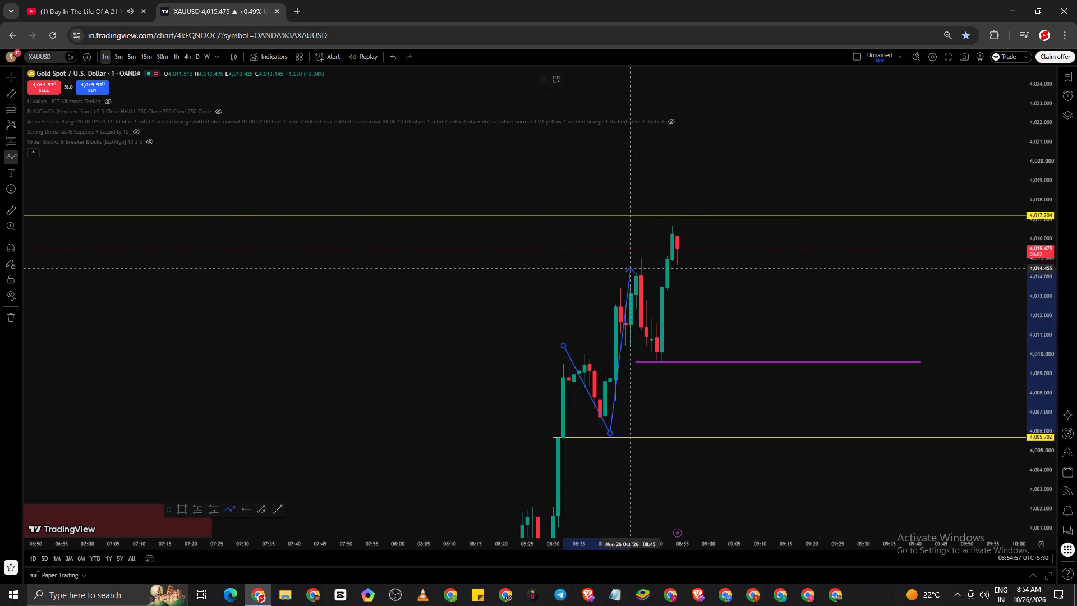
pyautogui.click(663, 355)
pyautogui.click(689, 203)
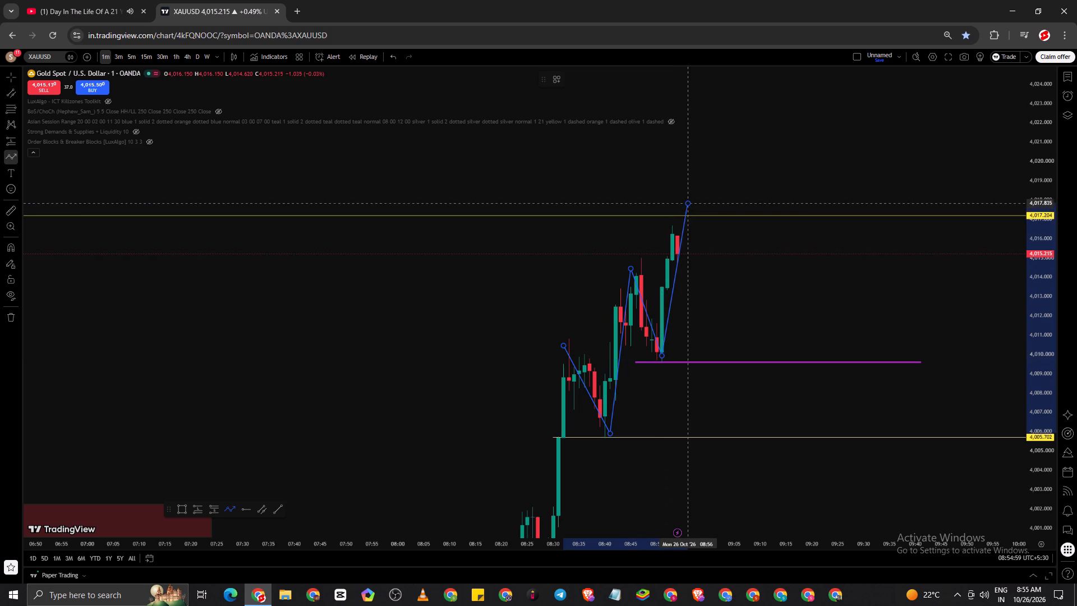
pyautogui.click(708, 400)
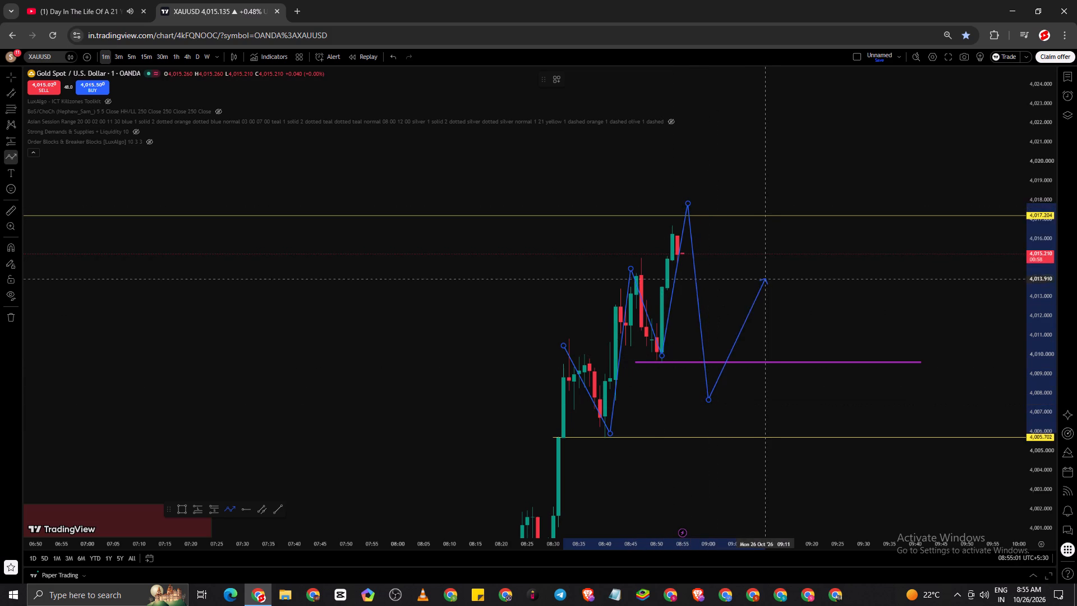
pyautogui.click(775, 253)
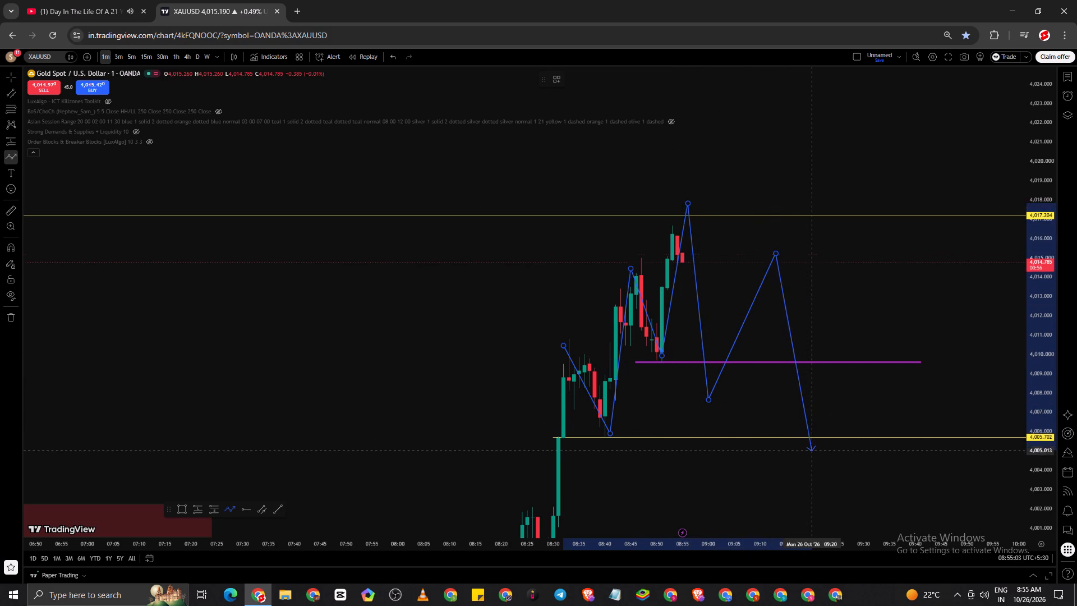
pyautogui.click(813, 454)
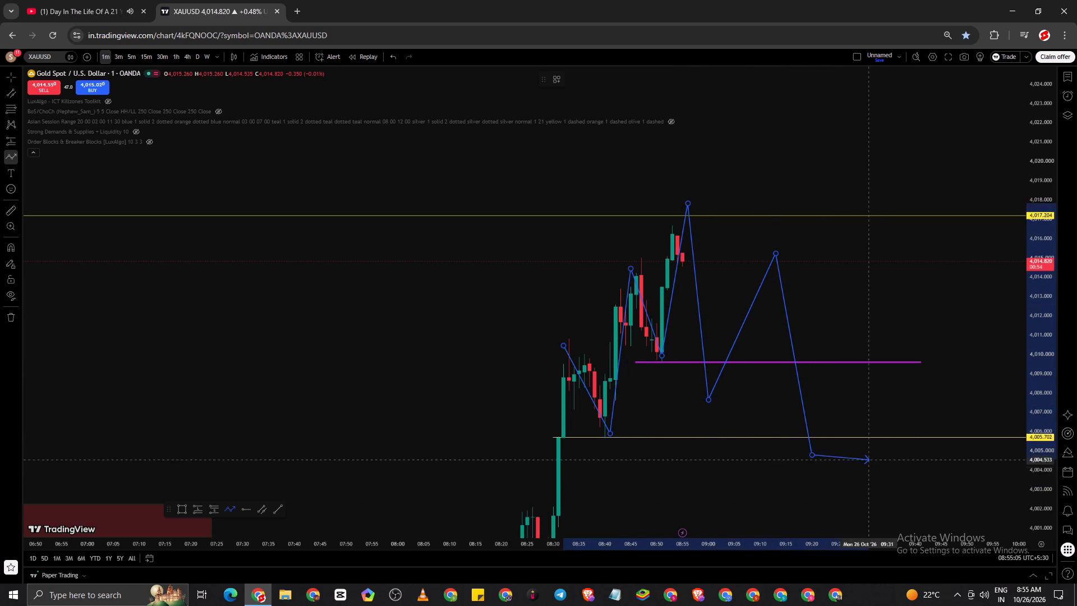
pyautogui.click(880, 400)
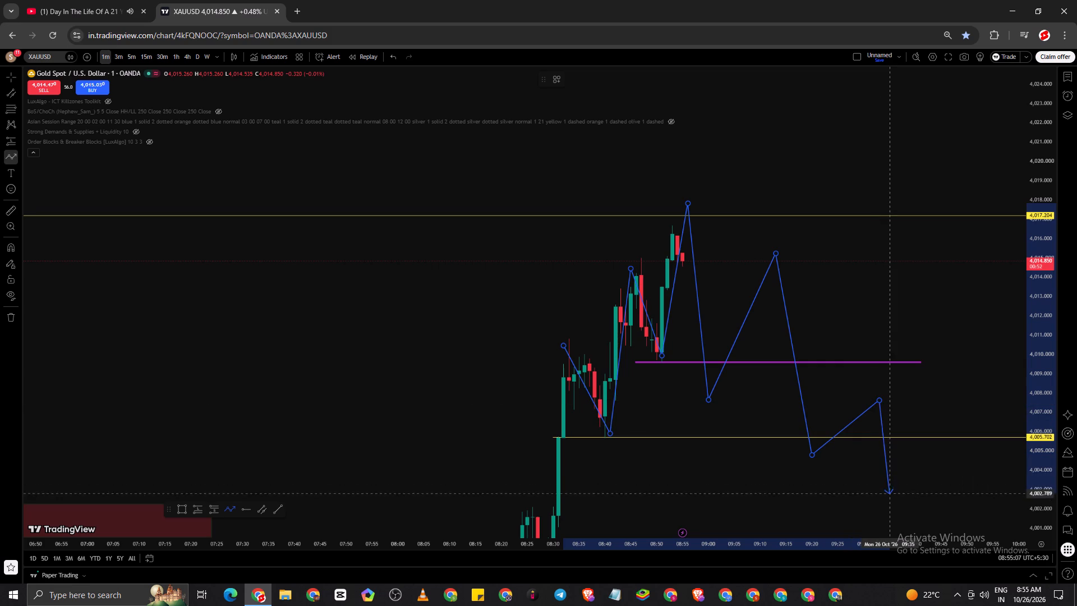
pyautogui.click(920, 512)
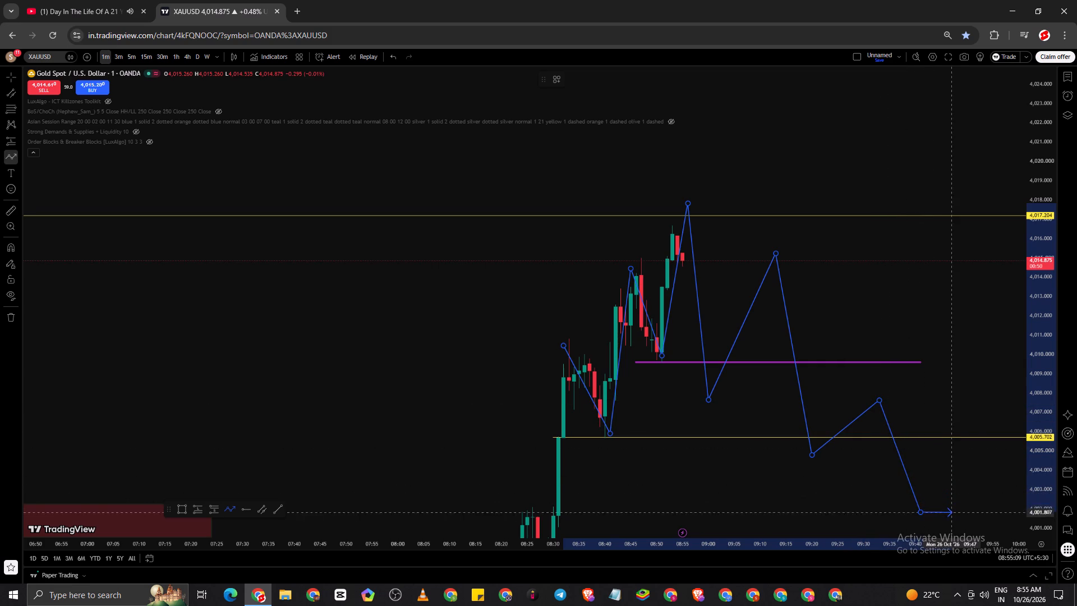
pyautogui.rightClick(954, 515)
# Move the path's highest vertex to the 08:55 candle at about 4,017.8, just above the 4,017.204 ray.
pyautogui.scroll(4, 887, 433)
pyautogui.moveTo(734, 292); pyautogui.dragTo(1028, 337)
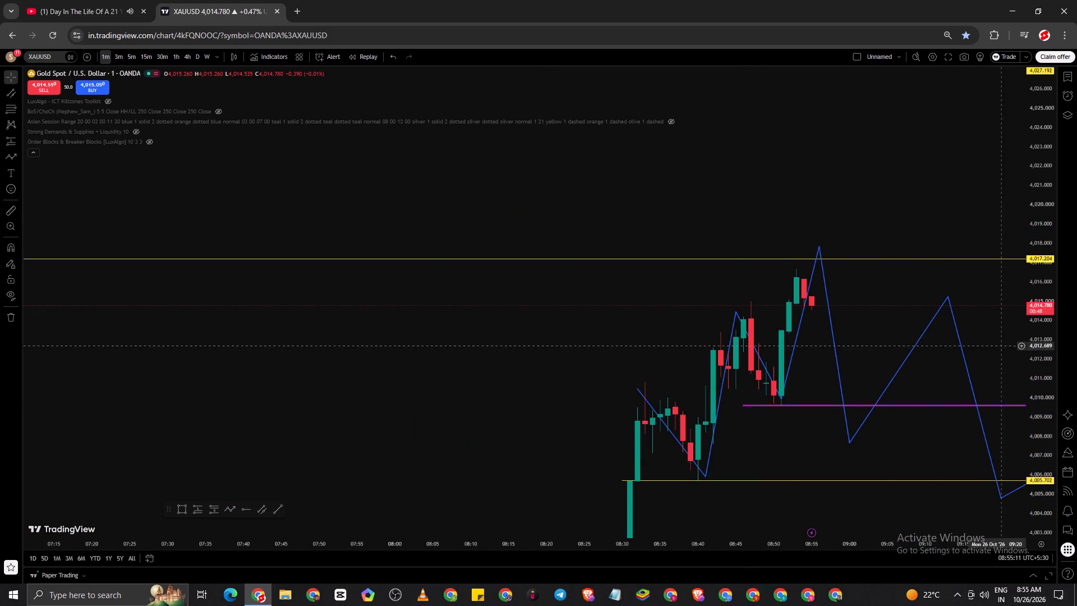
pyautogui.moveTo(596, 419); pyautogui.dragTo(288, 317)
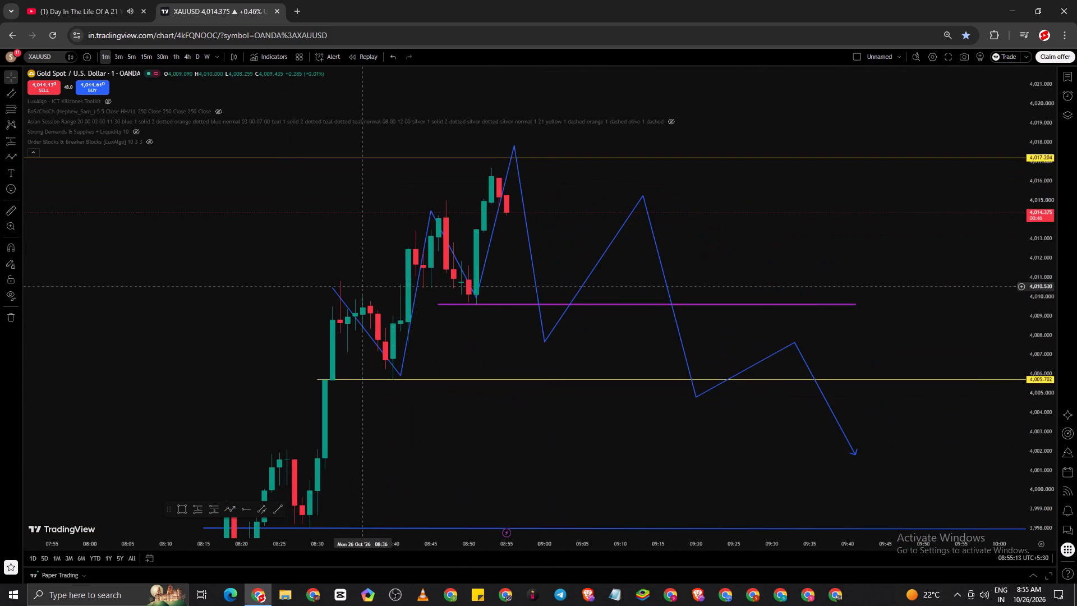
pyautogui.moveTo(514, 147); pyautogui.dragTo(505, 149)
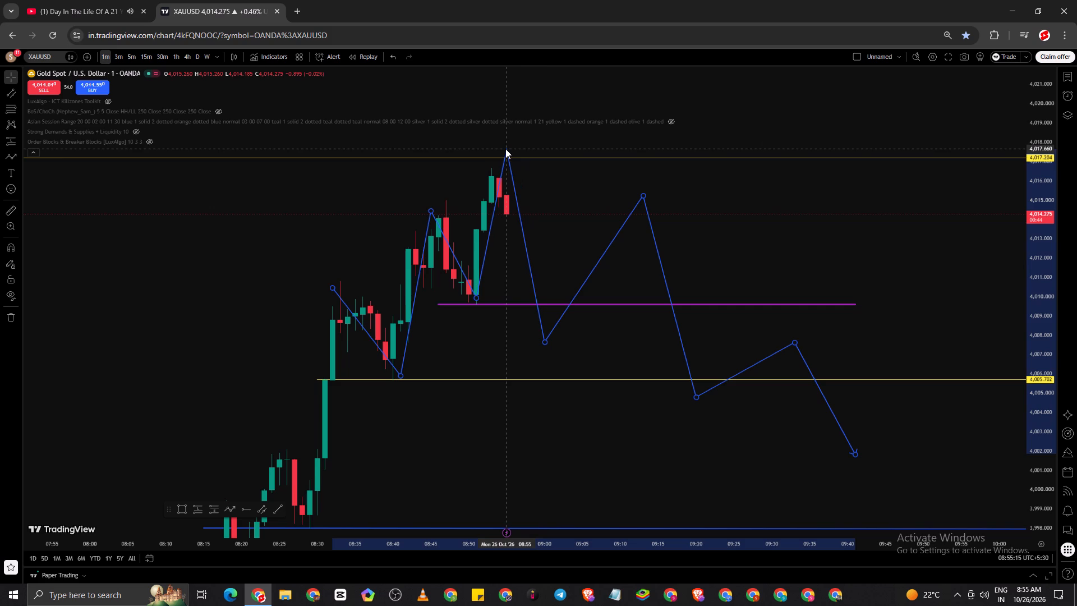
pyautogui.moveTo(505, 149); pyautogui.dragTo(504, 146)
pyautogui.click(277, 251)
# Examine the latest 1-minute candles and the projected path against the purple line, the yellow rays and the blue line below.
pyautogui.scroll(-5, 281, 252)
pyautogui.scroll(4, 282, 380)
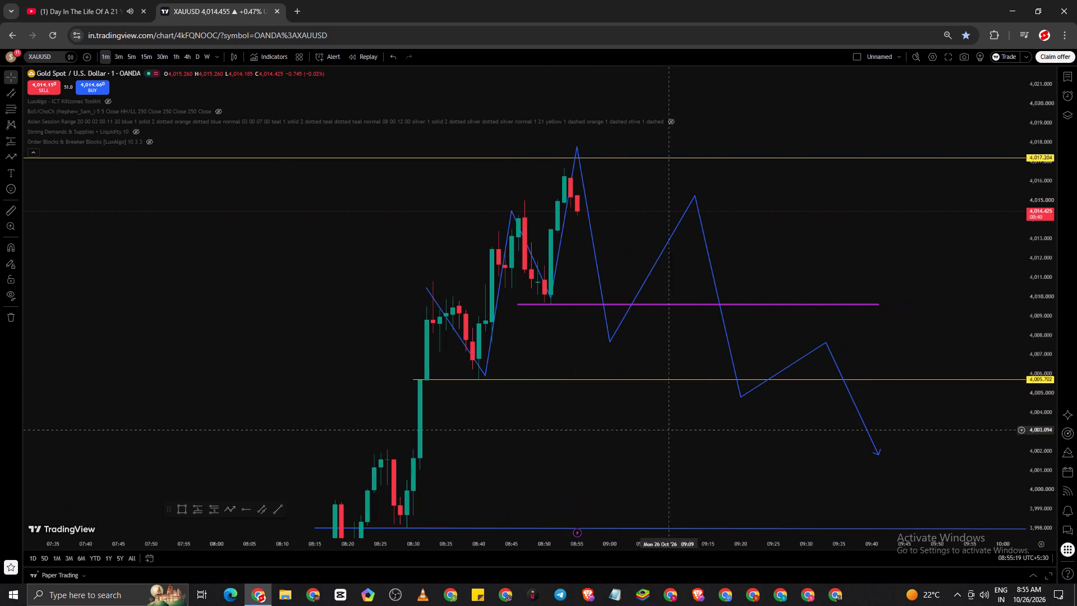
pyautogui.moveTo(757, 441); pyautogui.dragTo(794, 278)
pyautogui.scroll(-5, 797, 285)
pyautogui.moveTo(805, 319); pyautogui.dragTo(907, 432)
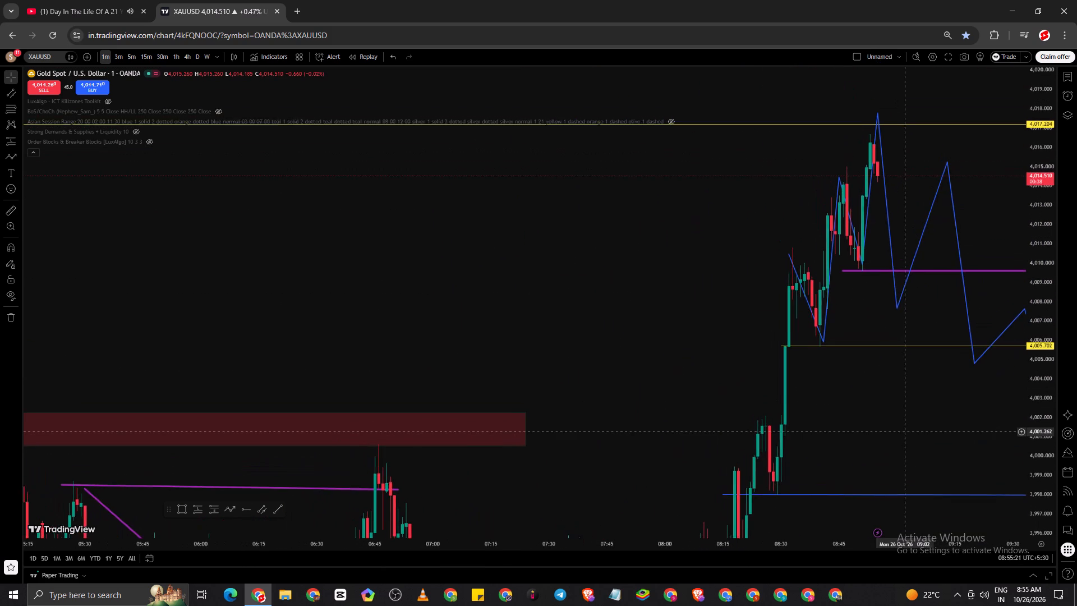
pyautogui.moveTo(907, 432); pyautogui.dragTo(907, 433)
pyautogui.scroll(3, 907, 433)
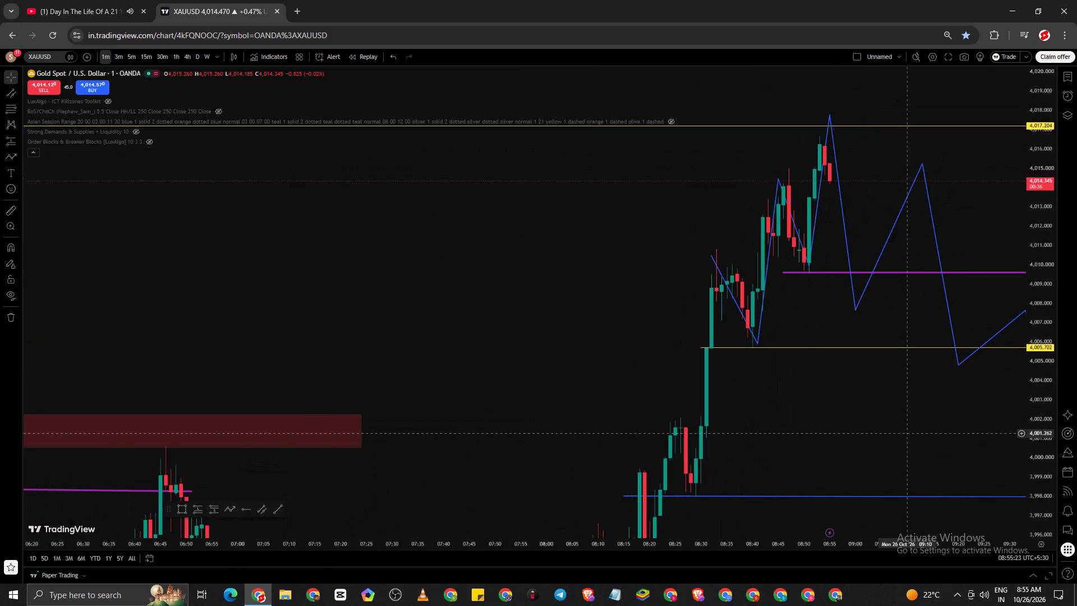
pyautogui.scroll(3, 907, 433)
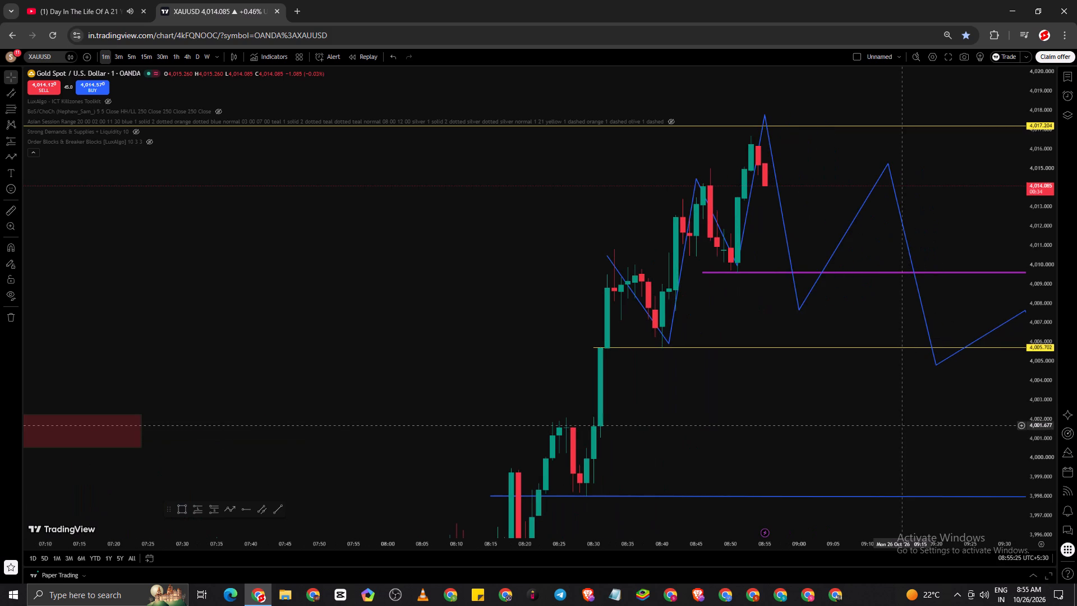
pyautogui.scroll(3, 899, 425)
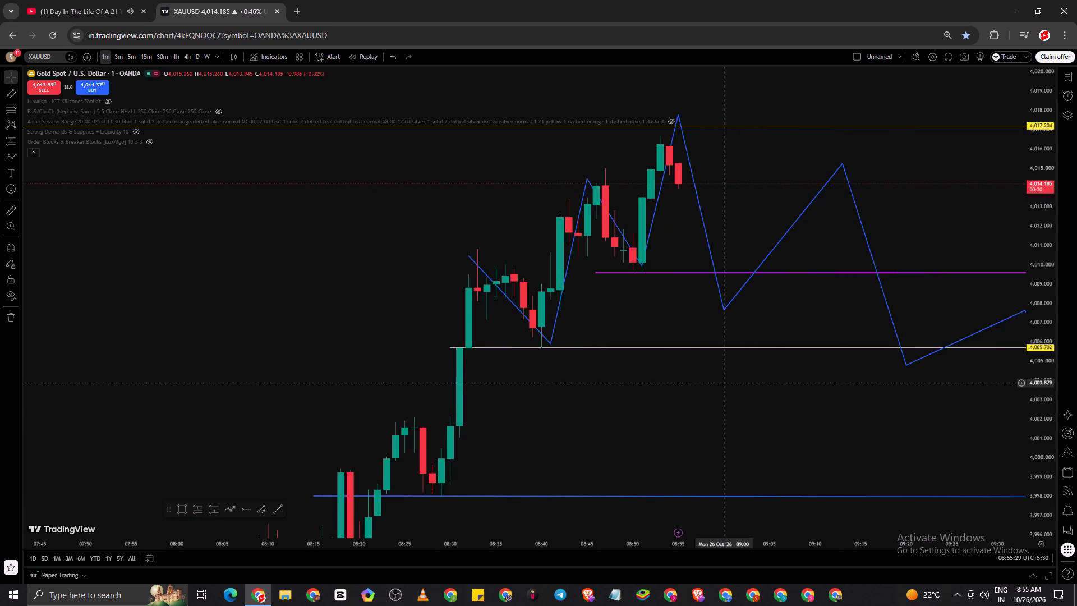
pyautogui.scroll(-6, 716, 376)
pyautogui.scroll(4, 735, 420)
pyautogui.moveTo(735, 422); pyautogui.dragTo(736, 381)
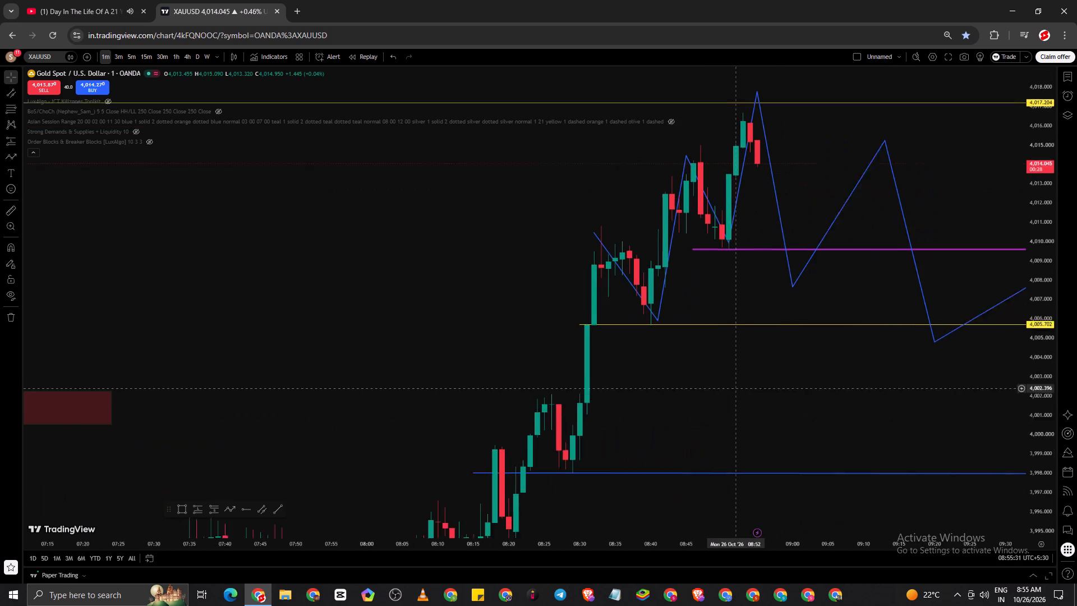
pyautogui.moveTo(736, 381); pyautogui.dragTo(734, 388)
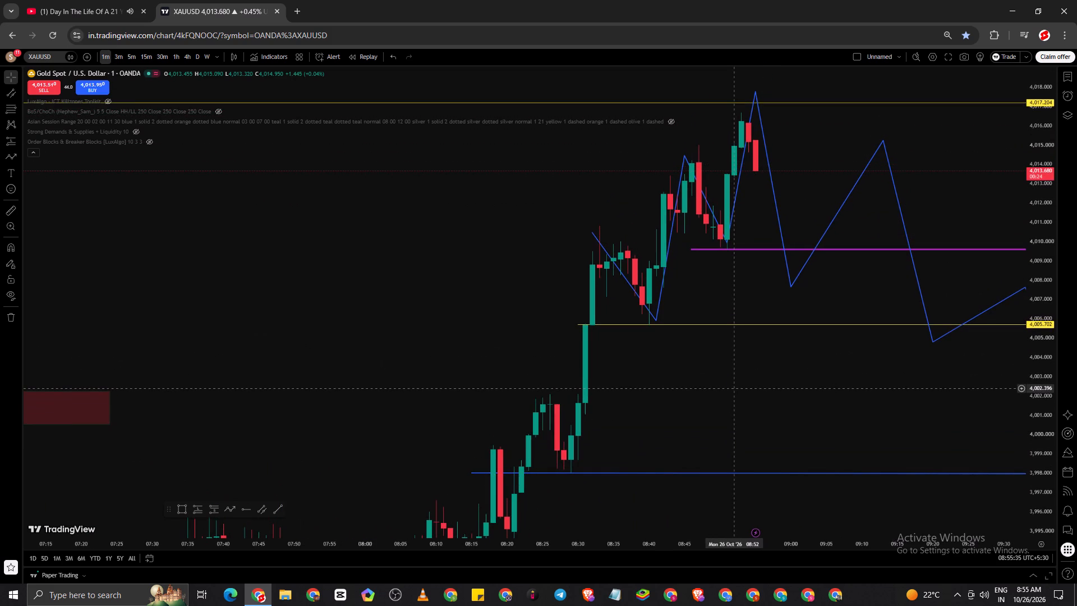
# Compare the current rise and projected path with the earlier red zones and highs on the 1-minute timeframe.
pyautogui.scroll(-5, 727, 300)
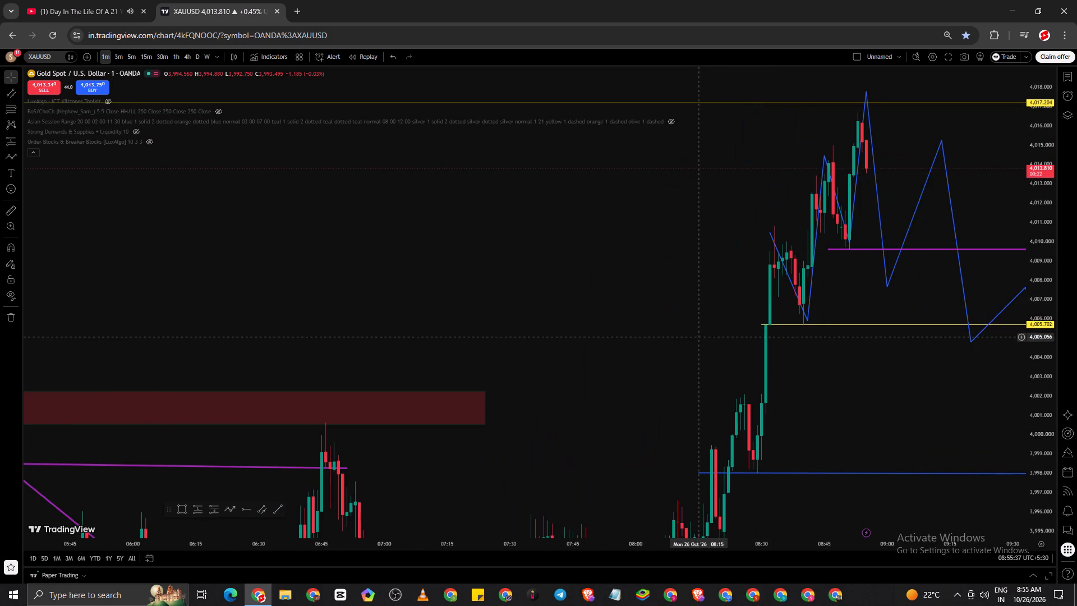
pyautogui.scroll(7, 697, 337)
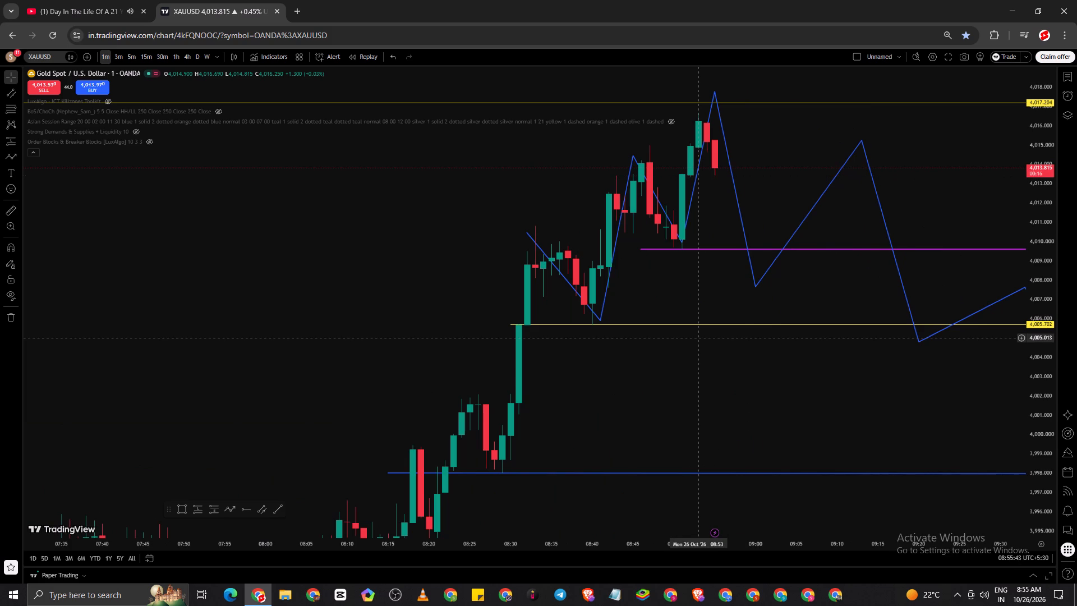
pyautogui.scroll(-14, 697, 338)
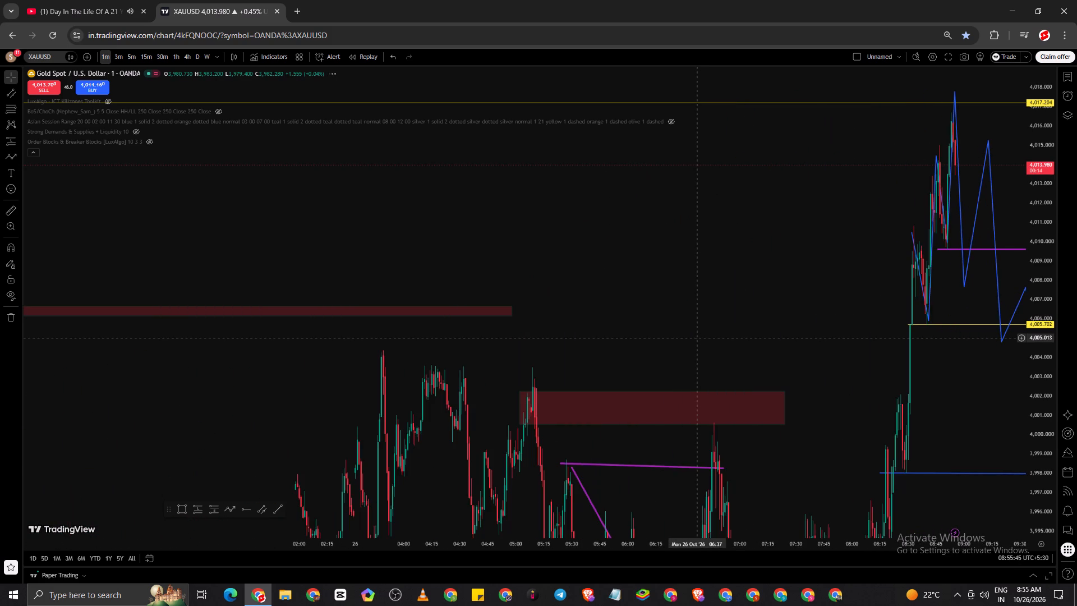
pyautogui.scroll(16, 697, 338)
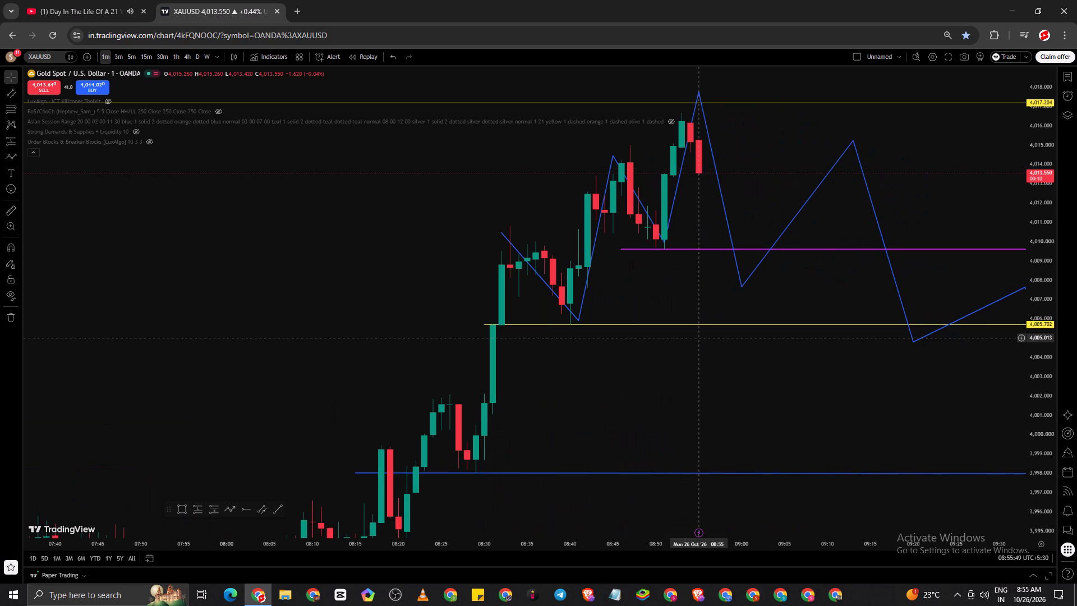
pyautogui.scroll(-5, 581, 378)
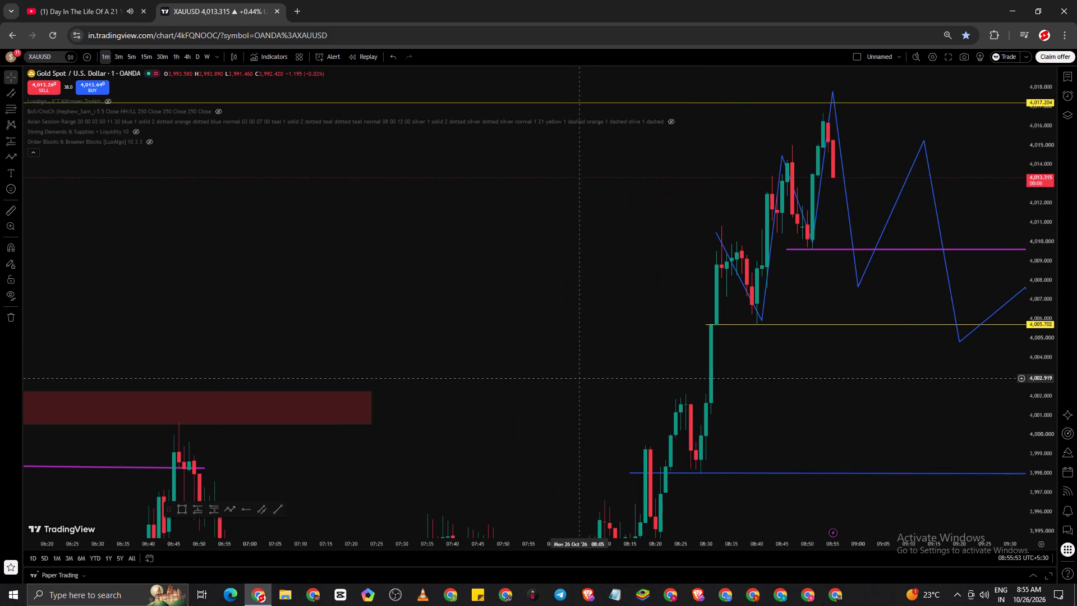
# Check the recent candles and the projected path on the 3-minute timeframe.
pyautogui.click(118, 56)
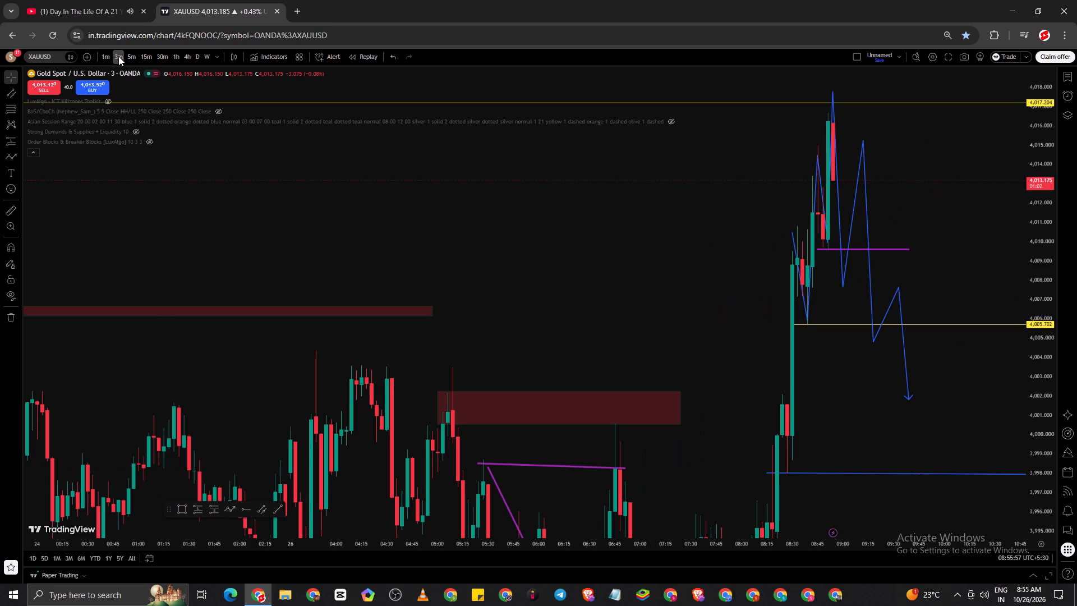
pyautogui.scroll(4, 160, 86)
pyautogui.scroll(4, 197, 151)
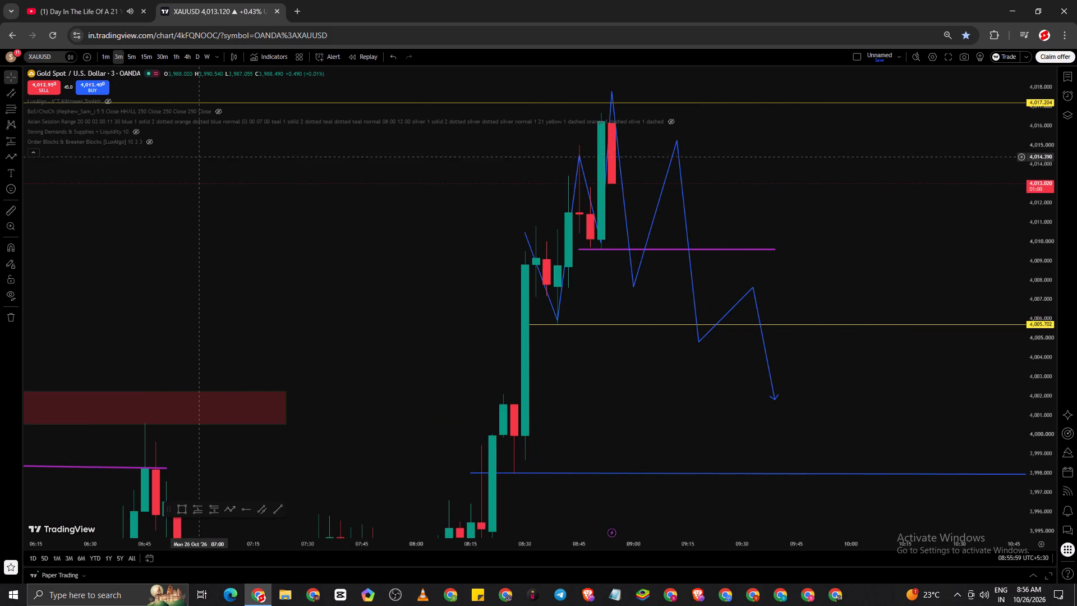
pyautogui.scroll(4, 214, 172)
pyautogui.scroll(3, 517, 233)
pyautogui.moveTo(525, 197); pyautogui.dragTo(973, 289)
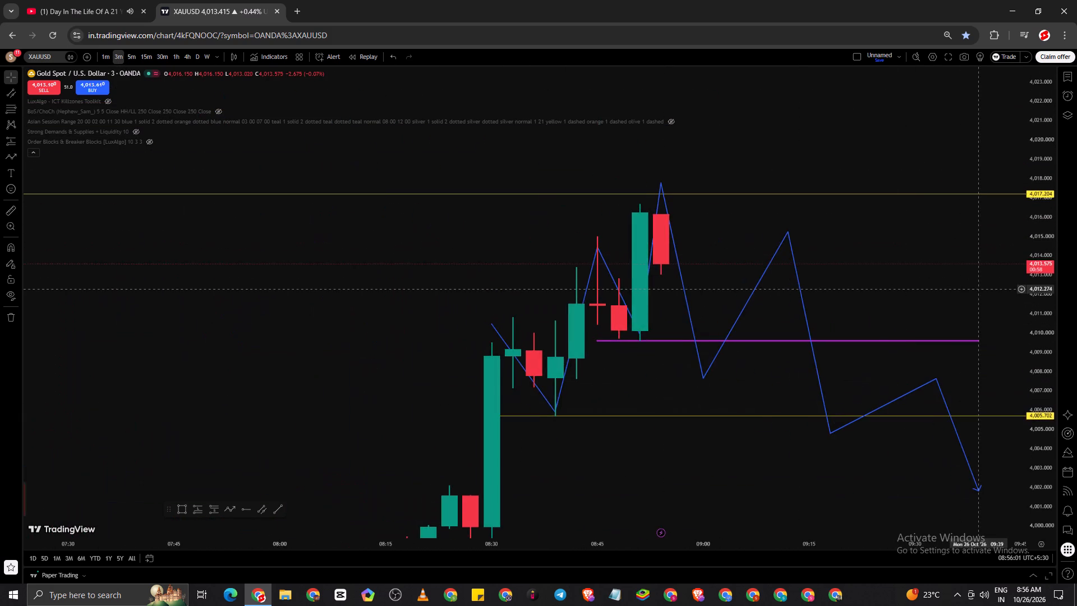
pyautogui.scroll(3, 880, 279)
# Return to the 1-minute timeframe and check the newest candles beneath the 4,017.204 ray against the projected path.
pyautogui.click(102, 55)
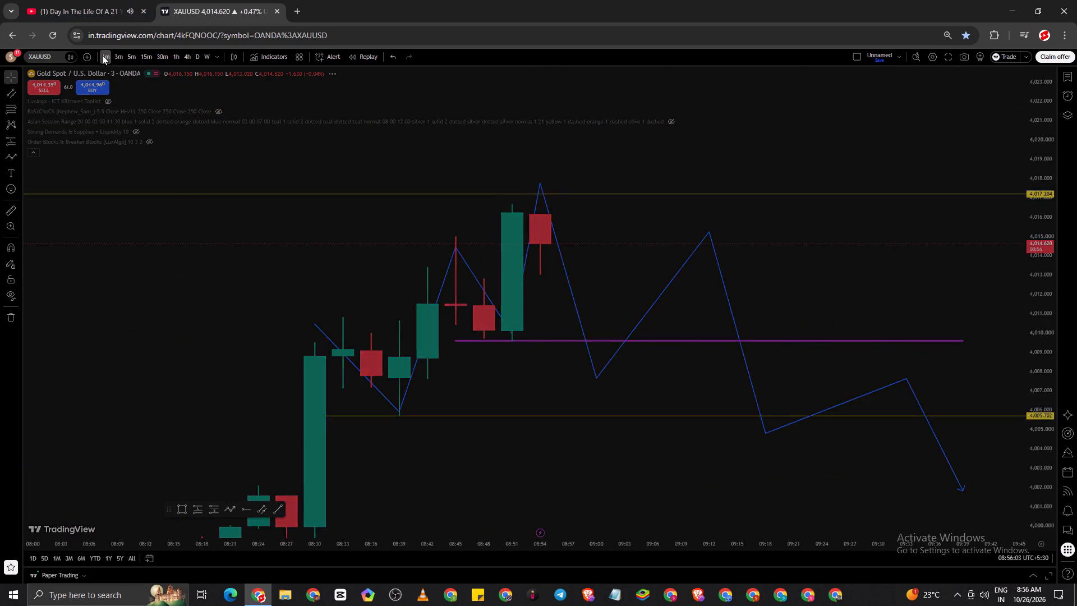
pyautogui.scroll(-6, 671, 397)
pyautogui.scroll(-10, 560, 361)
pyautogui.scroll(5, 568, 368)
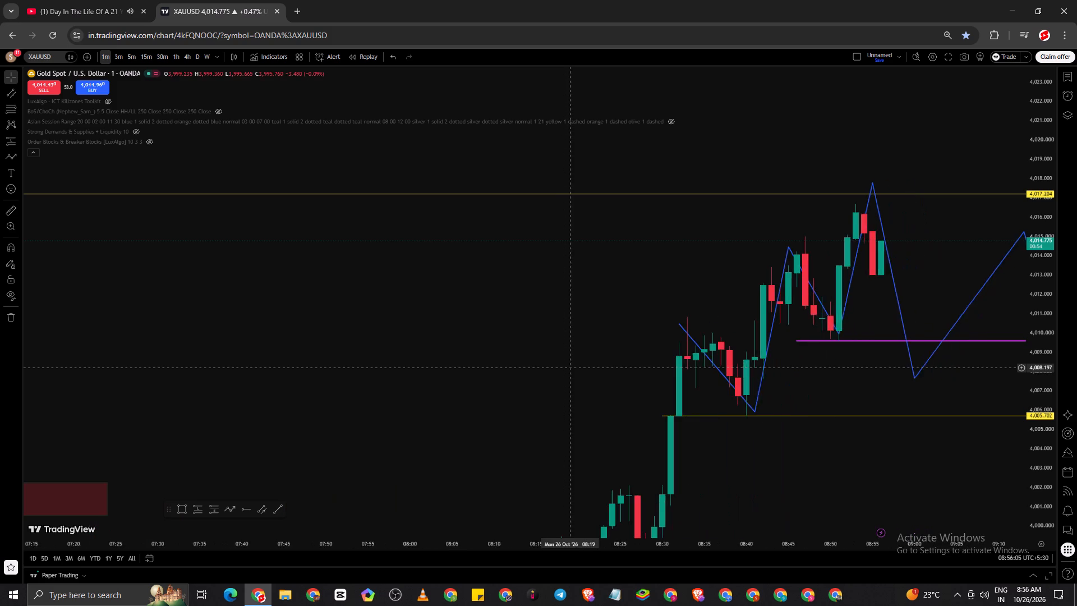
pyautogui.scroll(4, 568, 368)
pyautogui.moveTo(841, 403); pyautogui.dragTo(726, 408)
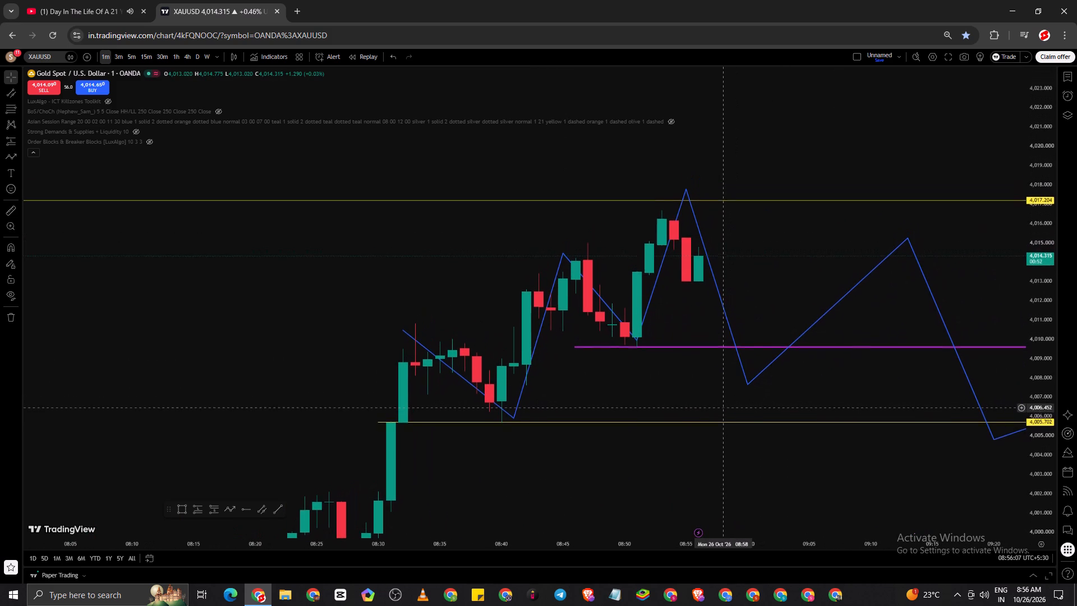
pyautogui.moveTo(726, 408); pyautogui.dragTo(726, 409)
# Switch to YouTube and, from its home page, open the video "She Planned a Birthday I'll Never Forget... in Denmark!".
pyautogui.click(78, 0)
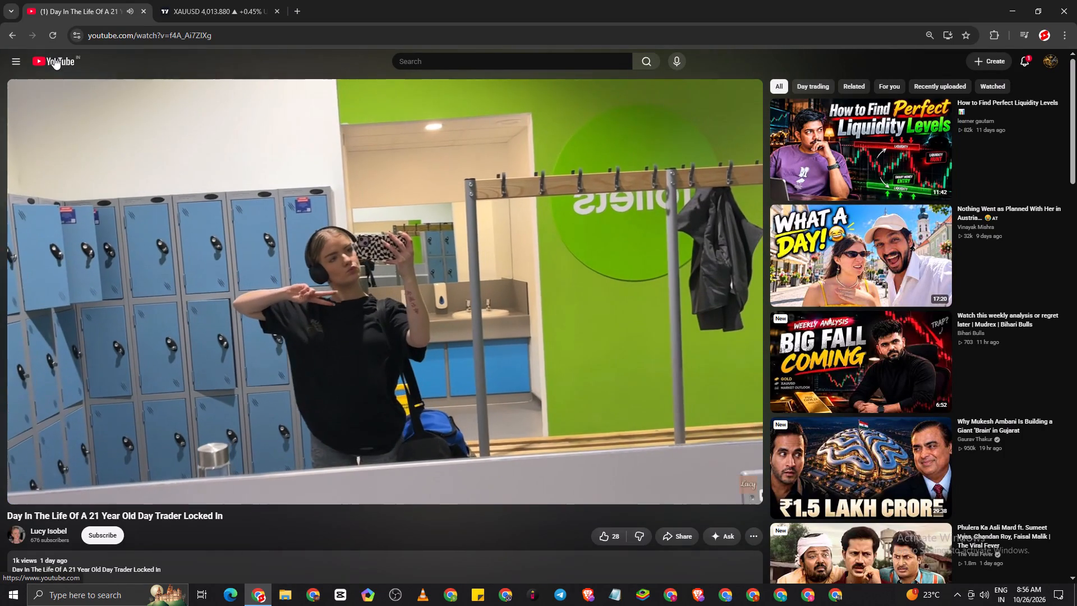
pyautogui.click(55, 57)
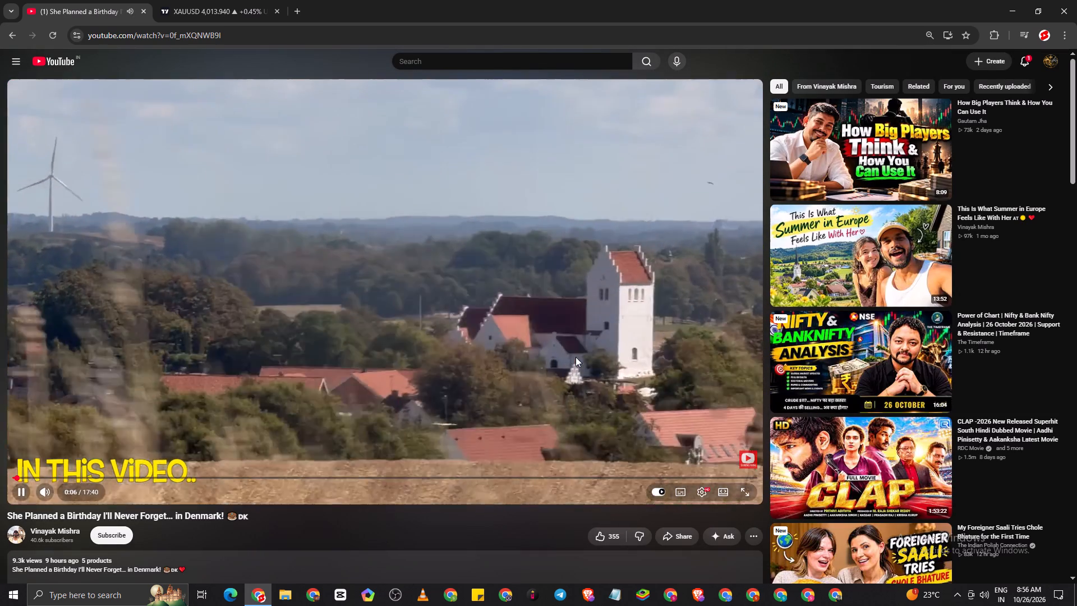
# Read the first viewer comments under the Denmark birthday video and return to the player.
pyautogui.scroll(-6, 576, 357)
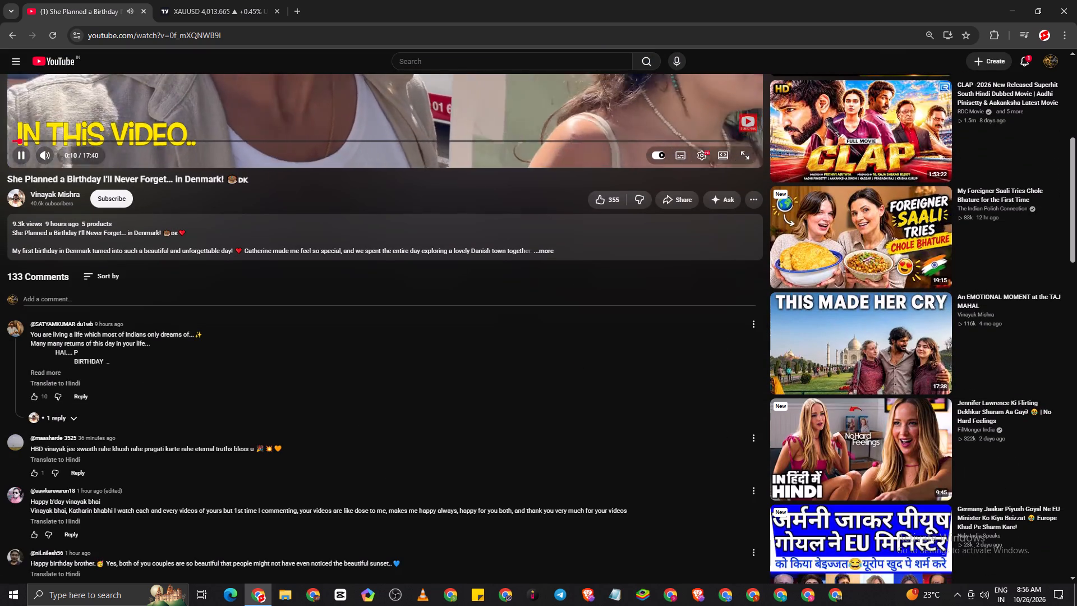
pyautogui.moveTo(33, 332); pyautogui.dragTo(191, 337)
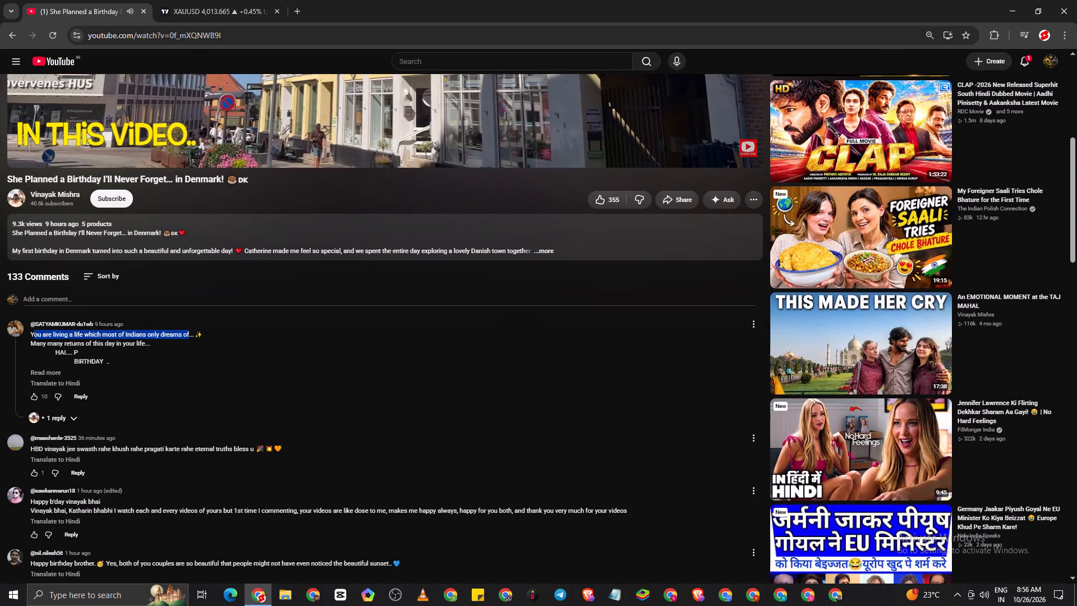
pyautogui.moveTo(191, 337); pyautogui.dragTo(208, 344)
pyautogui.moveTo(31, 449); pyautogui.dragTo(70, 450)
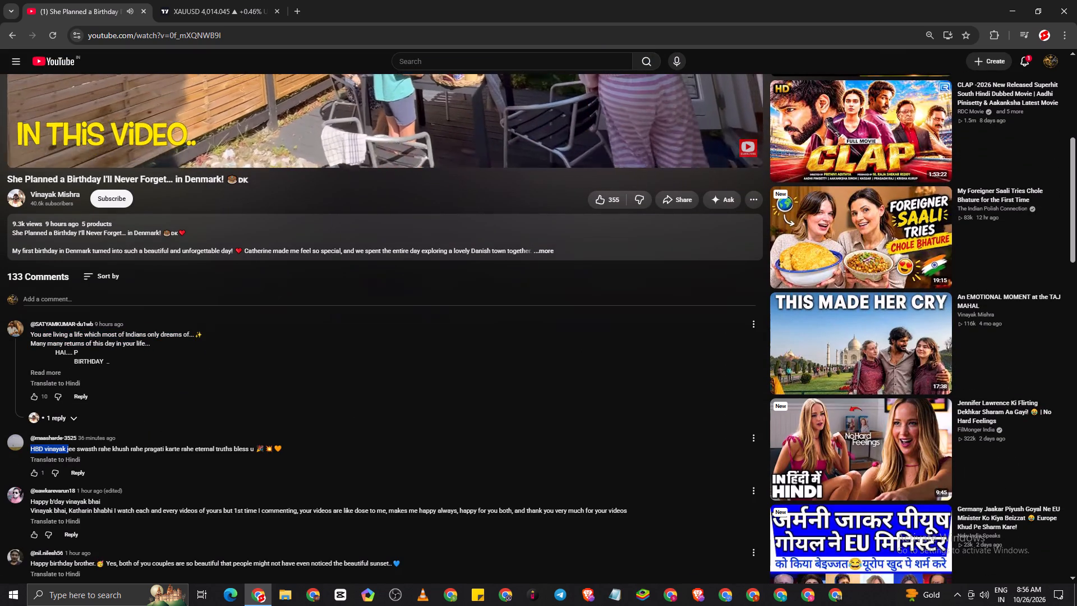
pyautogui.moveTo(70, 450); pyautogui.dragTo(372, 443)
pyautogui.scroll(8, 557, 405)
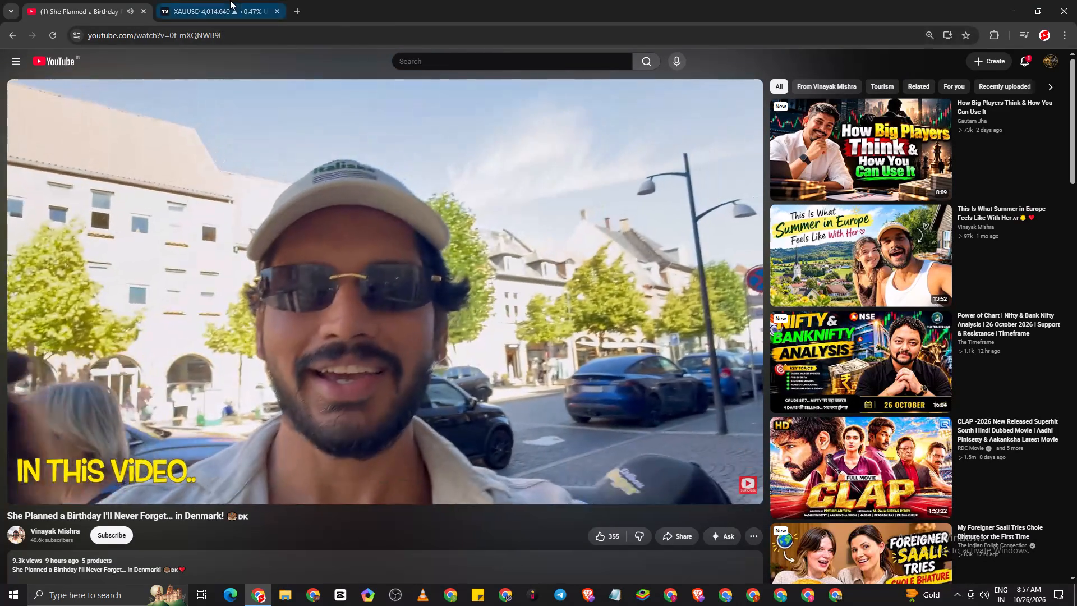
# Switch back to TradingView and draw a rectangle zone from about 4,009.570 to 4,005.493, spanning 08:35 to 08:58.
pyautogui.click(229, 0)
pyautogui.scroll(-5, 820, 443)
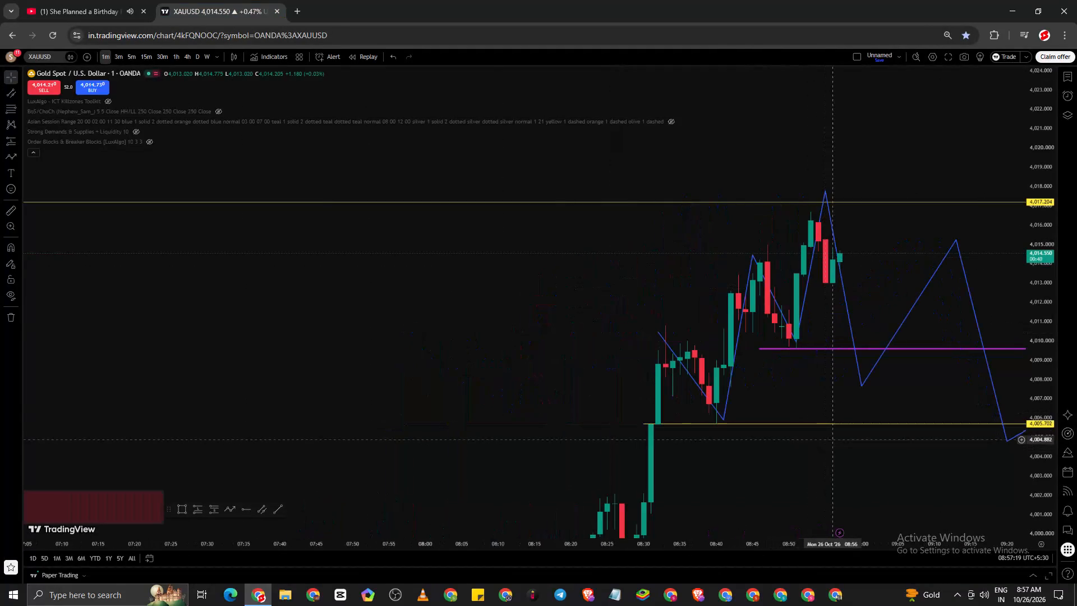
pyautogui.scroll(4, 835, 419)
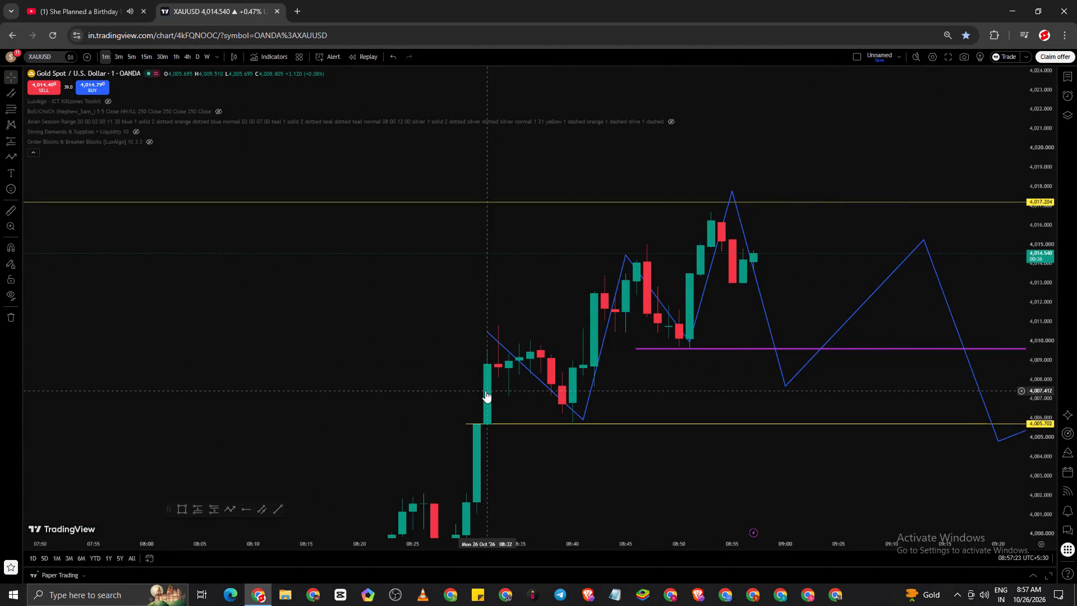
pyautogui.scroll(2, 764, 369)
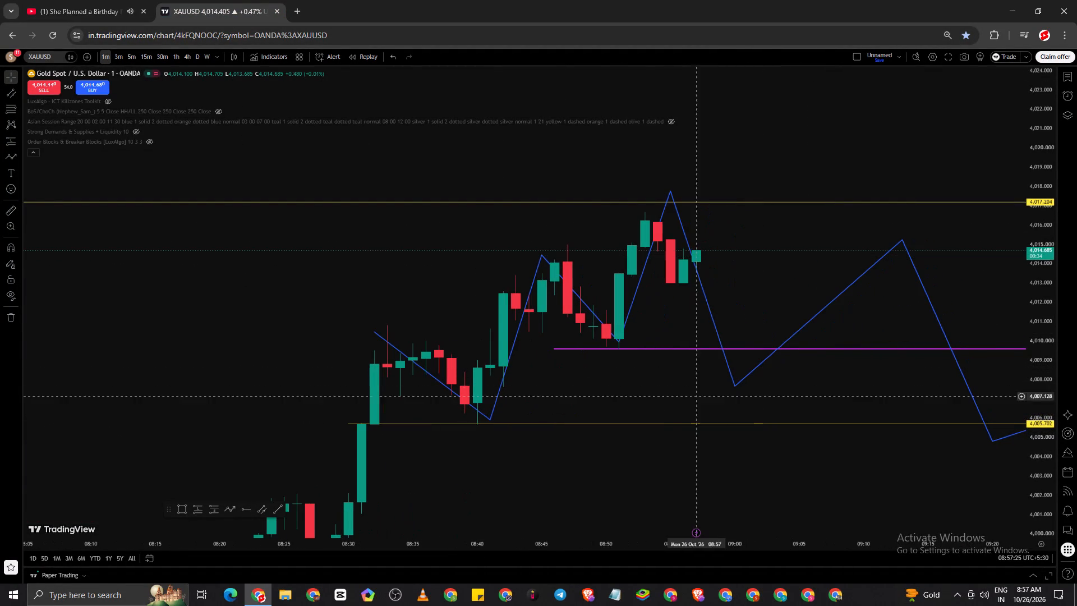
pyautogui.click(185, 511)
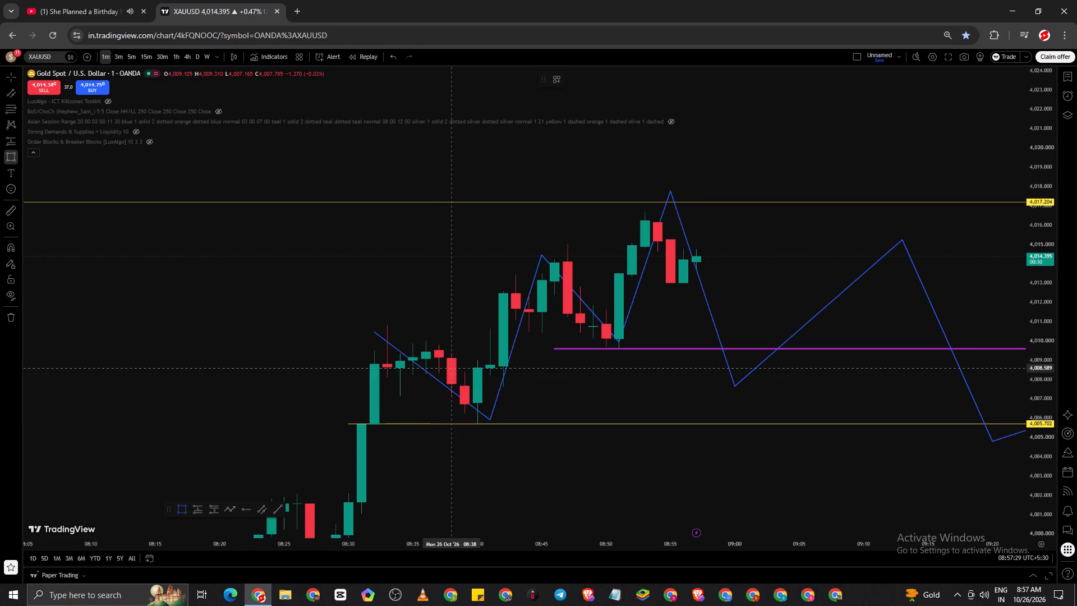
pyautogui.click(416, 349)
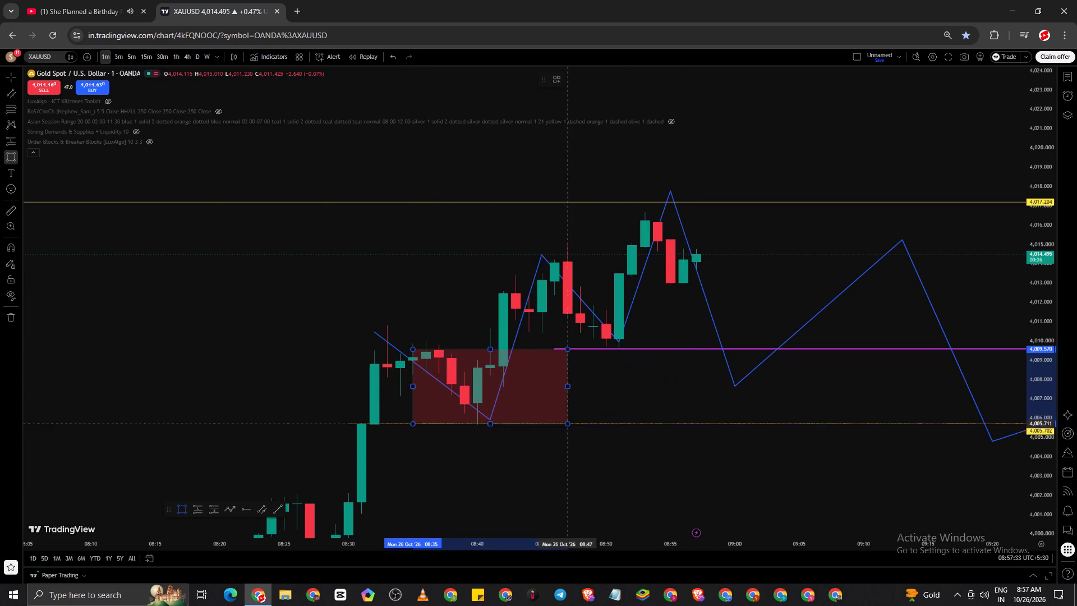
pyautogui.click(712, 428)
# Draw a second rectangle zone above the purple ray, from about 4,011.773 to 4,010.094, spanning 08:49 to 09:15.
pyautogui.scroll(-4, 699, 480)
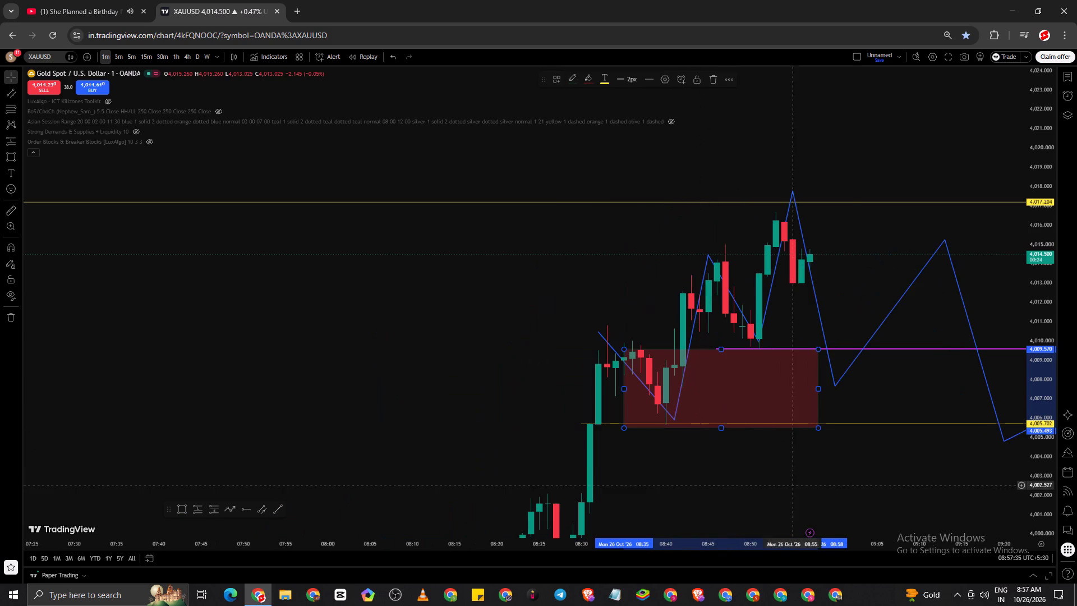
pyautogui.moveTo(919, 485); pyautogui.dragTo(811, 488)
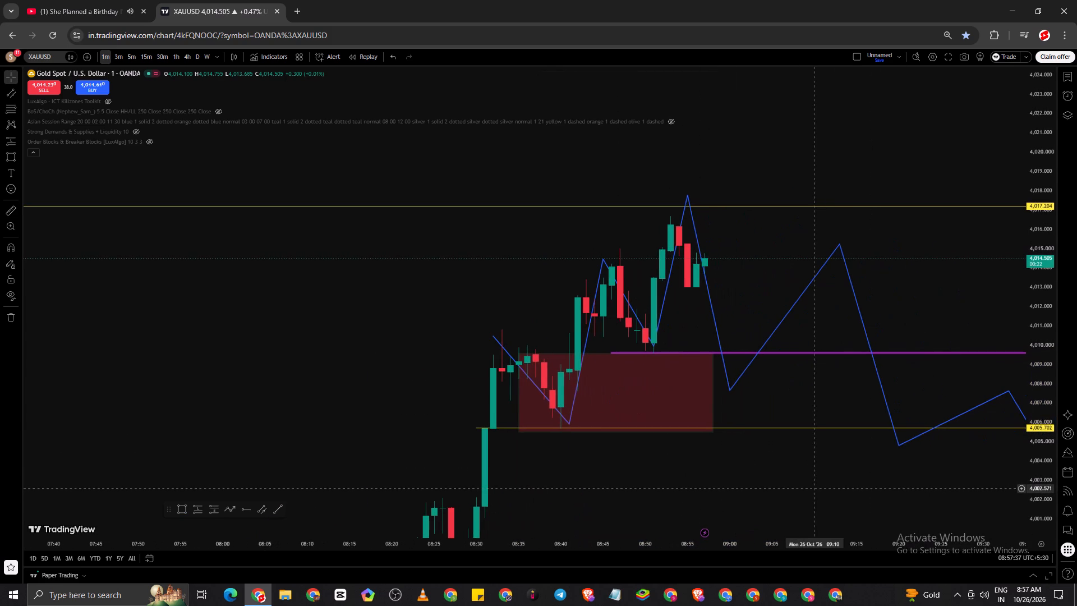
pyautogui.moveTo(811, 488); pyautogui.dragTo(771, 488)
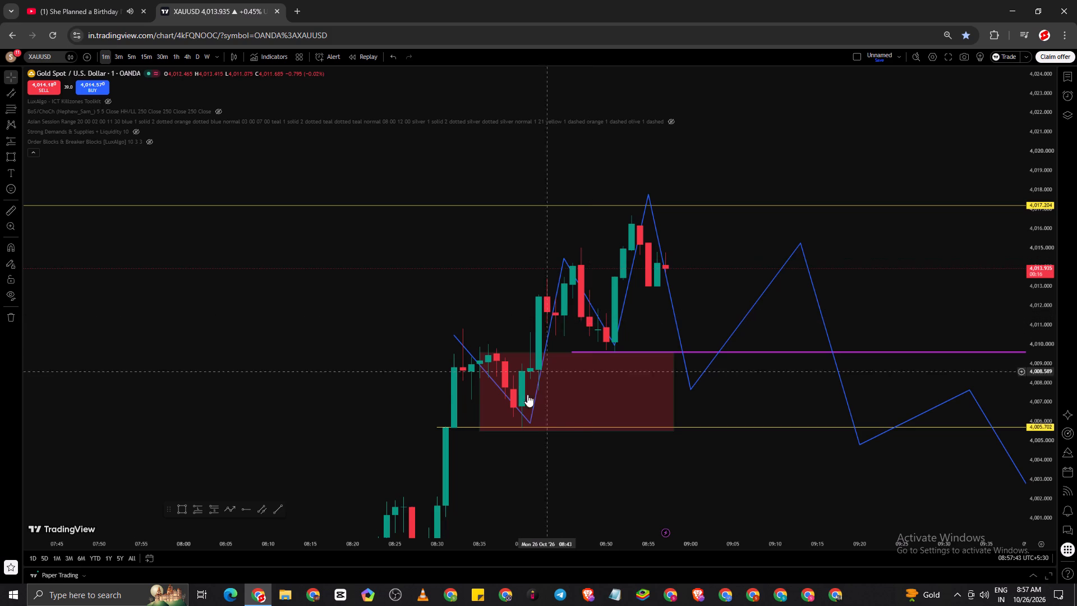
pyautogui.click(182, 505)
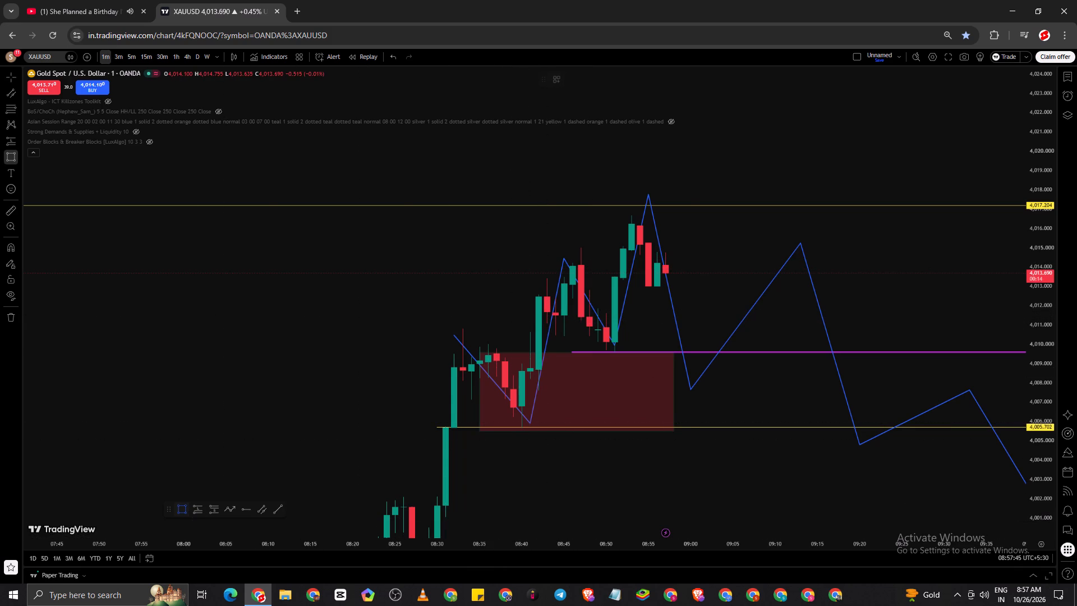
pyautogui.click(599, 310)
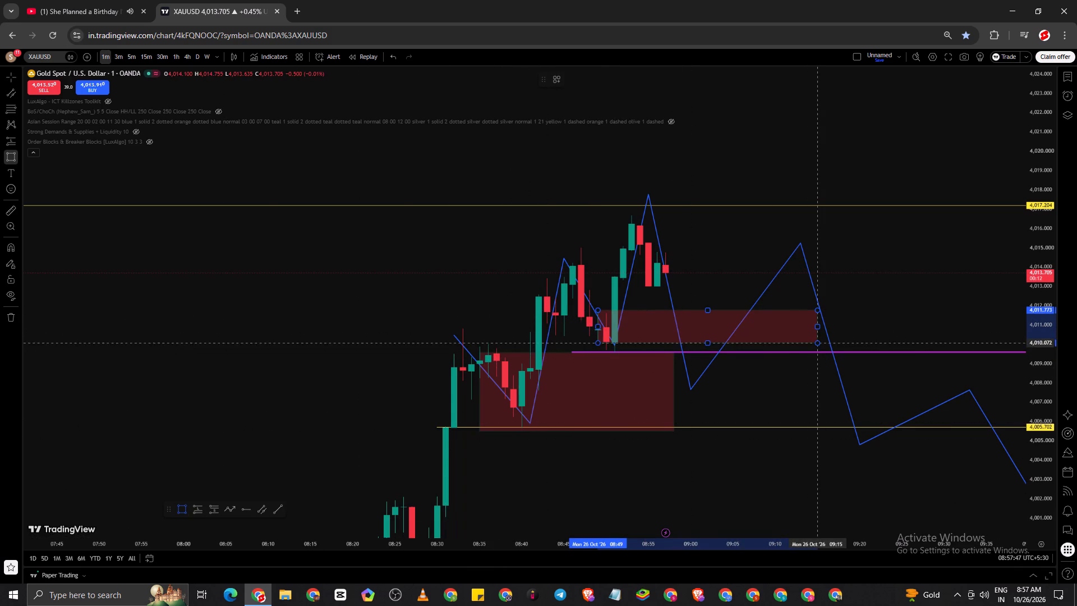
pyautogui.click(821, 342)
# Delete the blue projected zigzag path from the 1-minute chart.
pyautogui.scroll(-5, 897, 269)
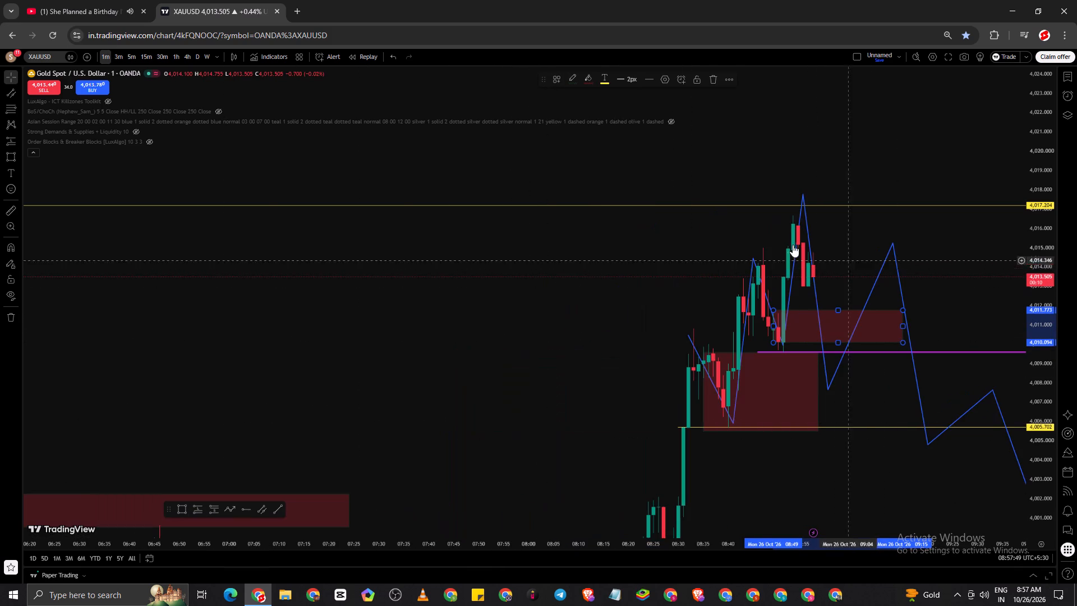
pyautogui.scroll(4, 768, 226)
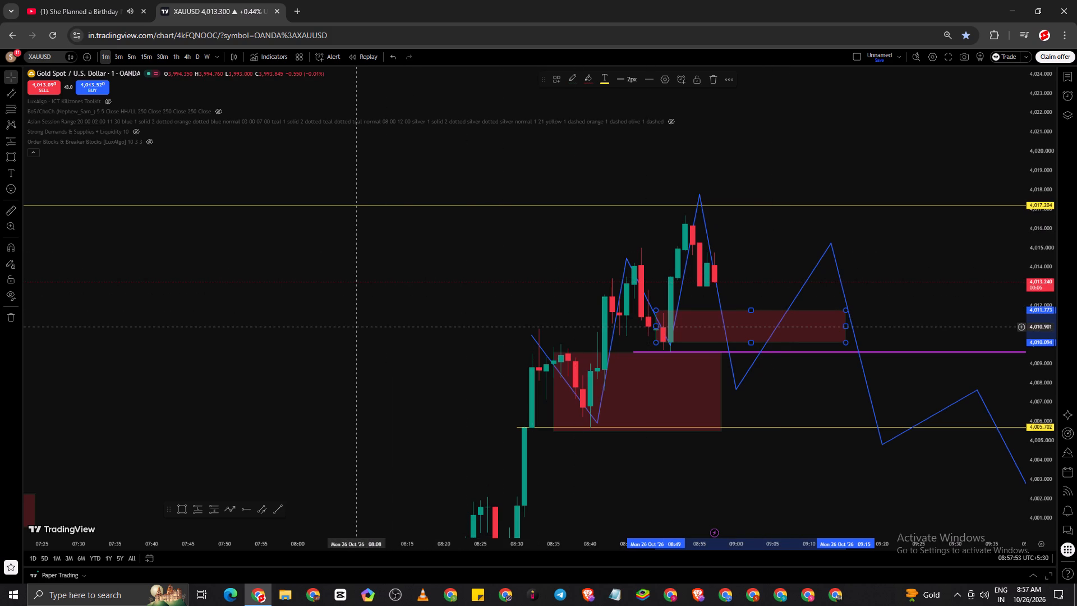
pyautogui.scroll(-5, 357, 327)
pyautogui.scroll(4, 774, 256)
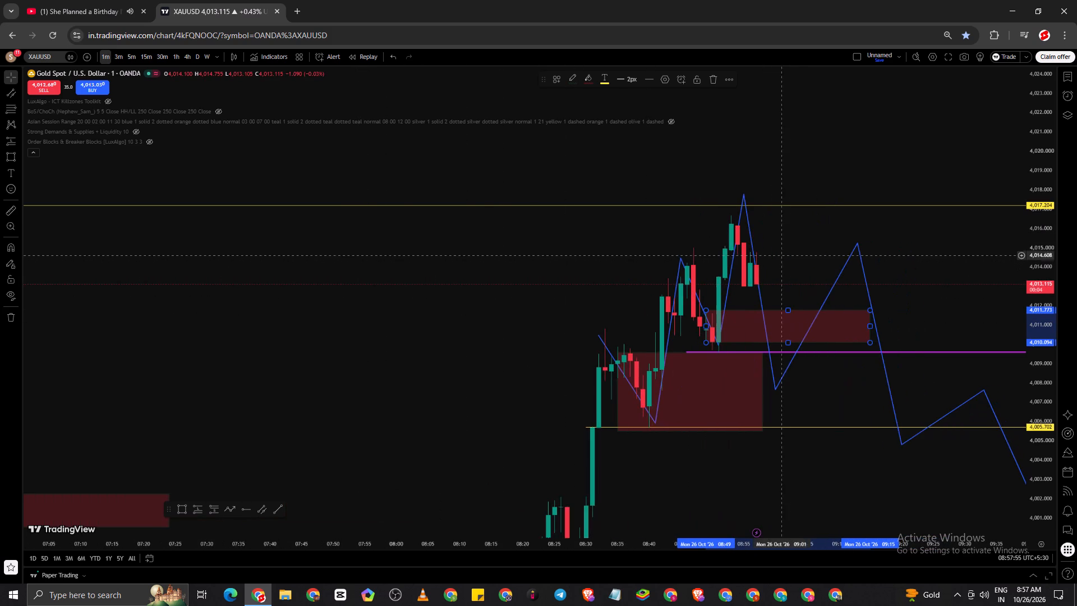
pyautogui.scroll(1, 798, 252)
pyautogui.moveTo(802, 253); pyautogui.dragTo(687, 181)
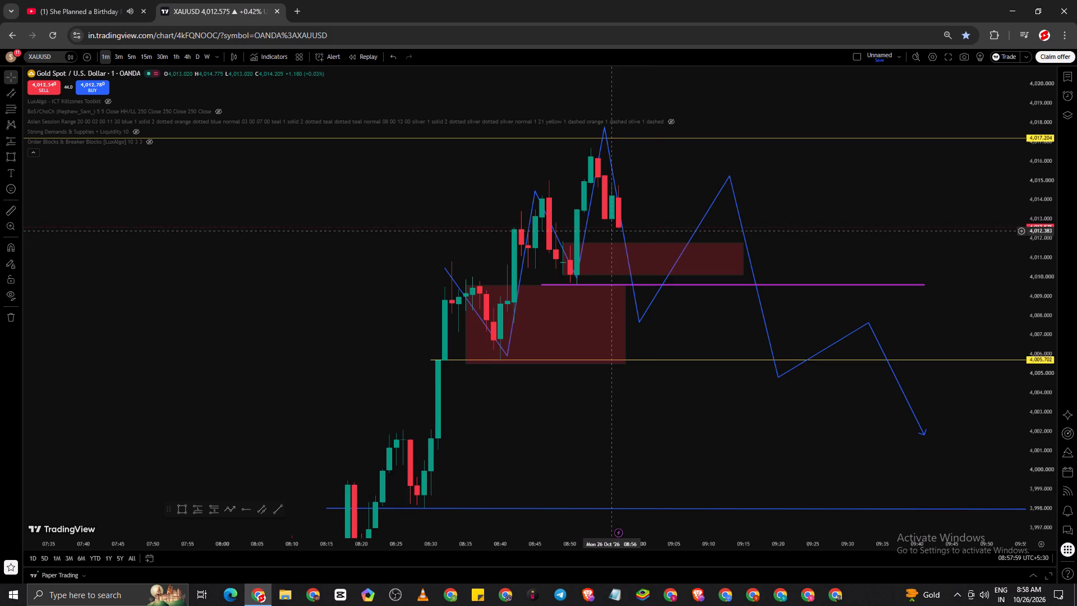
pyautogui.click(638, 312)
pyautogui.click(664, 81)
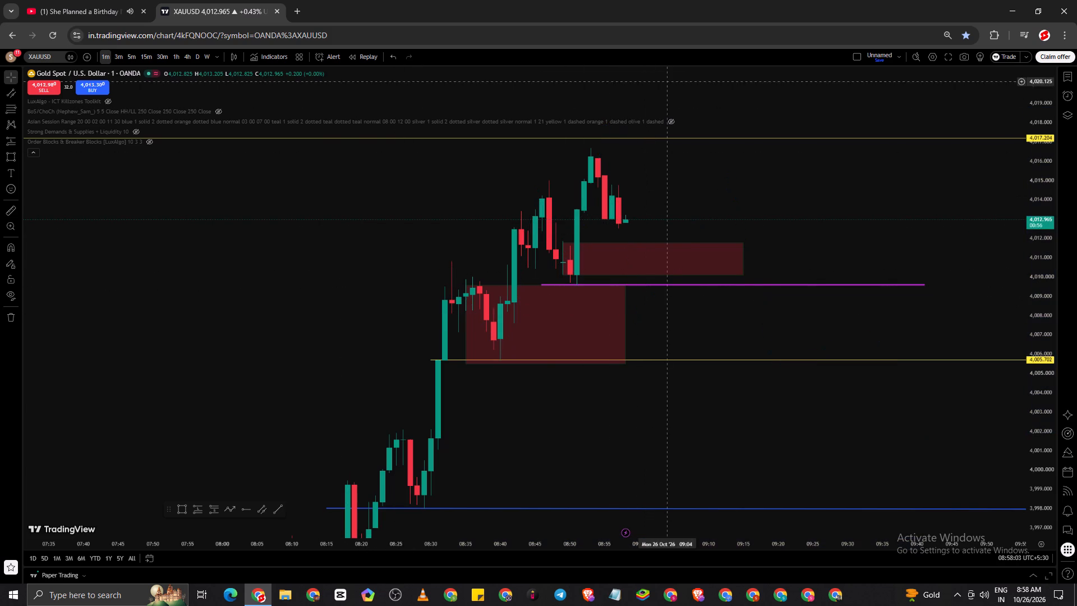
pyautogui.scroll(-1, 793, 173)
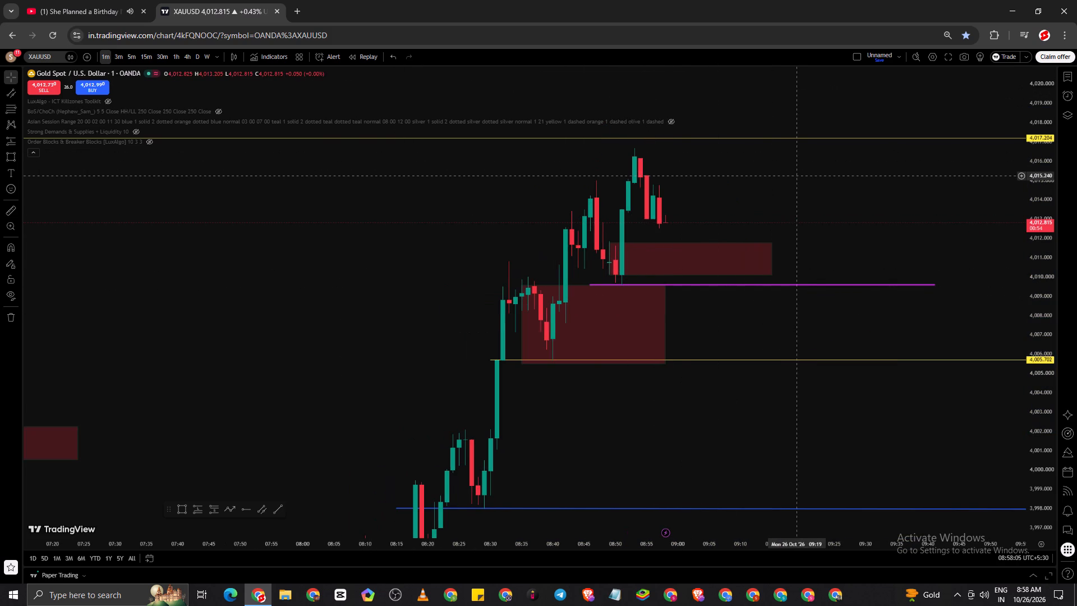
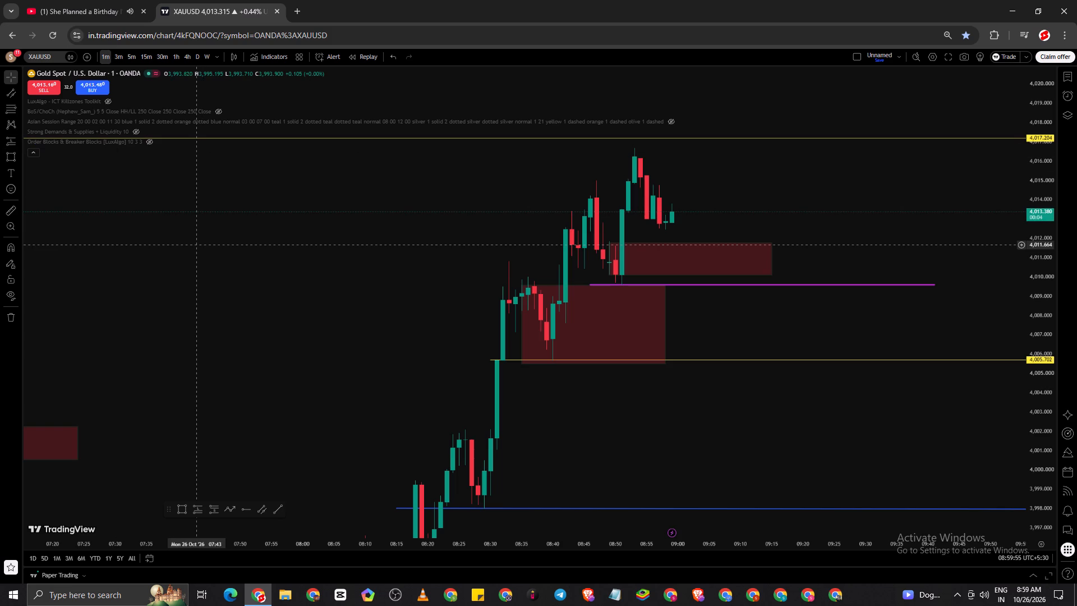
# Switch XAUUSD from the 1-minute to the 5-minute timeframe and examine recent price action around the two new red zones.
pyautogui.scroll(3, 338, 313)
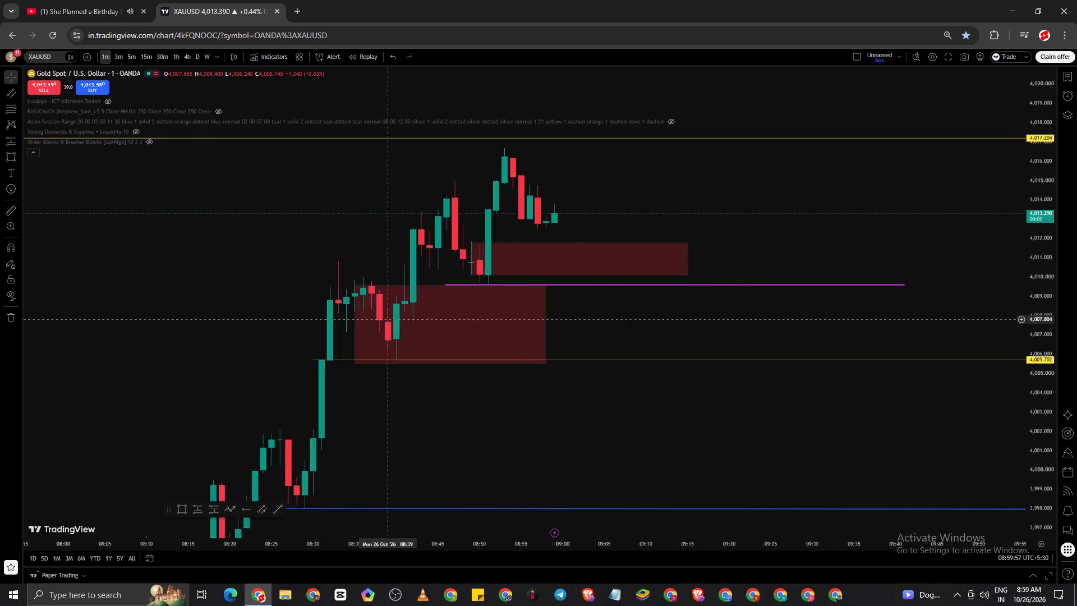
pyautogui.scroll(2, 398, 322)
pyautogui.scroll(-6, 840, 293)
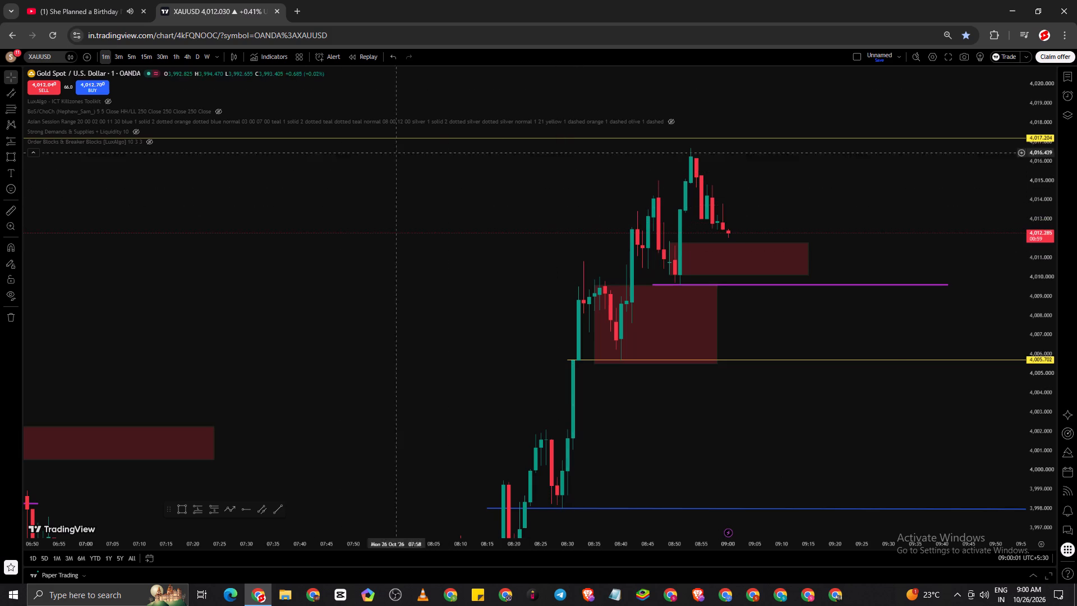
pyautogui.click(123, 48)
pyautogui.click(126, 54)
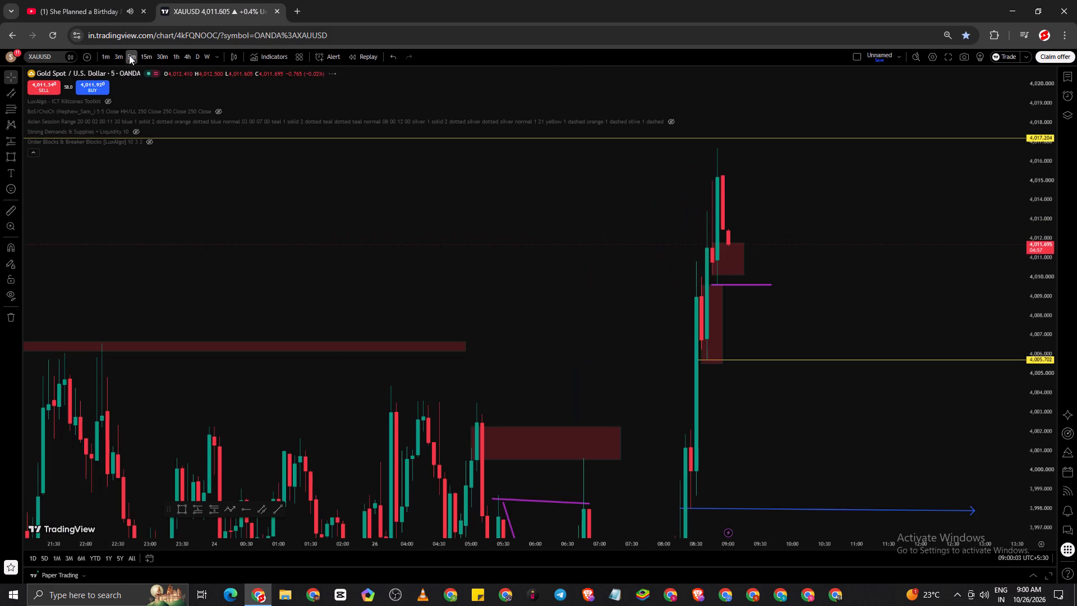
pyautogui.scroll(4, 691, 239)
pyautogui.moveTo(760, 245); pyautogui.dragTo(961, 216)
pyautogui.scroll(2, 850, 230)
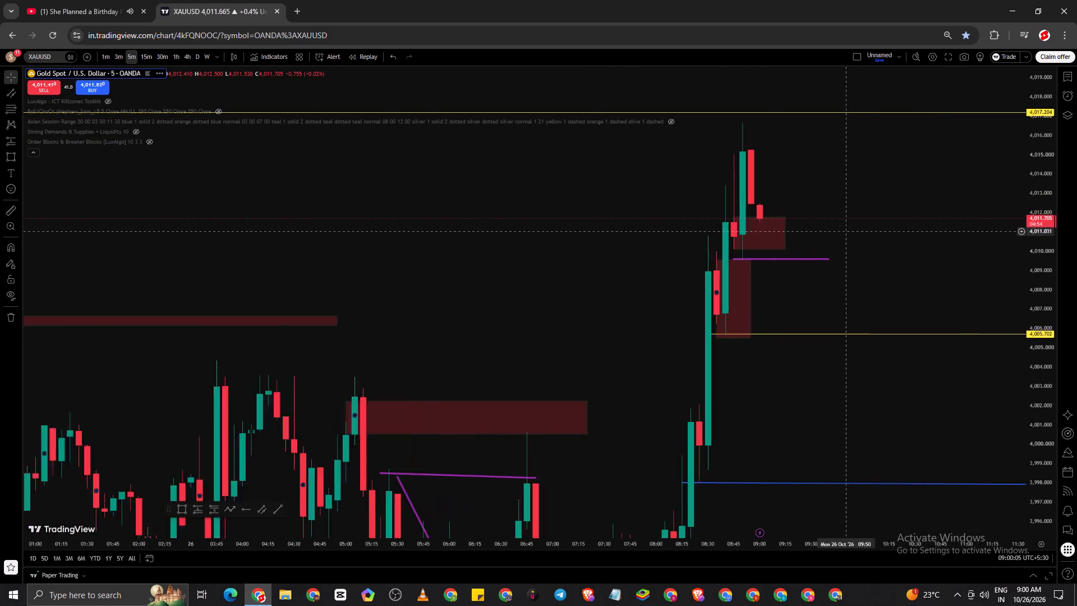
pyautogui.scroll(2, 836, 233)
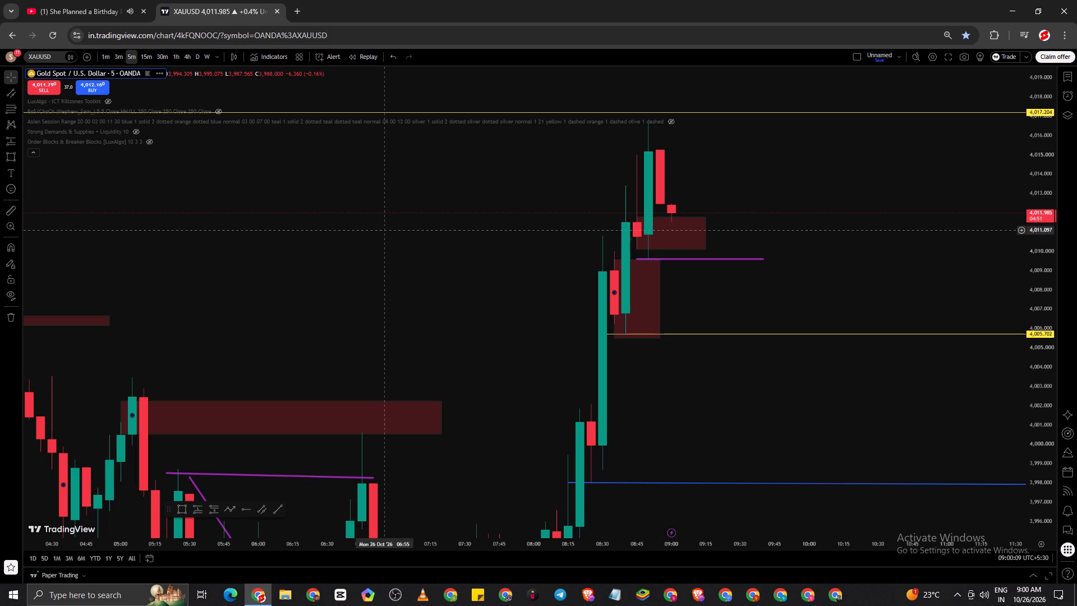
pyautogui.scroll(-12, 766, 238)
pyautogui.scroll(2, 722, 213)
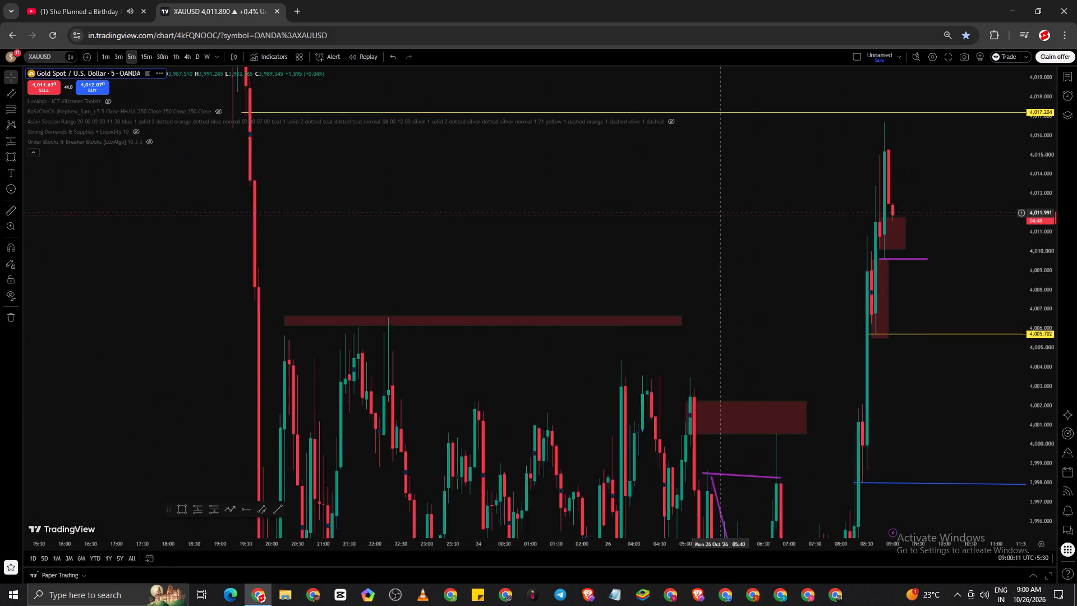
pyautogui.scroll(8, 722, 213)
pyautogui.scroll(4, 519, 143)
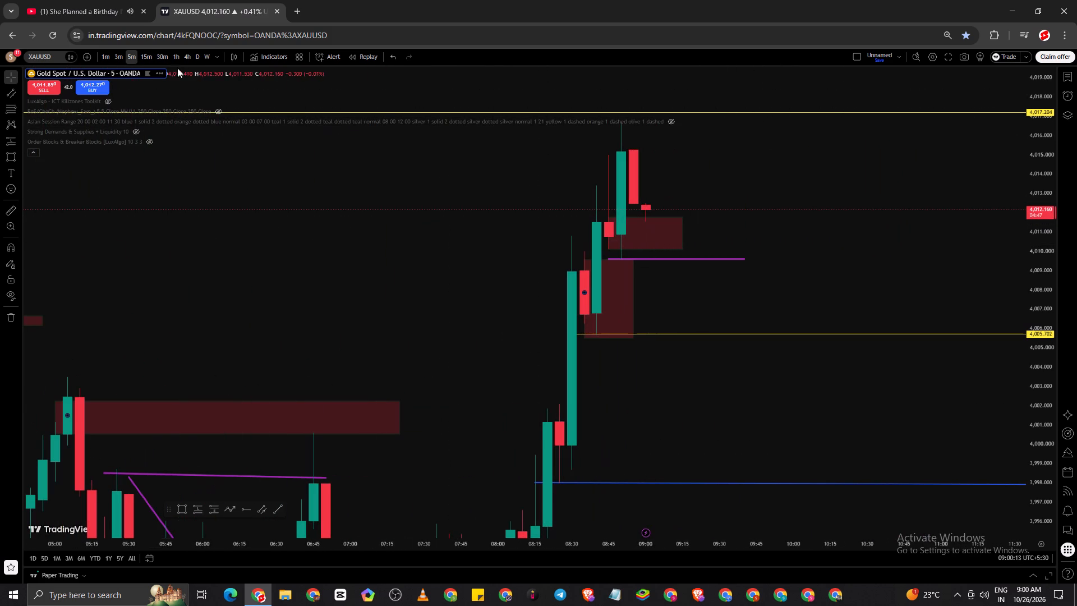
# Switch to the 15-minute timeframe and examine the earlier sell-off and the yellow ray at 4,017.204 above current price.
pyautogui.click(146, 56)
pyautogui.scroll(-6, 444, 164)
pyautogui.scroll(5, 562, 180)
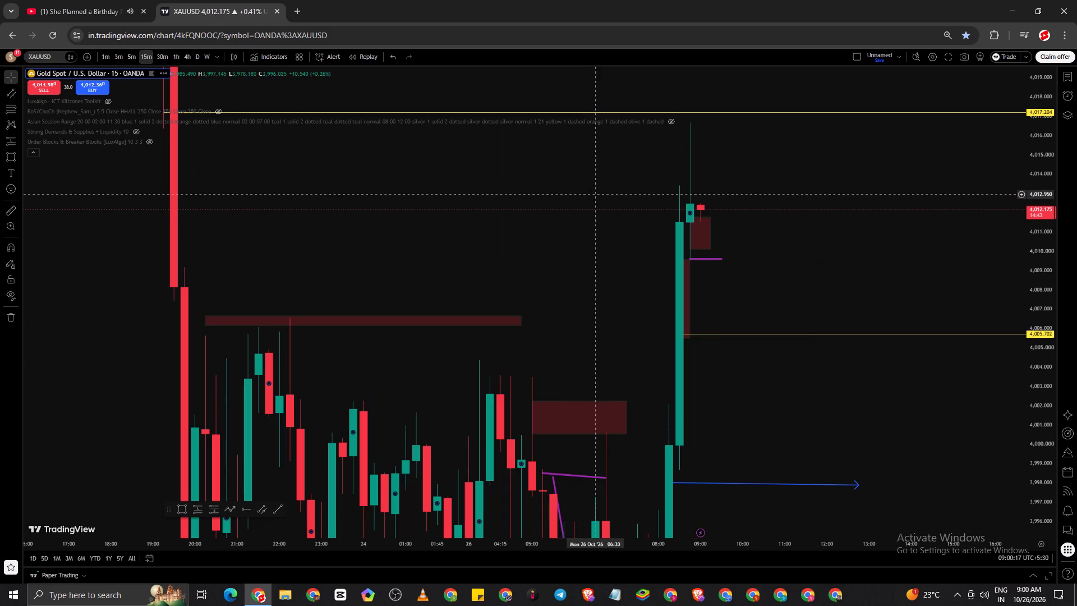
pyautogui.scroll(4, 731, 228)
pyautogui.moveTo(730, 228); pyautogui.dragTo(853, 354)
pyautogui.scroll(-4, 609, 237)
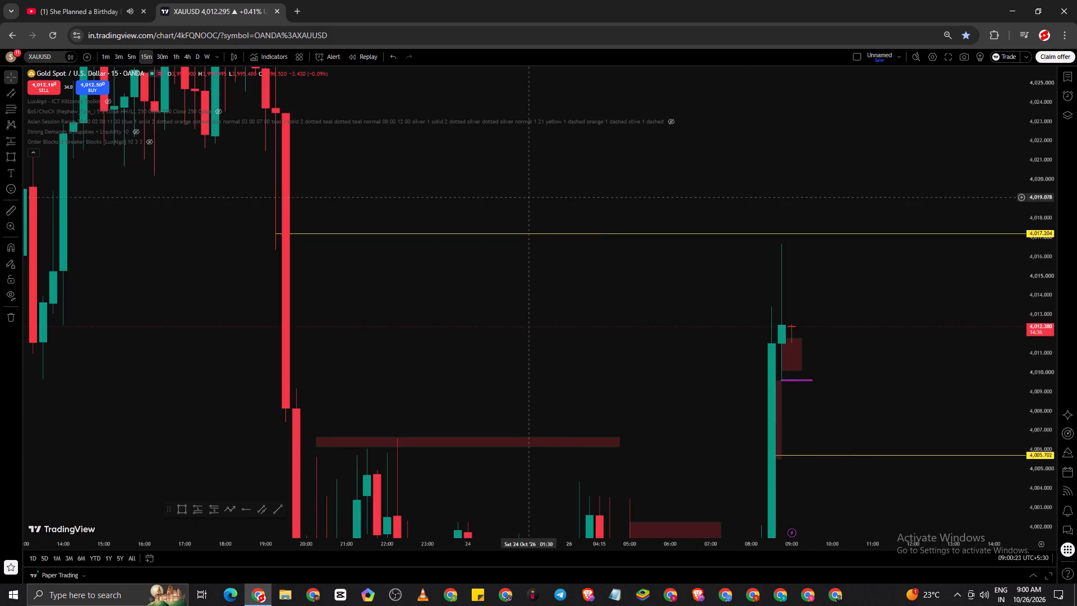
pyautogui.scroll(4, 472, 181)
# Return to the 1-minute timeframe and examine how price behaves around the upper red zone and the purple ray.
pyautogui.click(100, 51)
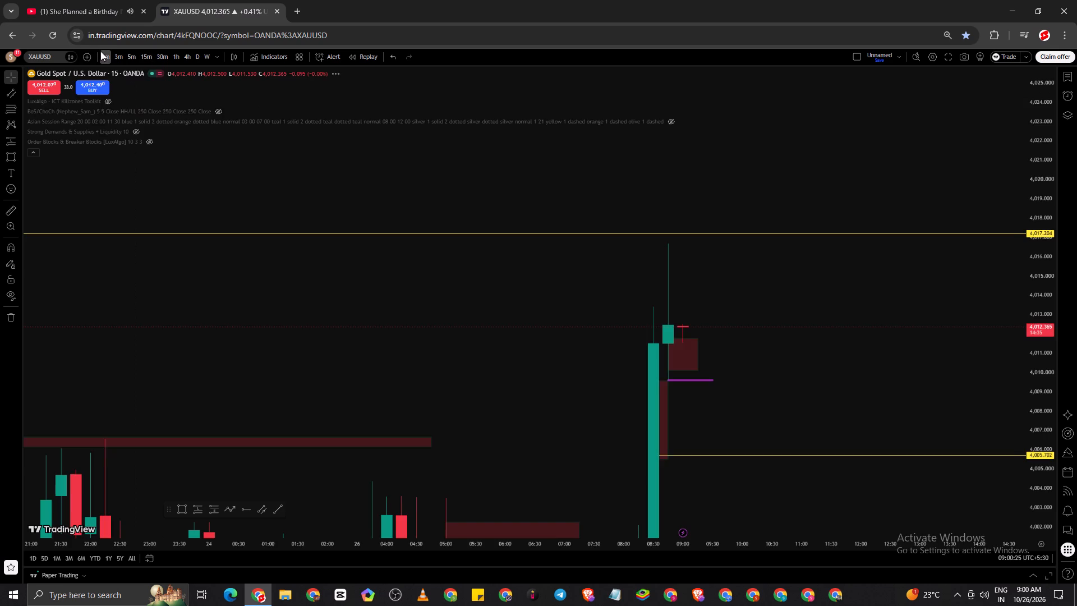
pyautogui.scroll(-4, 886, 357)
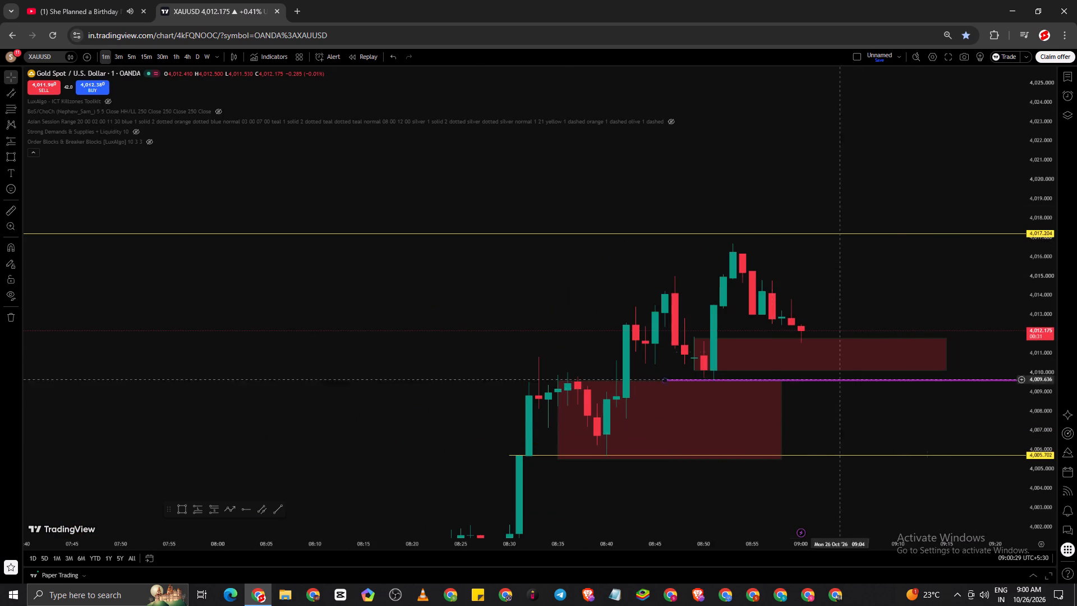
pyautogui.scroll(-6, 656, 298)
pyautogui.scroll(4, 649, 296)
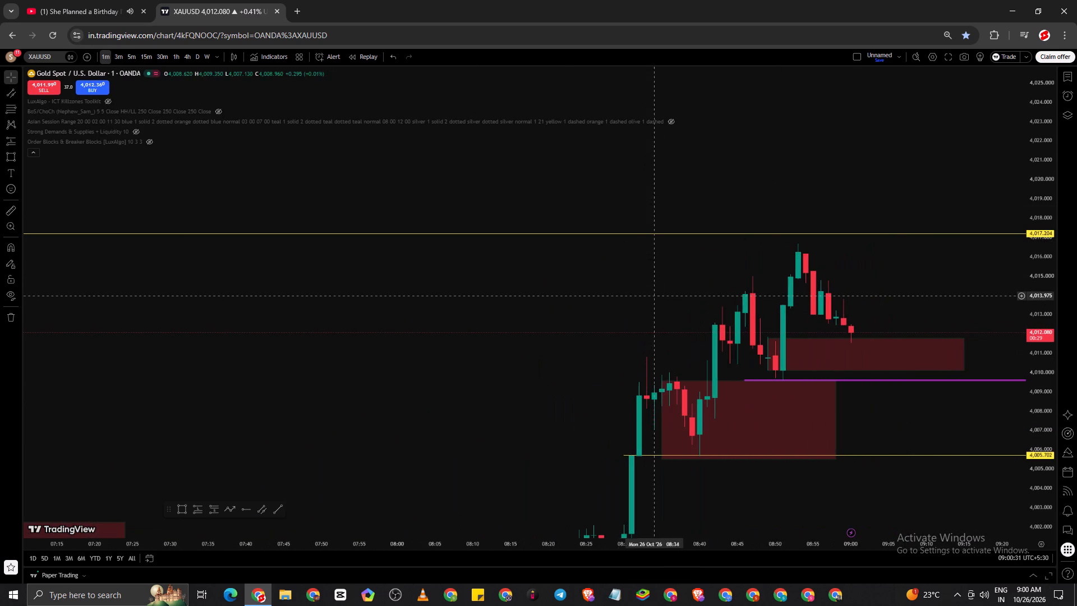
pyautogui.moveTo(889, 312); pyautogui.dragTo(648, 301)
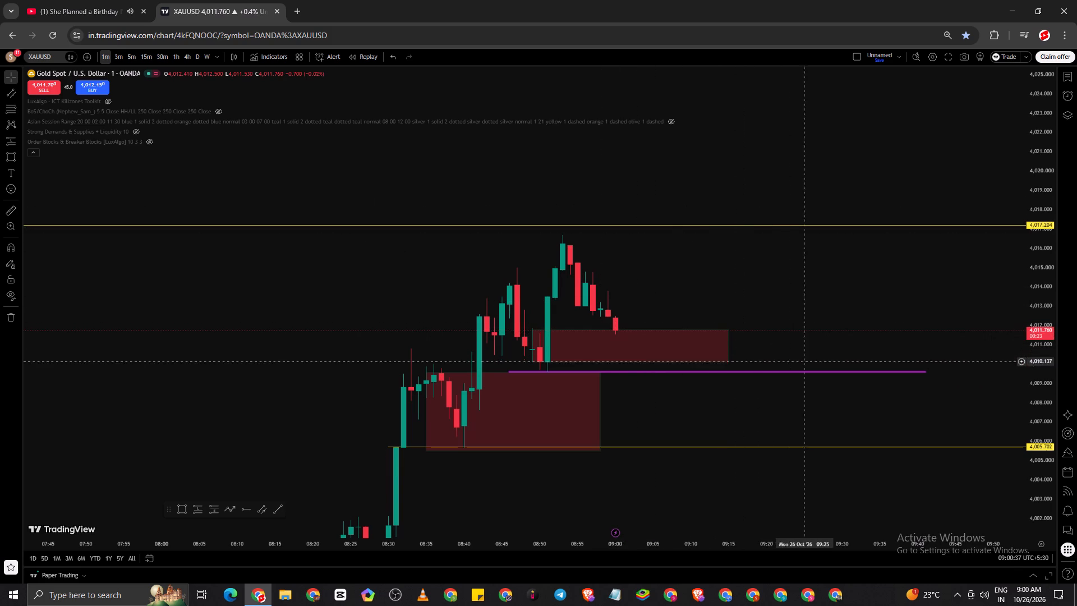
pyautogui.moveTo(817, 496); pyautogui.dragTo(821, 437)
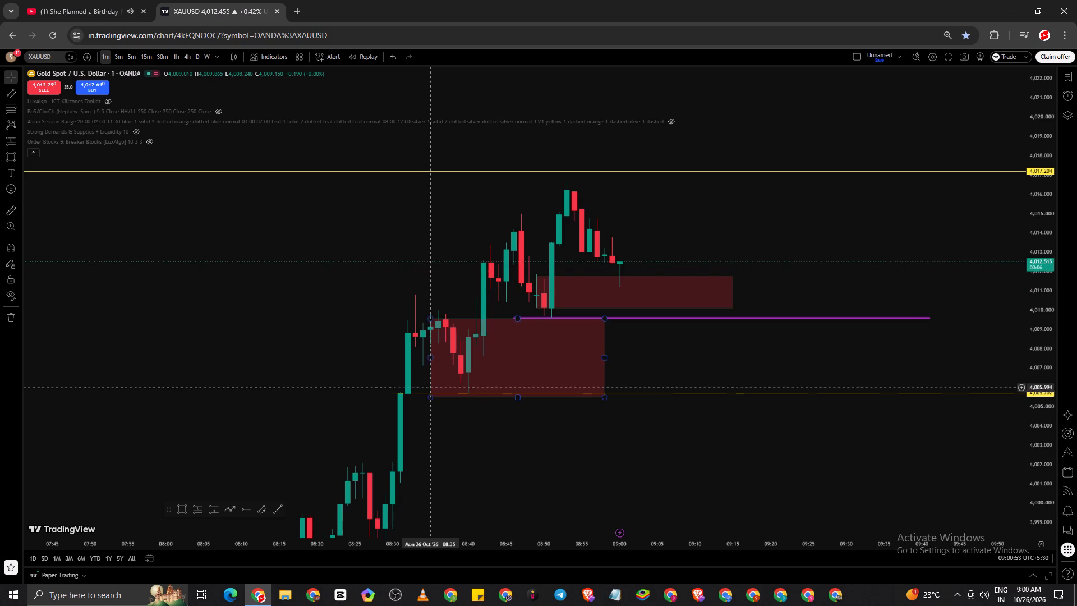
pyautogui.moveTo(757, 514); pyautogui.dragTo(795, 393)
pyautogui.scroll(-6, 914, 381)
pyautogui.moveTo(950, 359); pyautogui.dragTo(957, 455)
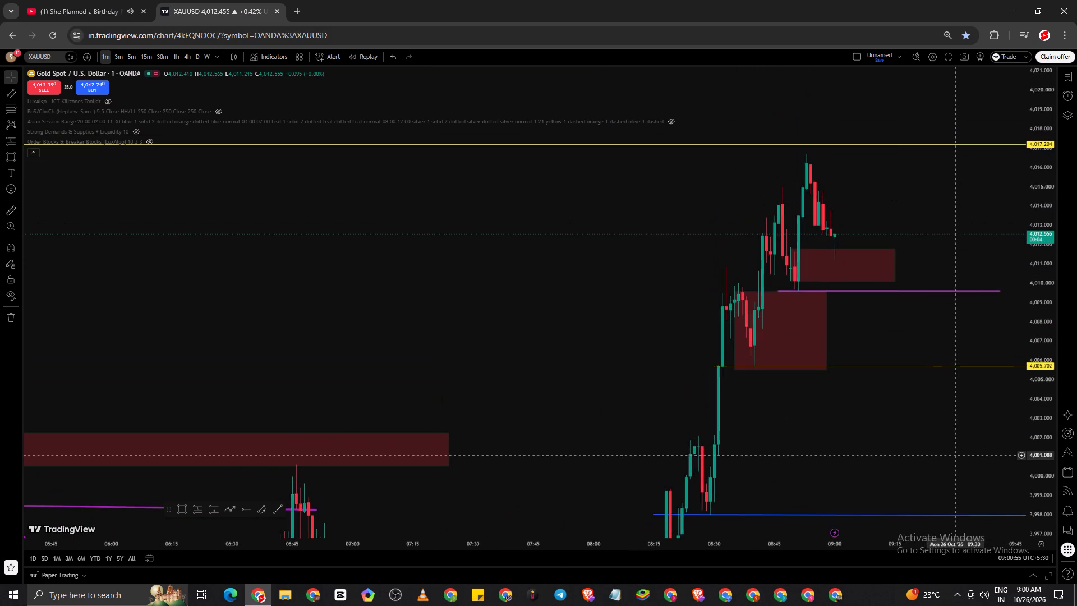
pyautogui.scroll(5, 917, 456)
pyautogui.moveTo(908, 447); pyautogui.dragTo(818, 479)
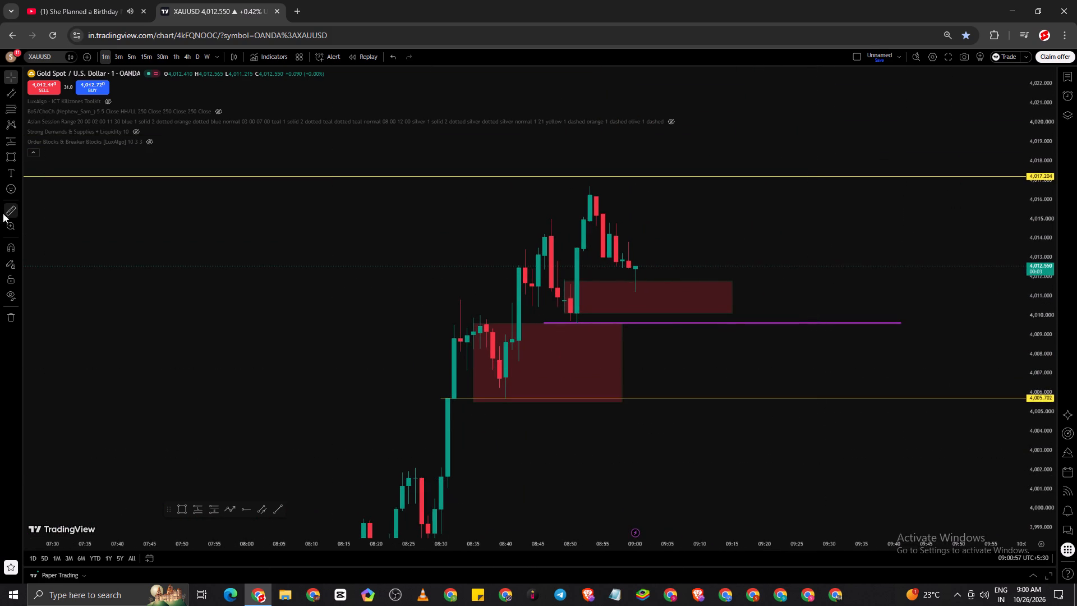
# Measure the price range from the upper yellow ray, about 4,017.234, down to about 4,002.309, starting at 09:17, and clear the measurement.
pyautogui.click(6, 213)
pyautogui.click(747, 176)
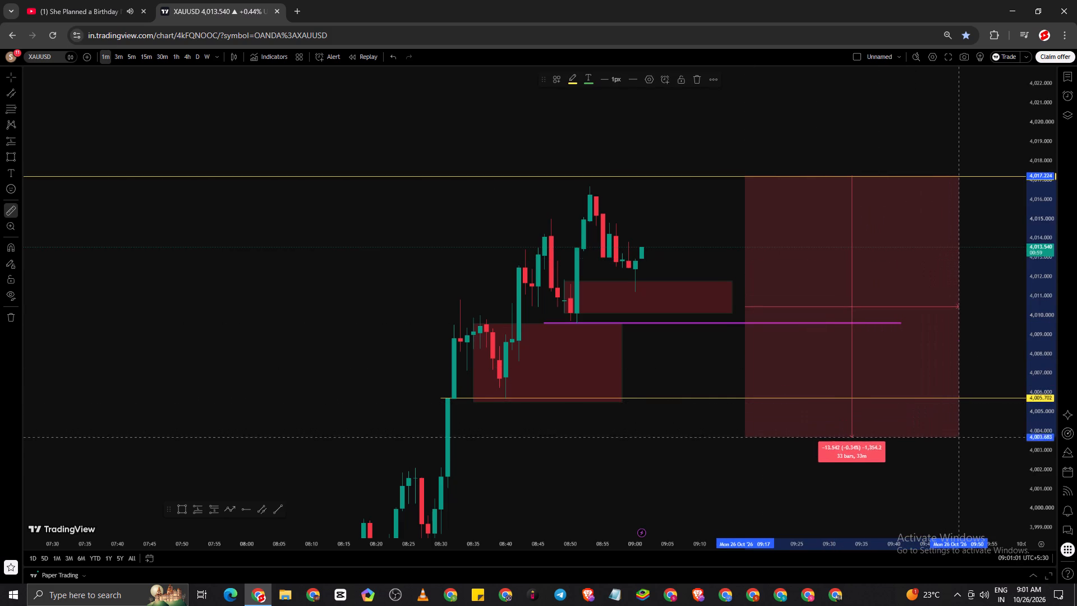
pyautogui.scroll(-5, 964, 457)
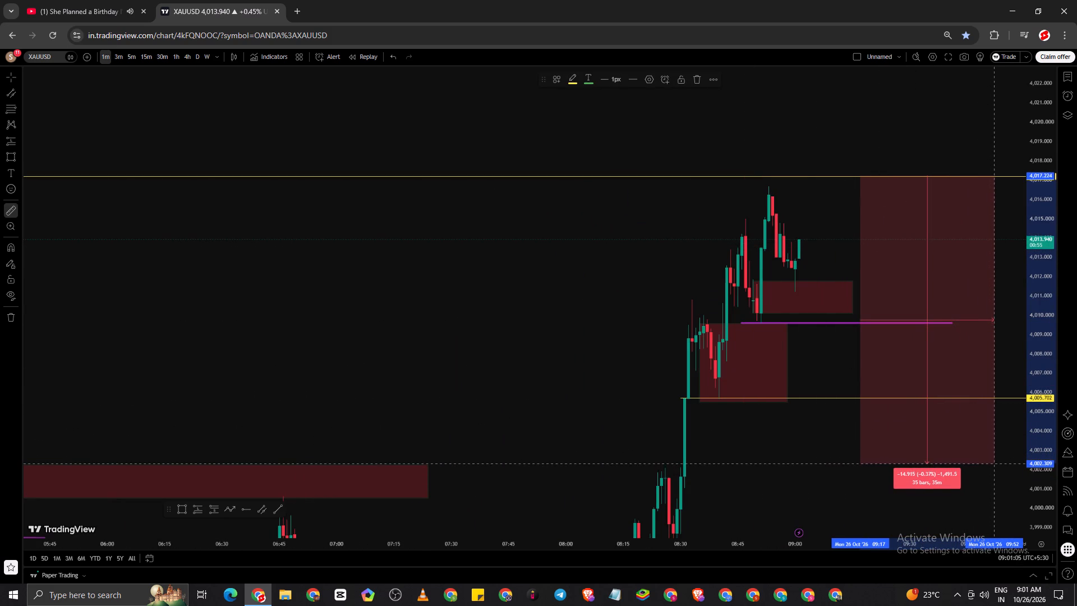
pyautogui.scroll(3, 995, 463)
pyautogui.click(995, 463)
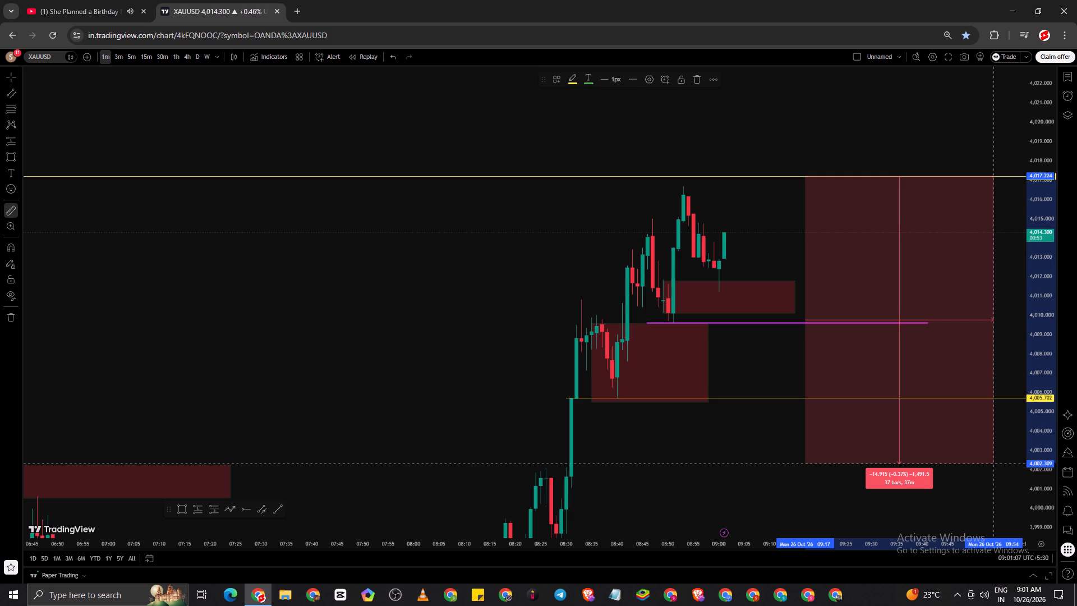
pyautogui.click(430, 237)
# Examine the move between the two yellow rays on the 15-minute timeframe and on the 3-minute timeframe.
pyautogui.scroll(4, 412, 223)
pyautogui.scroll(3, 555, 232)
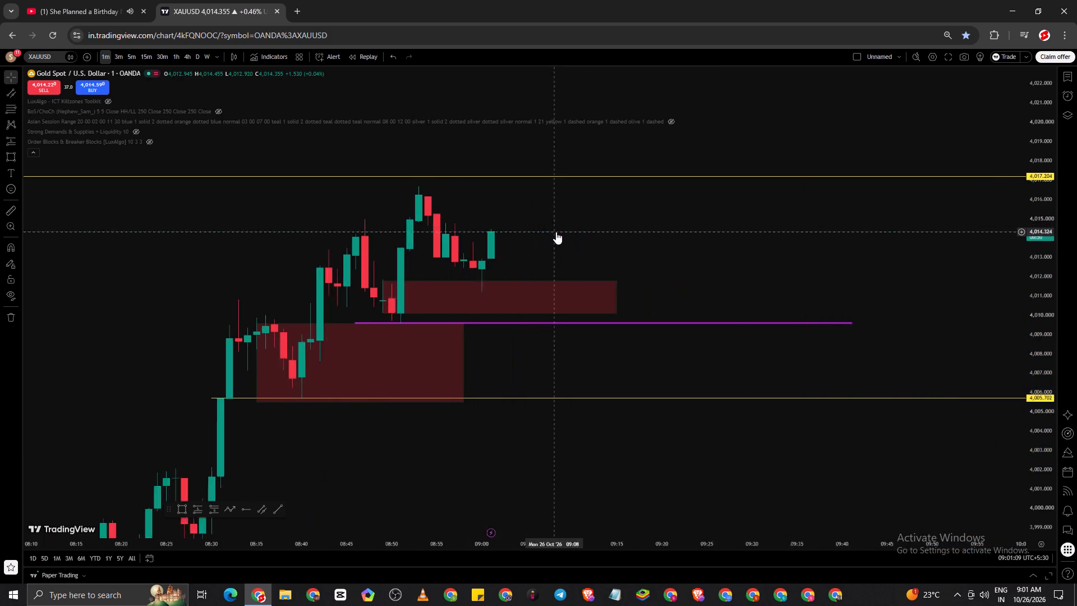
pyautogui.moveTo(634, 232); pyautogui.dragTo(748, 272)
pyautogui.scroll(-7, 457, 247)
pyautogui.scroll(-7, 366, 165)
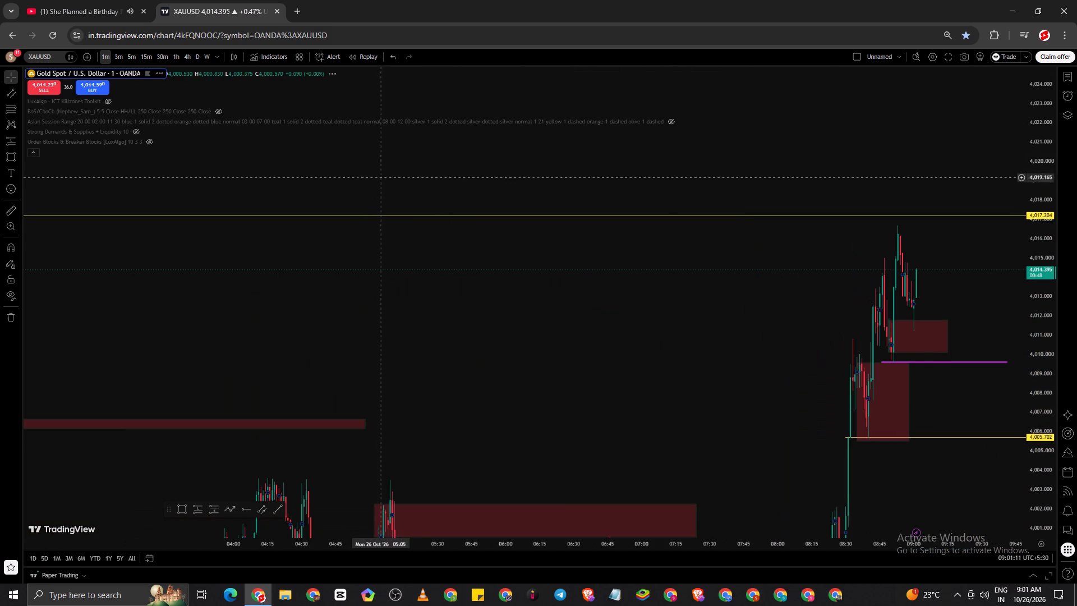
pyautogui.click(145, 59)
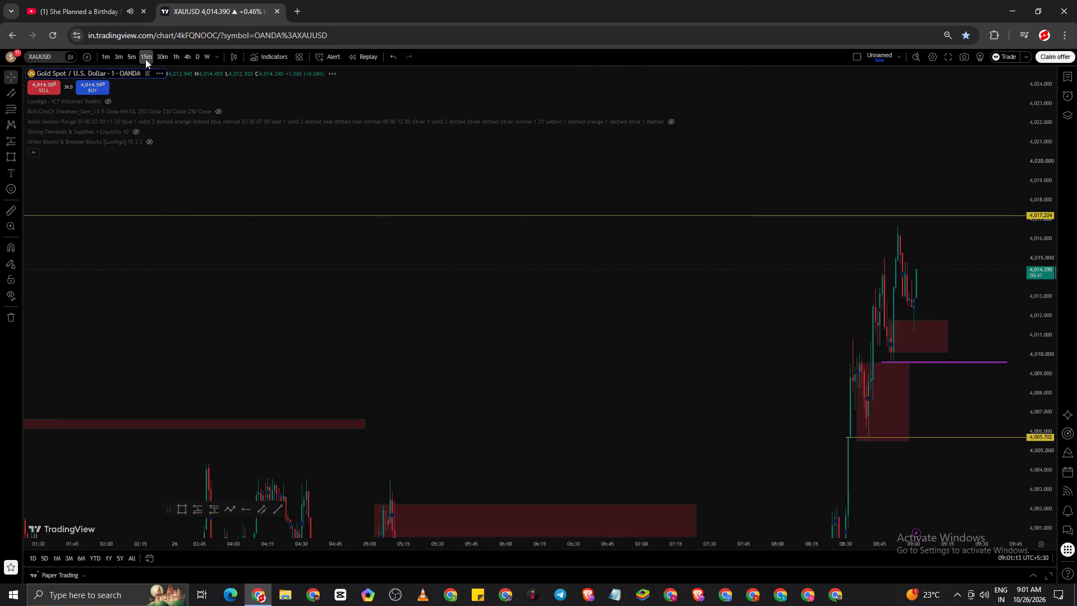
pyautogui.scroll(12, 397, 213)
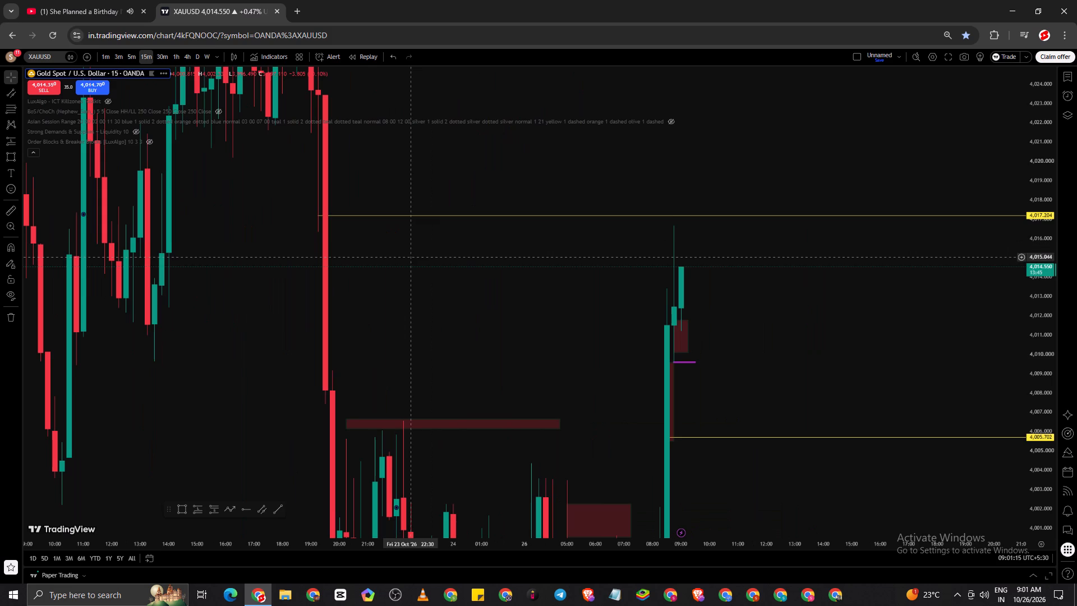
pyautogui.click(119, 56)
pyautogui.scroll(4, 497, 219)
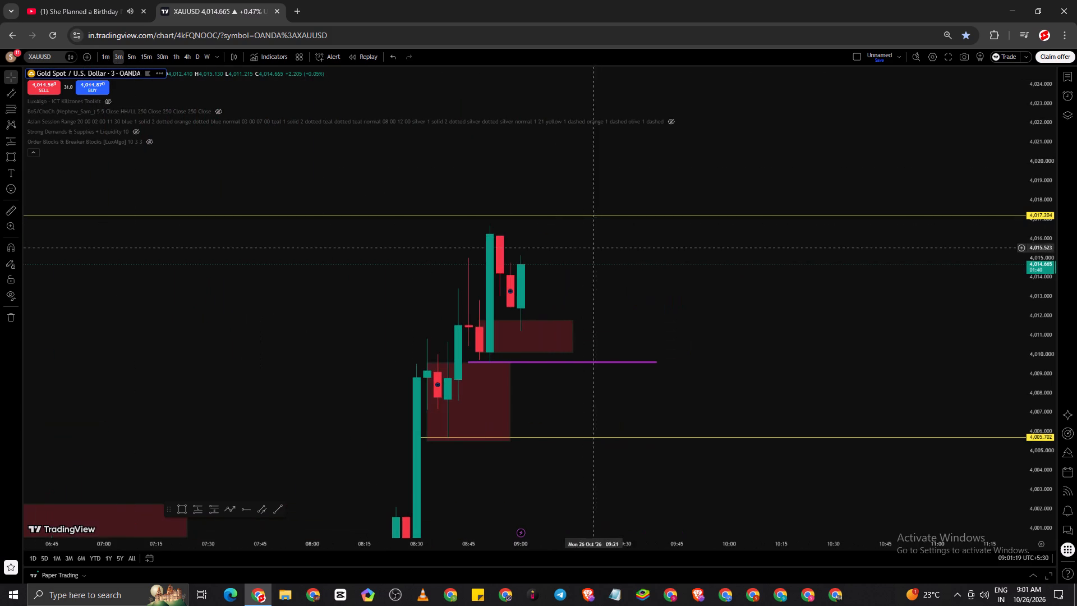
pyautogui.moveTo(606, 273); pyautogui.dragTo(857, 256)
pyautogui.scroll(4, 645, 215)
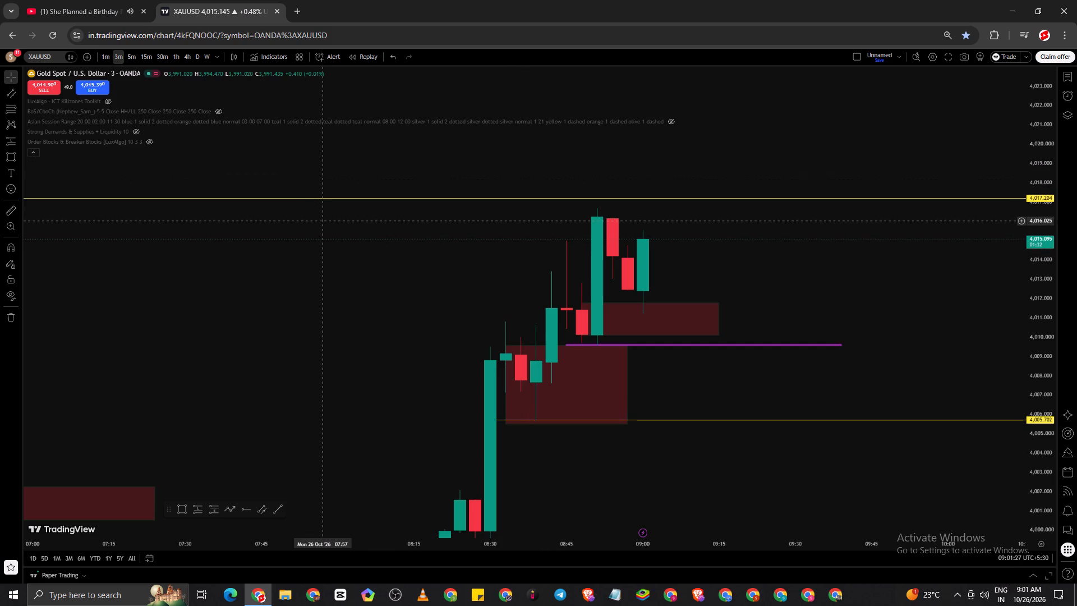
# Return to the 1-minute timeframe and examine the latest candles between the upper red zone and the 4,017.204 yellow ray.
pyautogui.click(109, 57)
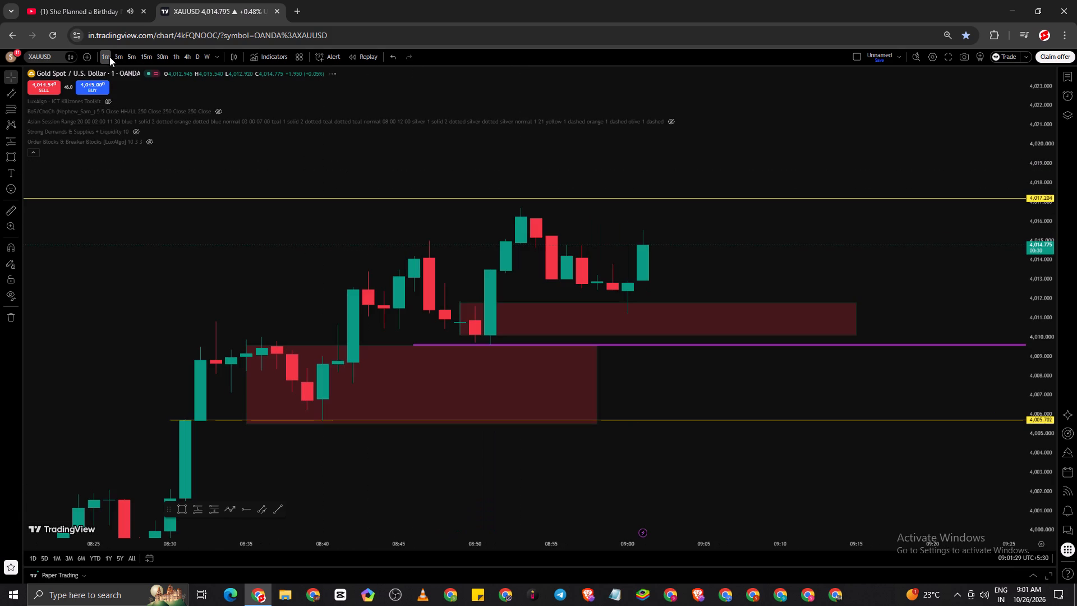
pyautogui.scroll(-6, 881, 237)
pyautogui.scroll(-6, 1021, 292)
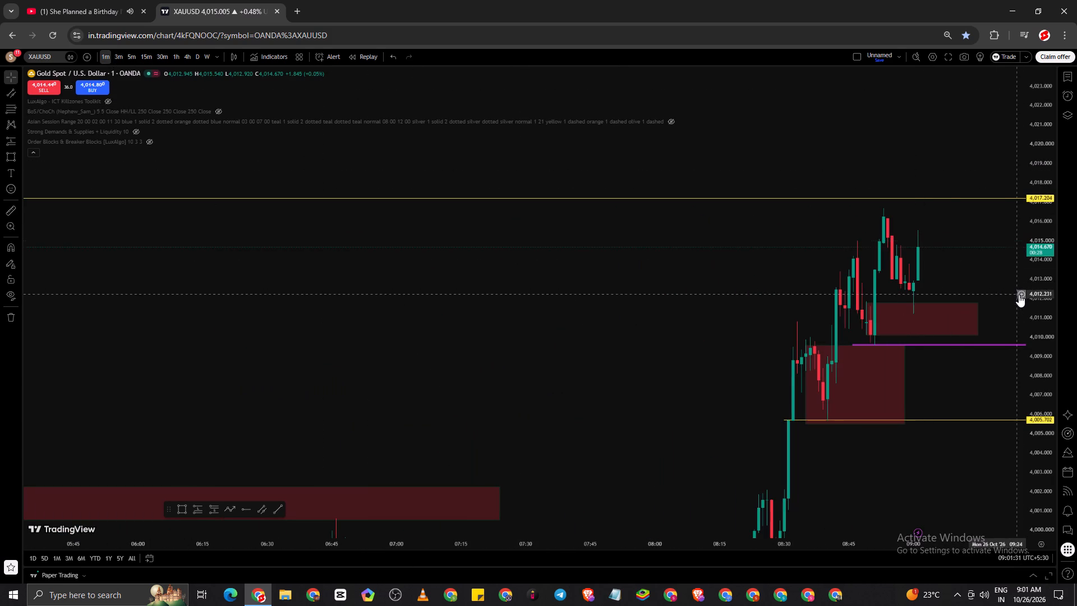
pyautogui.scroll(4, 1021, 296)
pyautogui.scroll(5, 662, 256)
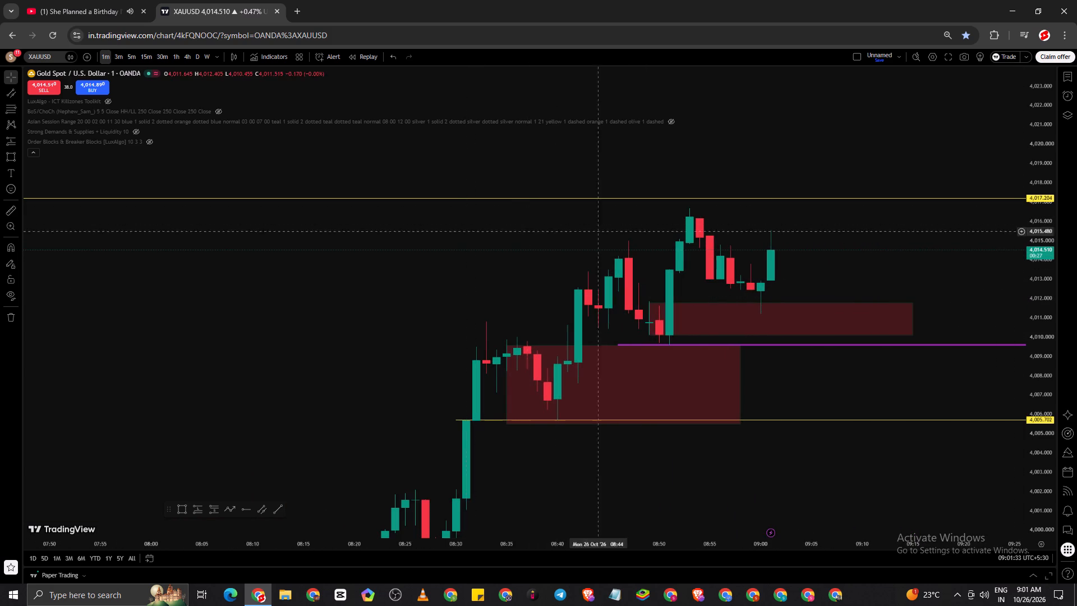
pyautogui.scroll(3, 637, 234)
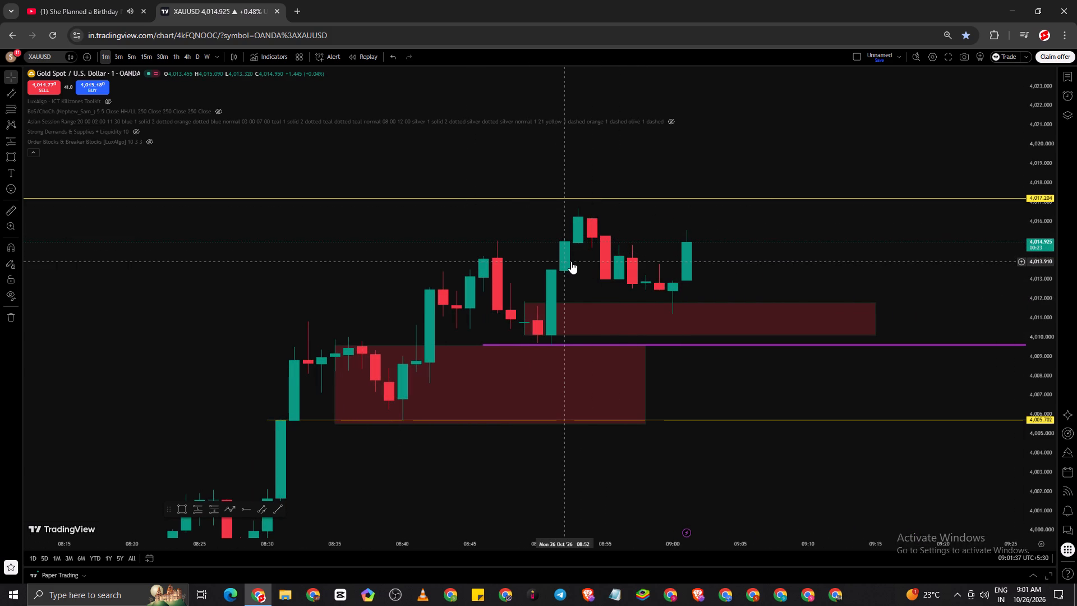
pyautogui.scroll(-5, 571, 261)
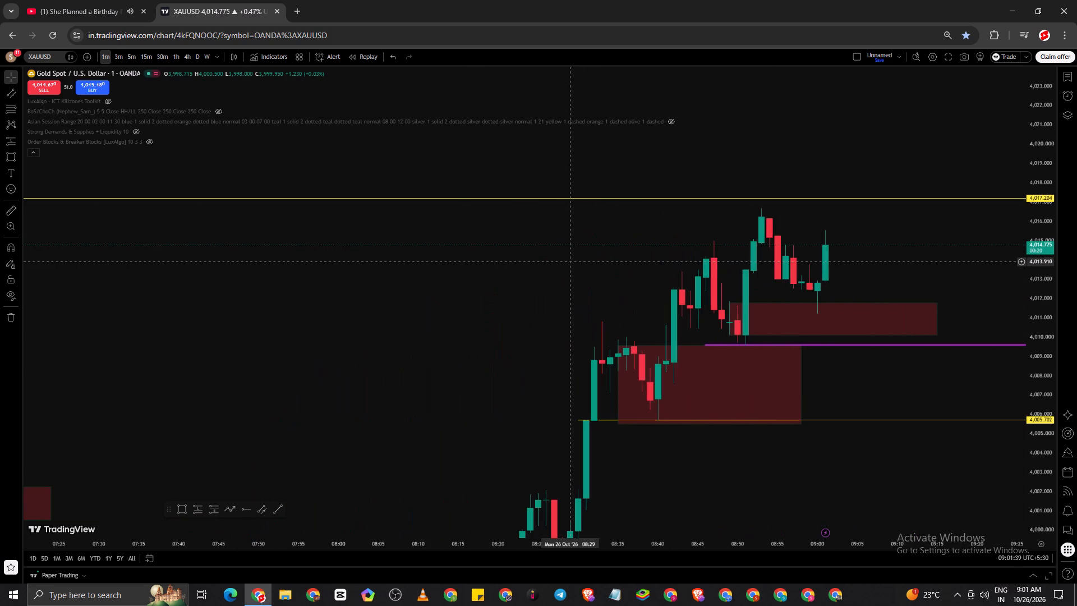
pyautogui.scroll(-4, 571, 261)
pyautogui.scroll(5, 584, 274)
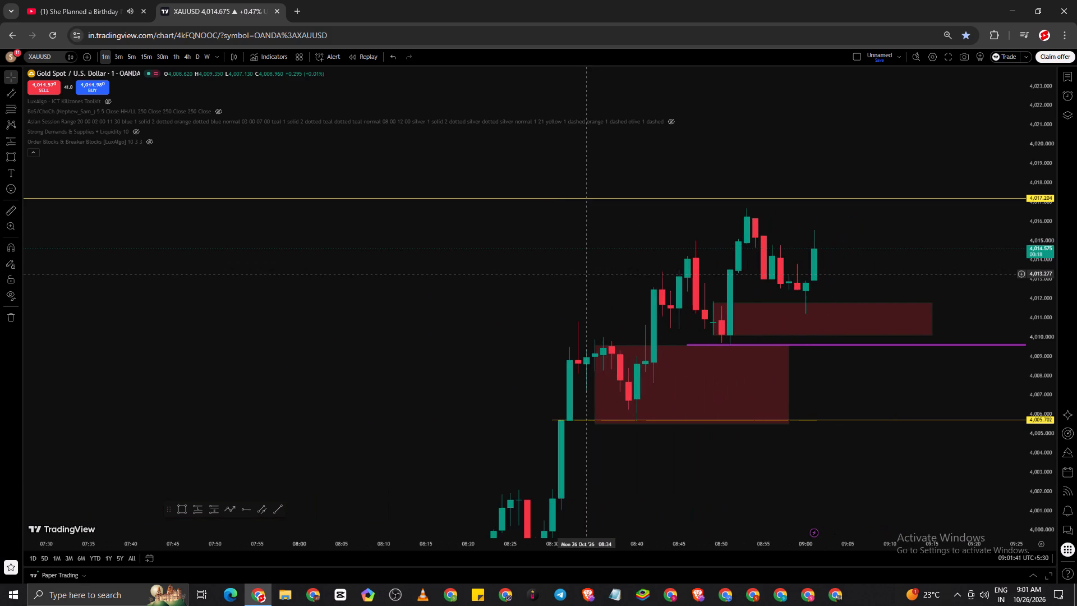
pyautogui.moveTo(918, 462); pyautogui.dragTo(853, 422)
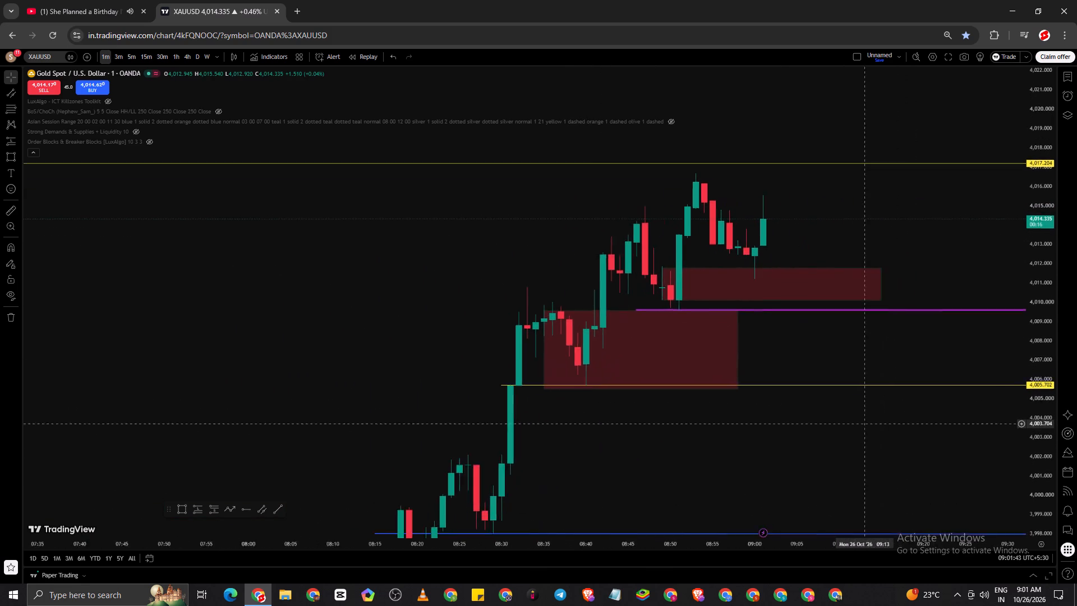
pyautogui.moveTo(853, 422); pyautogui.dragTo(779, 420)
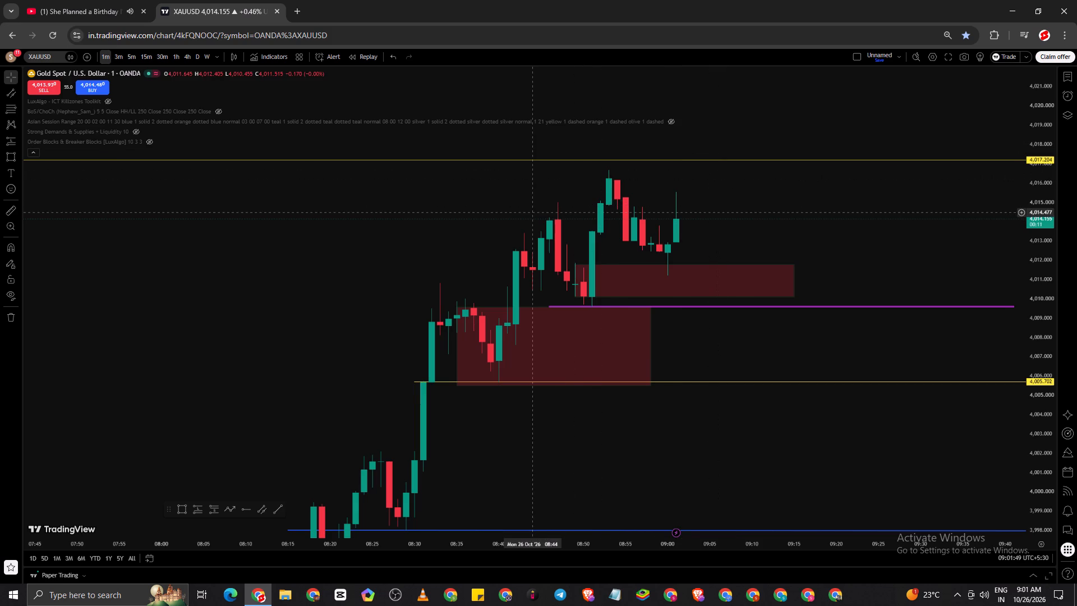
pyautogui.scroll(-5, 437, 238)
pyautogui.scroll(3, 606, 221)
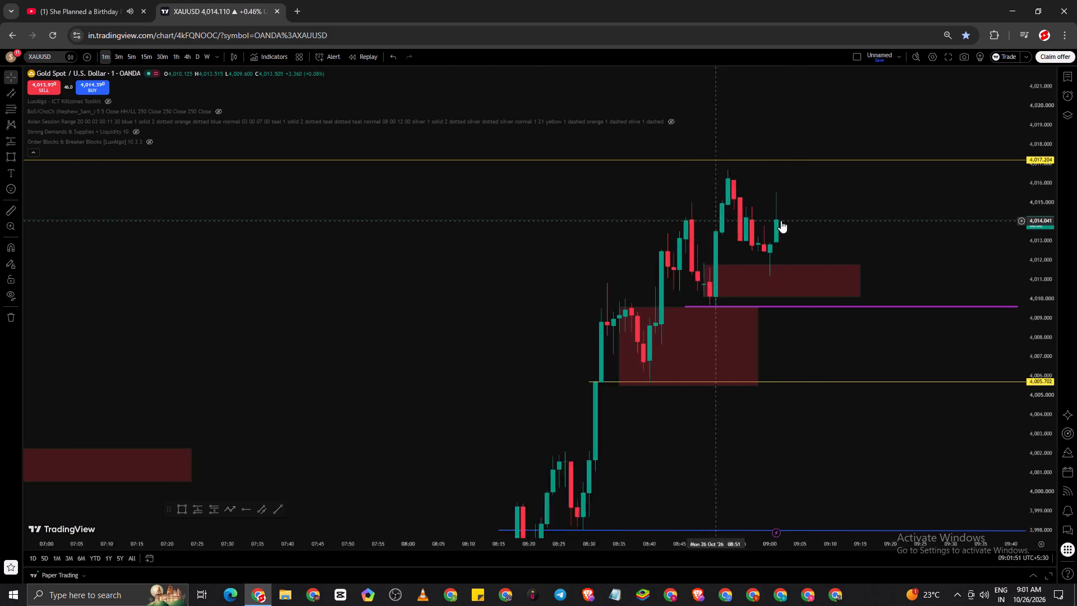
pyautogui.scroll(5, 781, 221)
pyautogui.moveTo(806, 216); pyautogui.dragTo(710, 289)
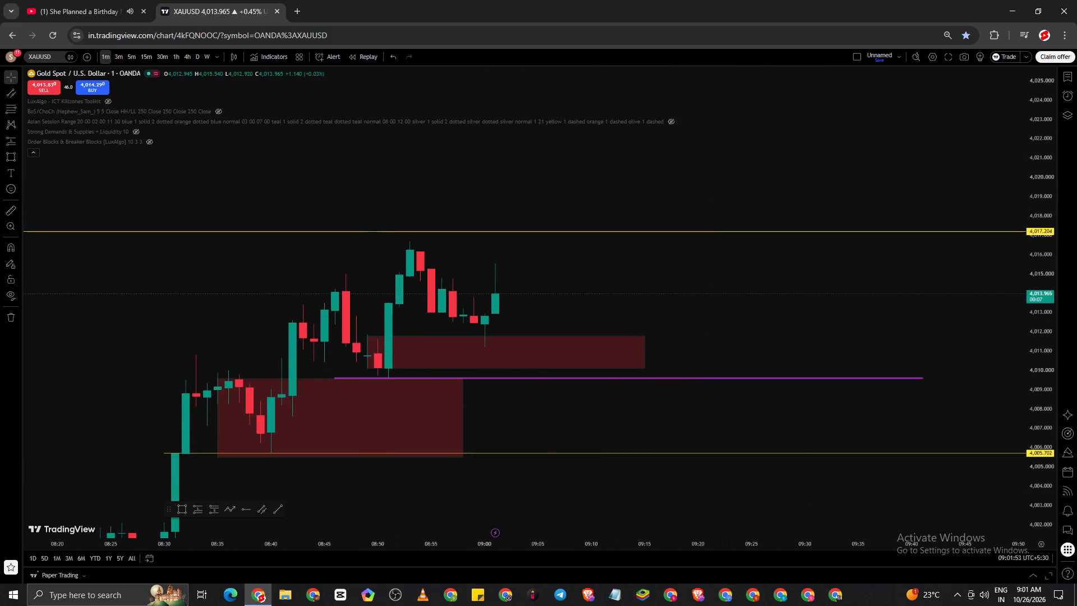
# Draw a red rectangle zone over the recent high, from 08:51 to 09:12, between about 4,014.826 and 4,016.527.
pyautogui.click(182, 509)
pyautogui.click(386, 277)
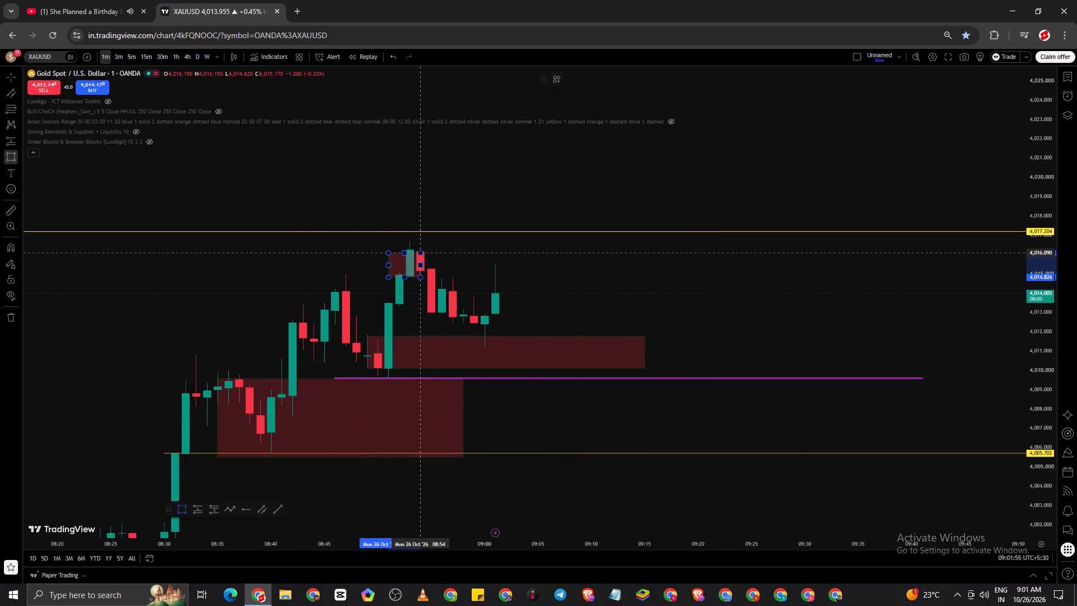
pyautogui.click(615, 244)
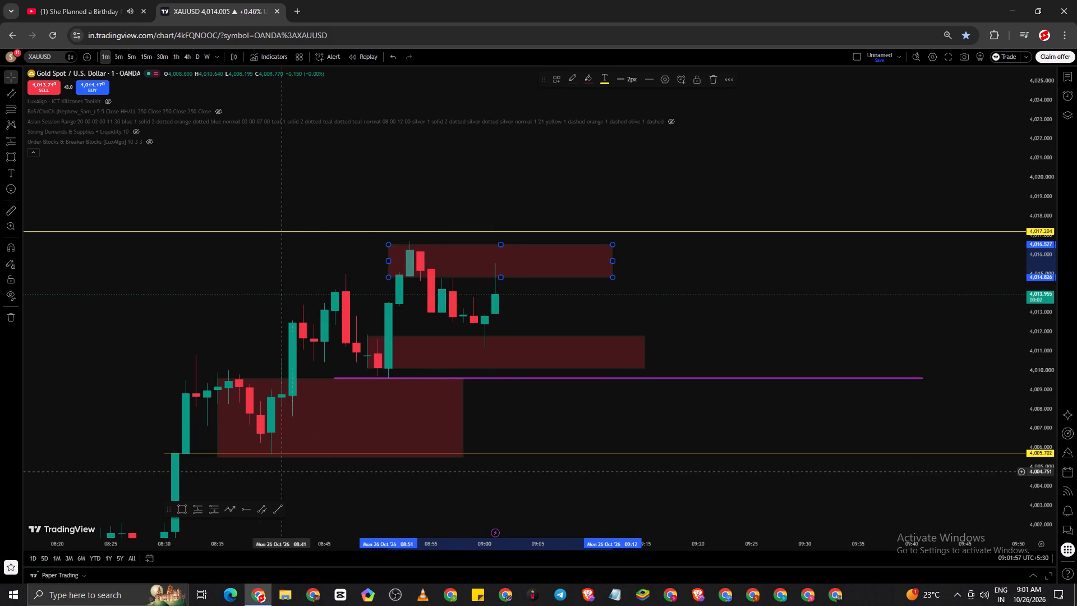
# Draw a purple trend line from 08:55 at about 4,014.78 to 09:05 at about 4,014.847.
pyautogui.click(274, 510)
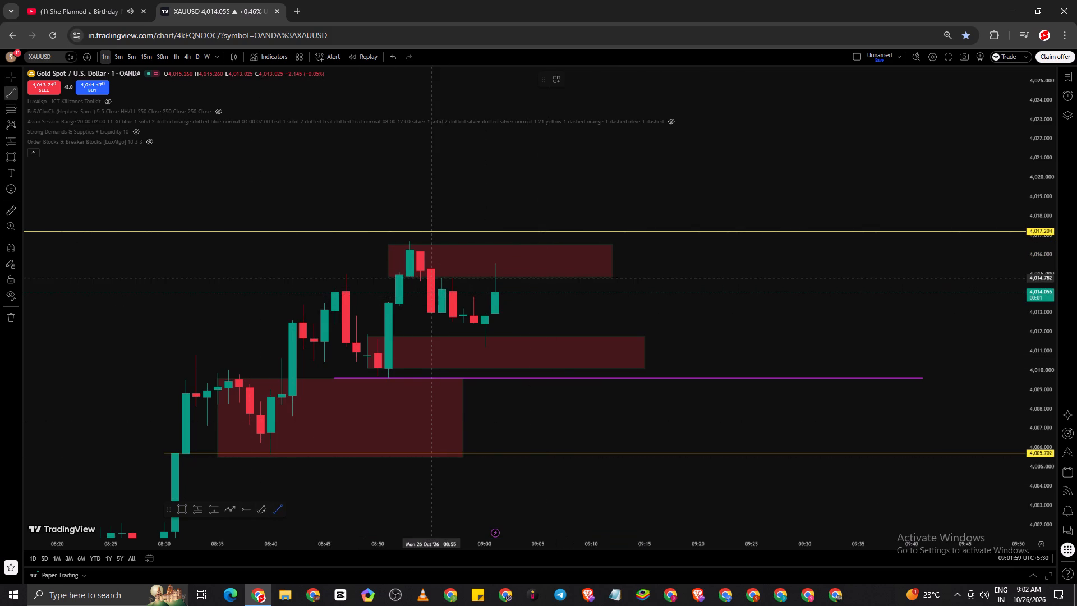
pyautogui.click(431, 278)
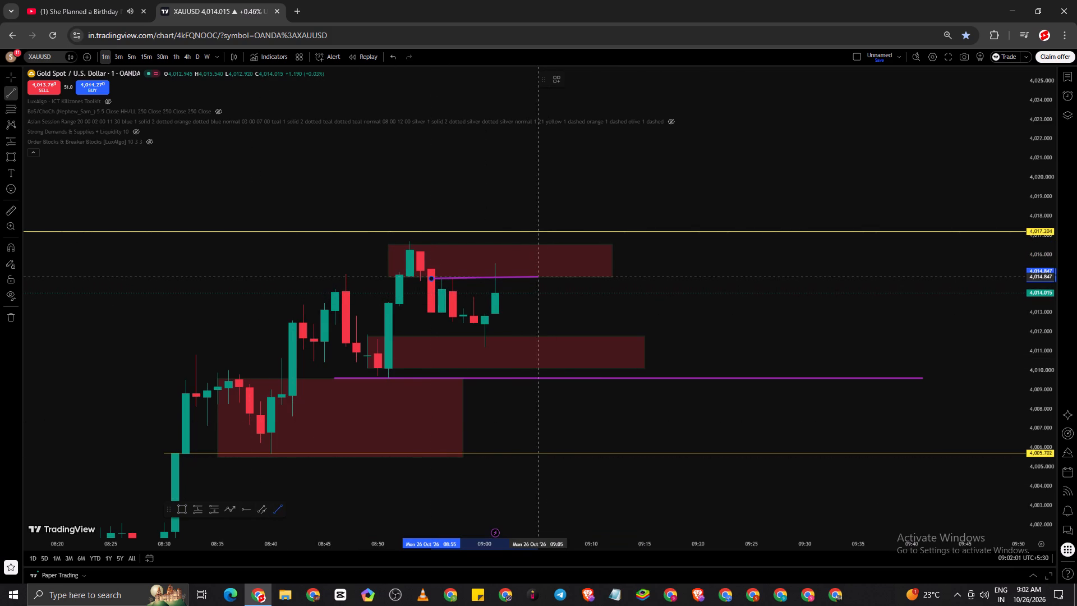
pyautogui.click(535, 277)
pyautogui.click(696, 263)
# Level the short purple trend line by moving its later end to 09:04 at about 4,014.759.
pyautogui.scroll(-6, 739, 259)
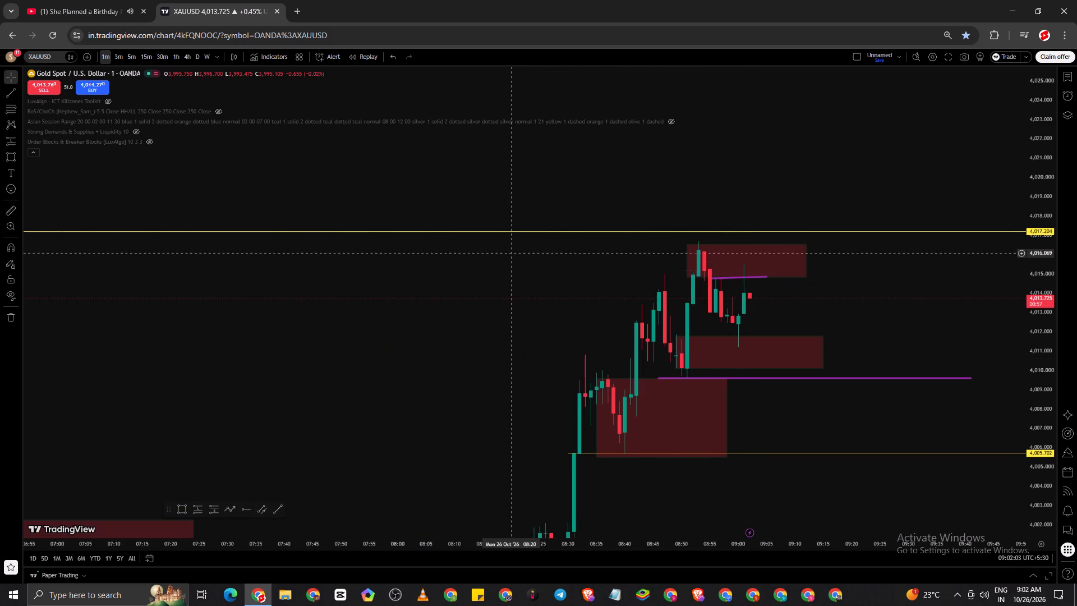
pyautogui.moveTo(510, 252); pyautogui.dragTo(459, 212)
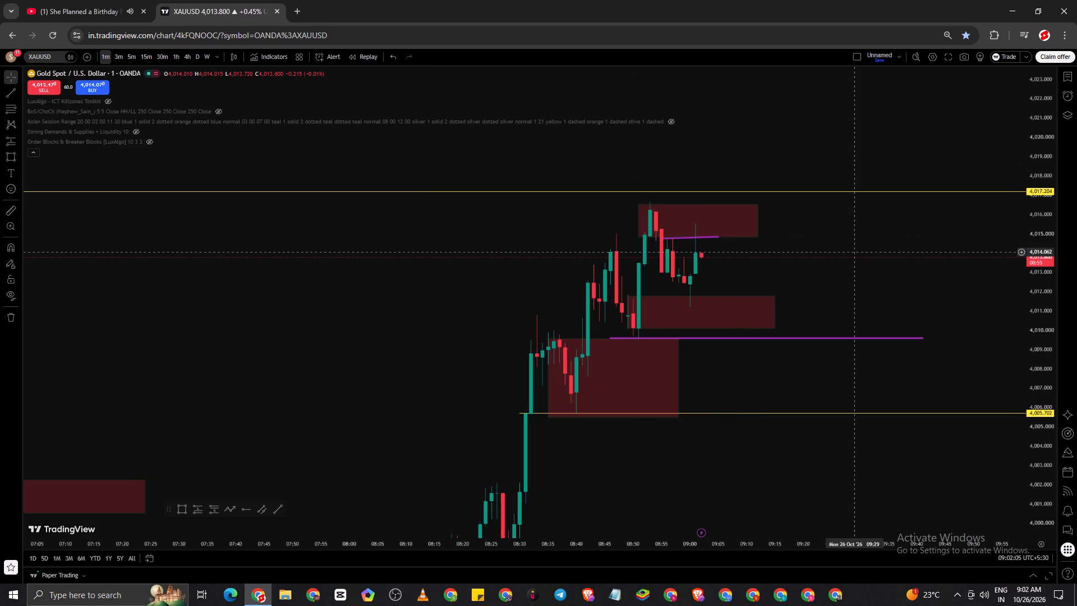
pyautogui.click(857, 252)
pyautogui.moveTo(858, 251); pyautogui.dragTo(883, 292)
pyautogui.scroll(3, 887, 311)
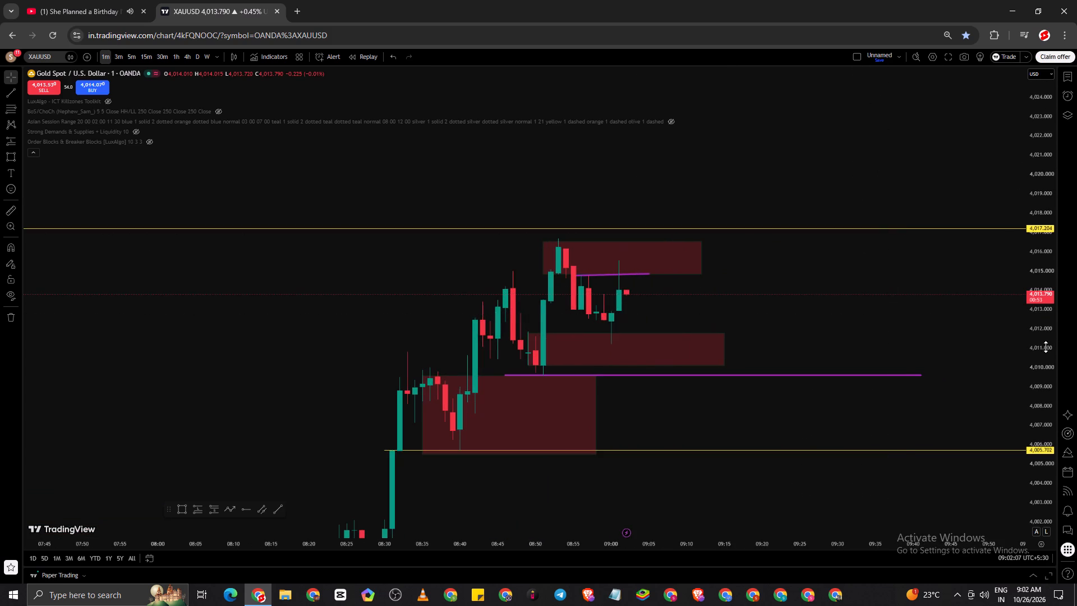
pyautogui.moveTo(1046, 347); pyautogui.dragTo(1048, 186)
pyautogui.moveTo(648, 256); pyautogui.dragTo(648, 256)
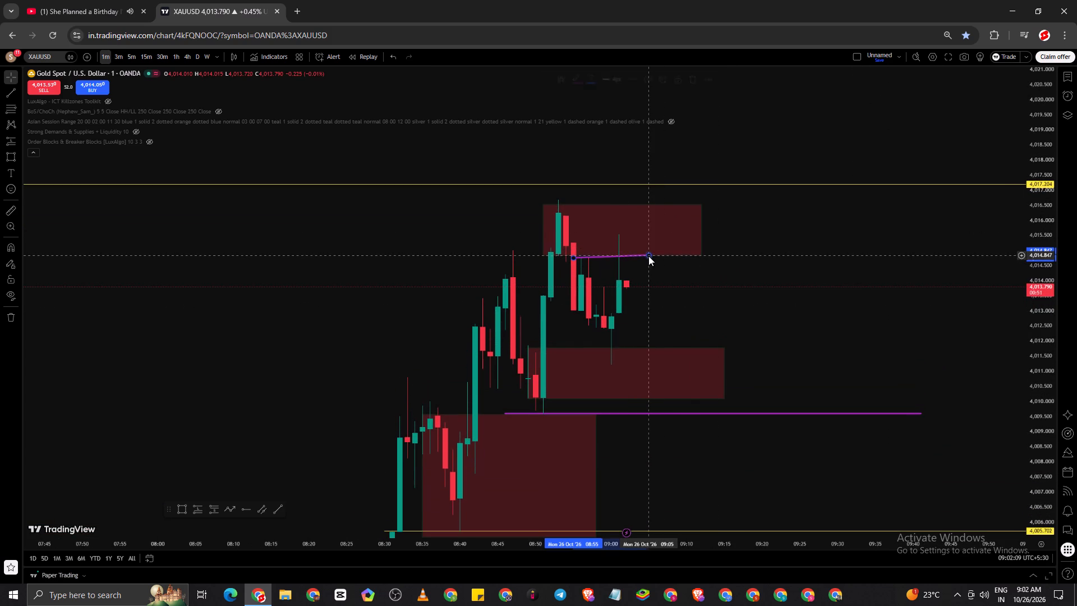
pyautogui.moveTo(648, 256); pyautogui.dragTo(640, 256)
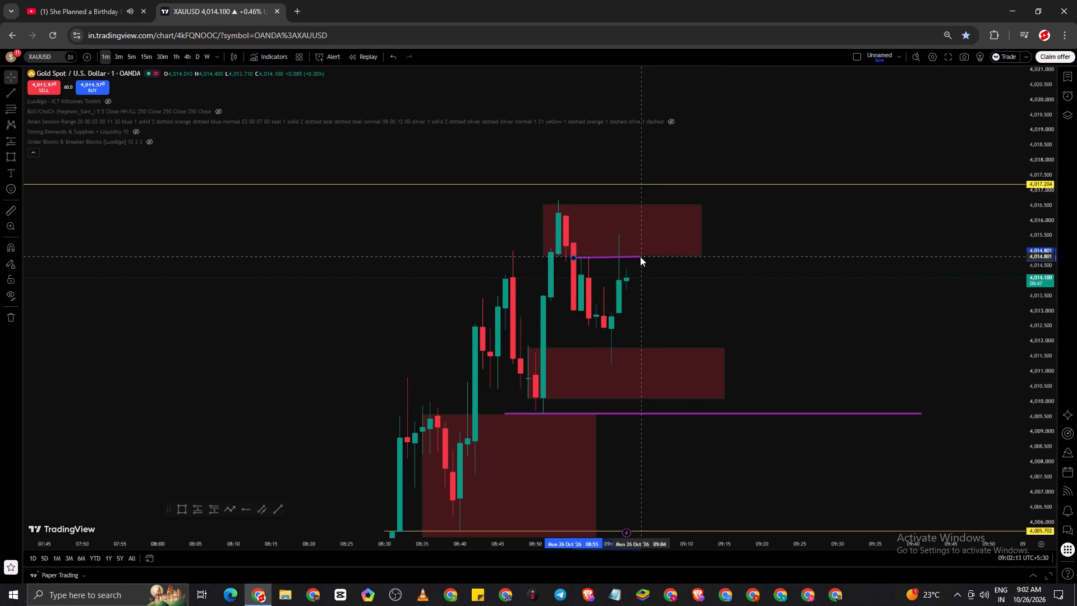
pyautogui.moveTo(640, 256); pyautogui.dragTo(642, 257)
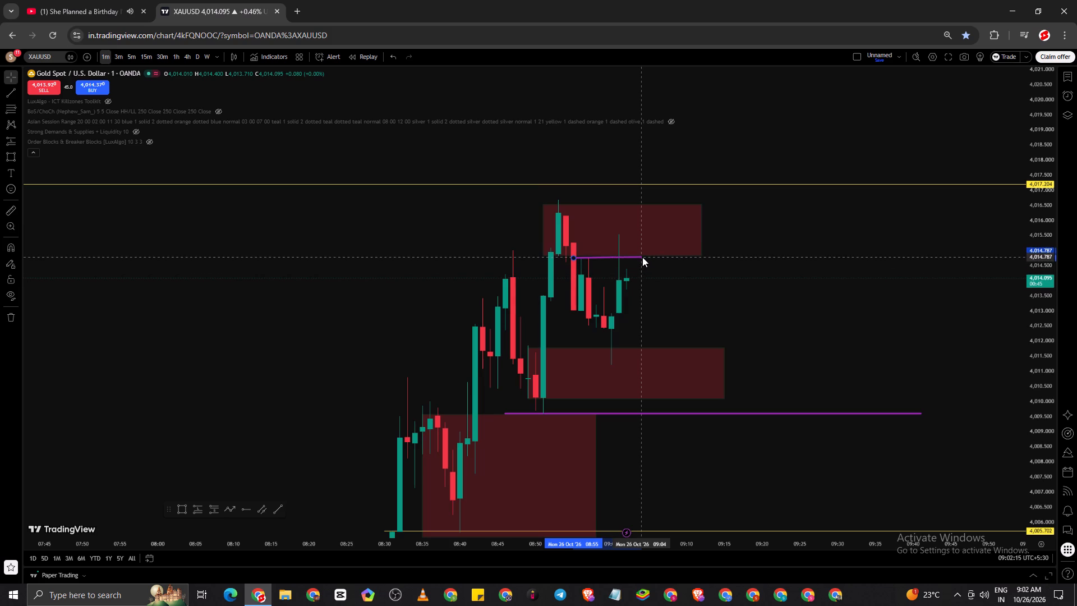
pyautogui.moveTo(642, 257); pyautogui.dragTo(642, 256)
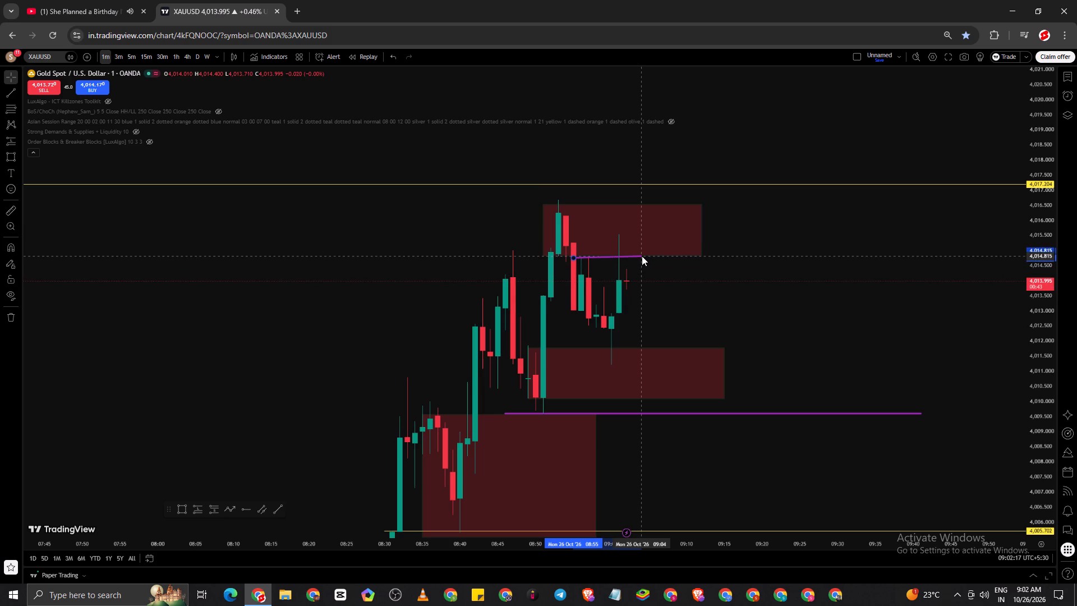
pyautogui.moveTo(642, 256); pyautogui.dragTo(642, 258)
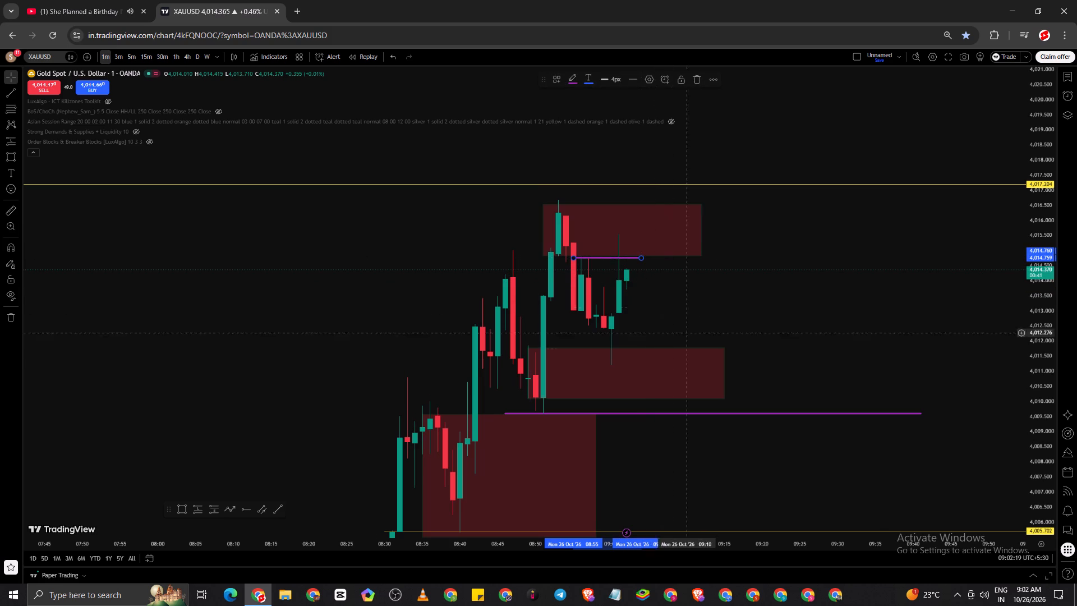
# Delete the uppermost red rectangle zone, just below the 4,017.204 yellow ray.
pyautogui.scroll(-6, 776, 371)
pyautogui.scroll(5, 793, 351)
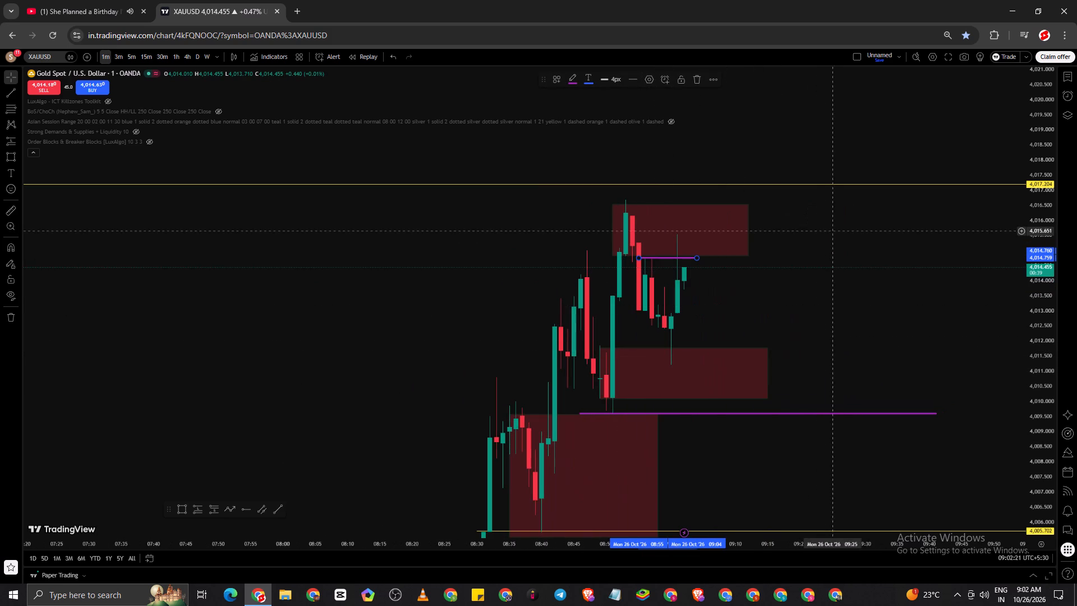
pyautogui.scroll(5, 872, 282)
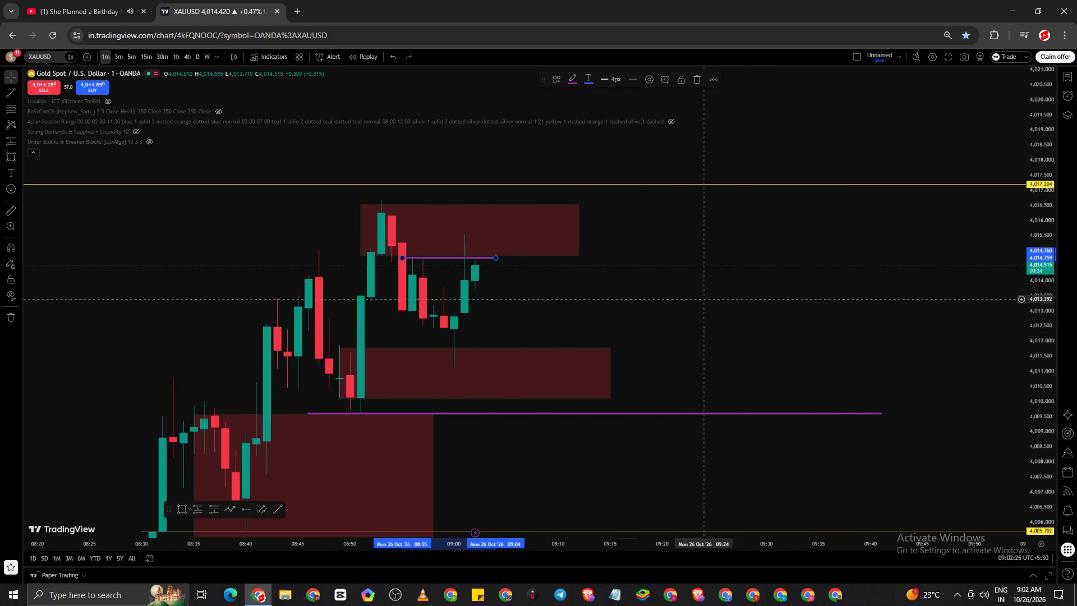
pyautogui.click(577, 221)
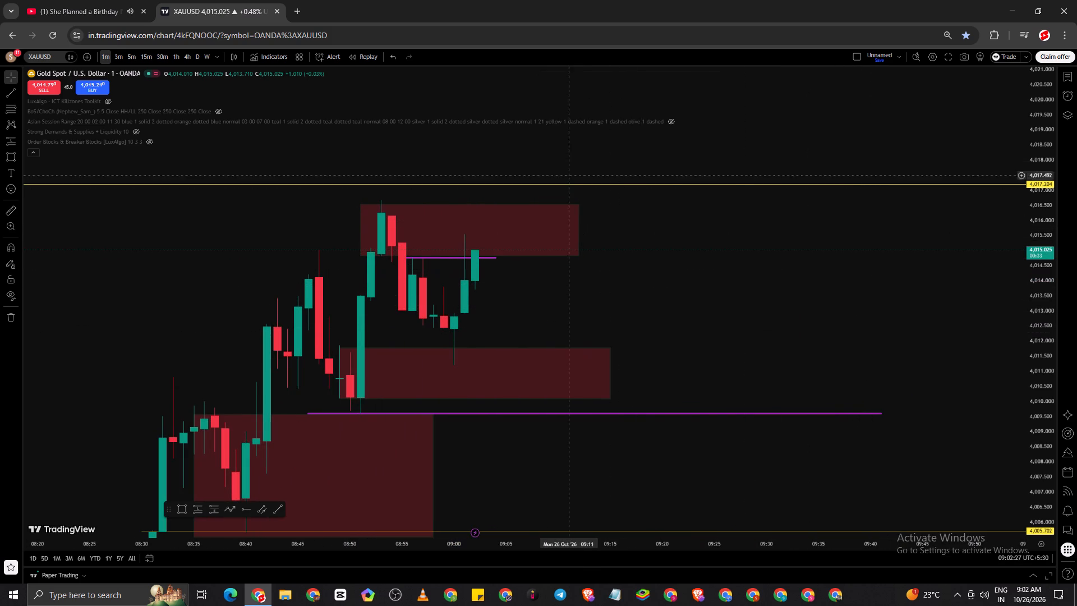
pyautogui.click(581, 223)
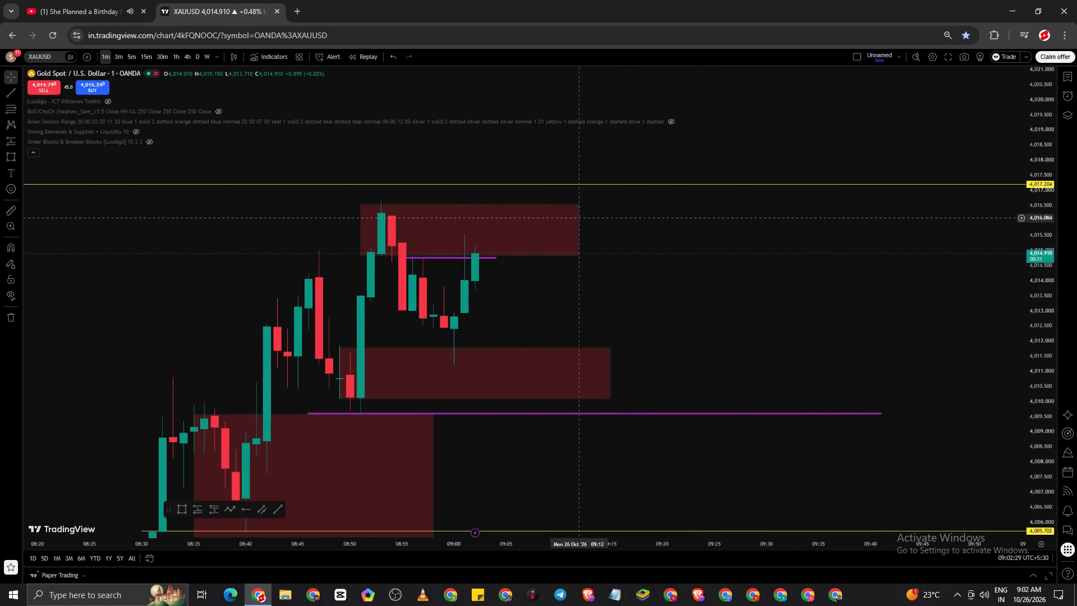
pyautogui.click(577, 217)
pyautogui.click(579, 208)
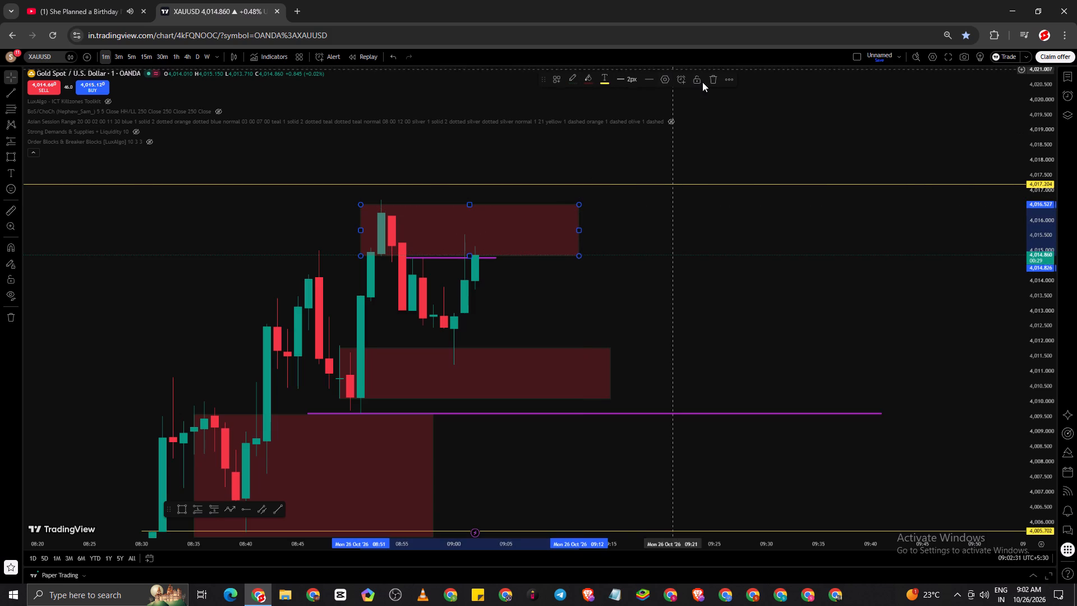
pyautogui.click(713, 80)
# Examine how the latest 1-minute candles behave between the short purple trend line and the red zone below it.
pyautogui.scroll(-6, 609, 233)
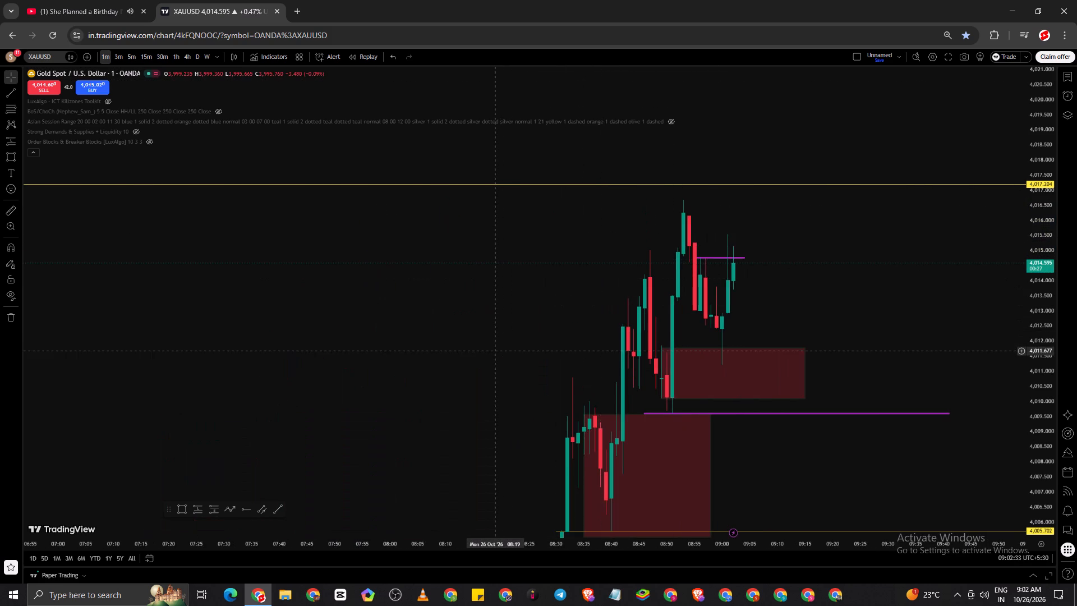
pyautogui.scroll(4, 496, 351)
pyautogui.scroll(1, 568, 348)
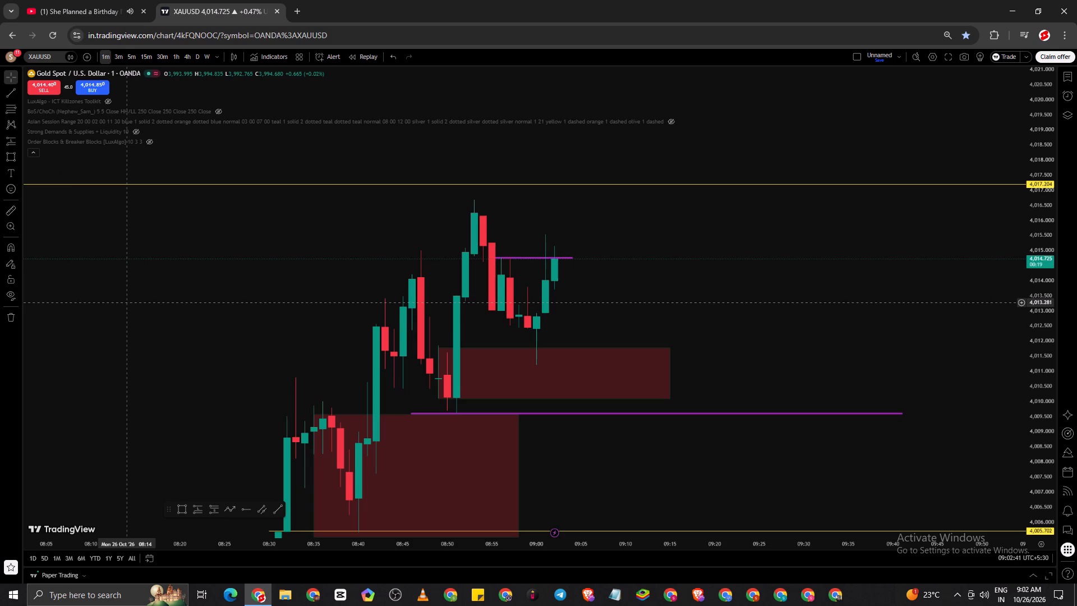
pyautogui.scroll(-6, 581, 428)
pyautogui.scroll(2, 772, 370)
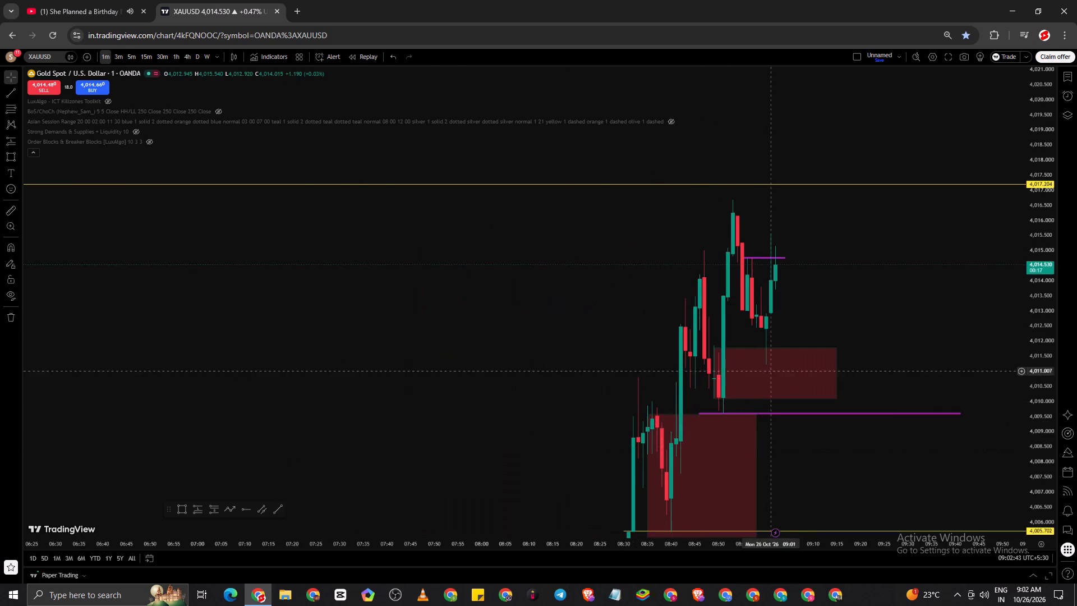
pyautogui.scroll(3, 773, 370)
pyautogui.scroll(1, 767, 247)
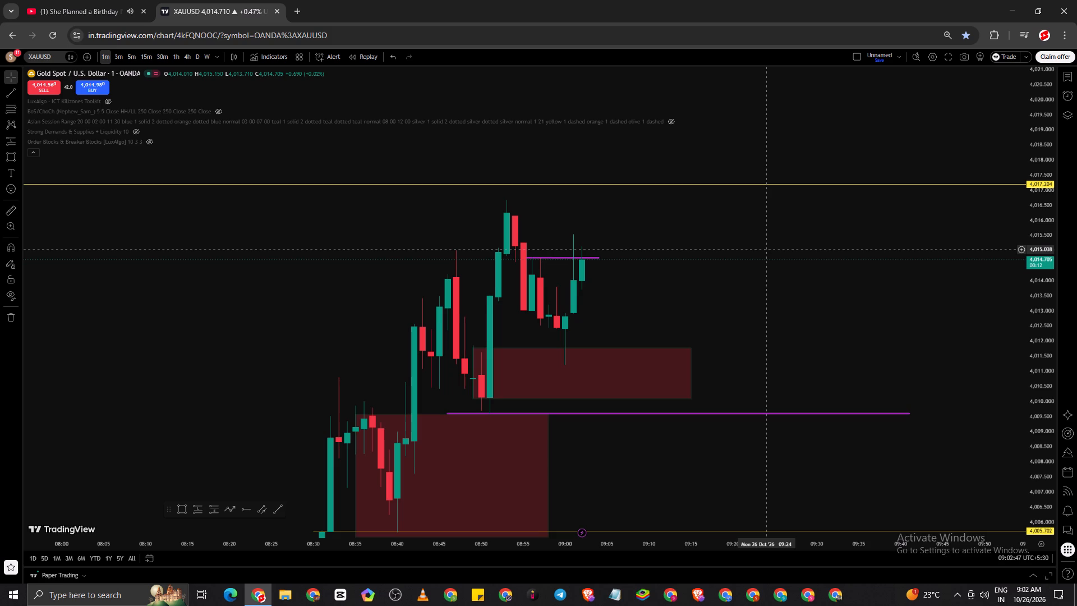
pyautogui.scroll(-5, 369, 290)
pyautogui.scroll(3, 369, 288)
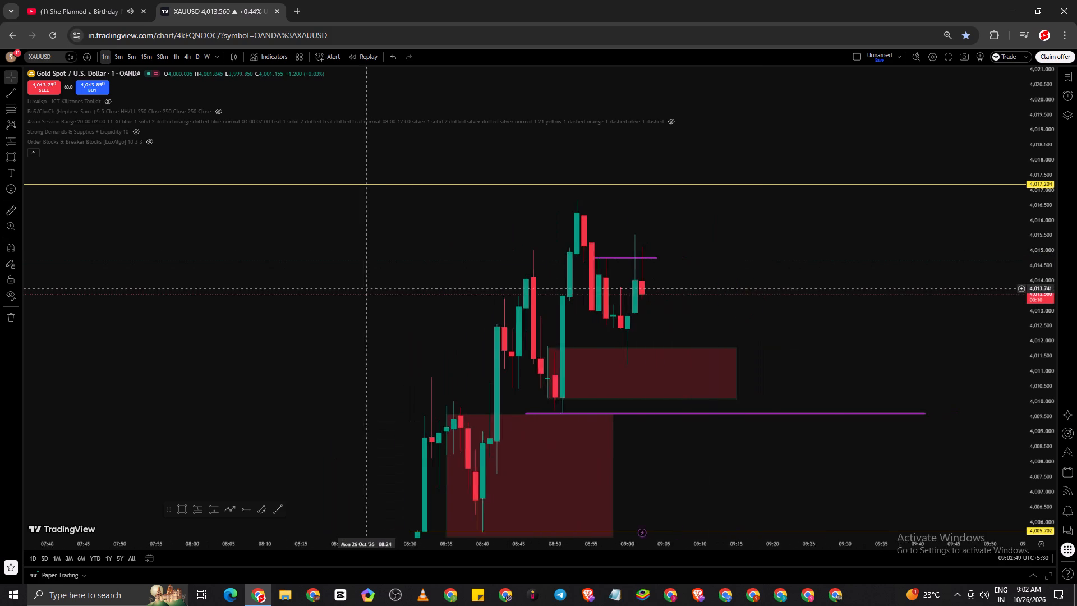
pyautogui.scroll(6, 369, 288)
pyautogui.moveTo(670, 329); pyautogui.dragTo(949, 317)
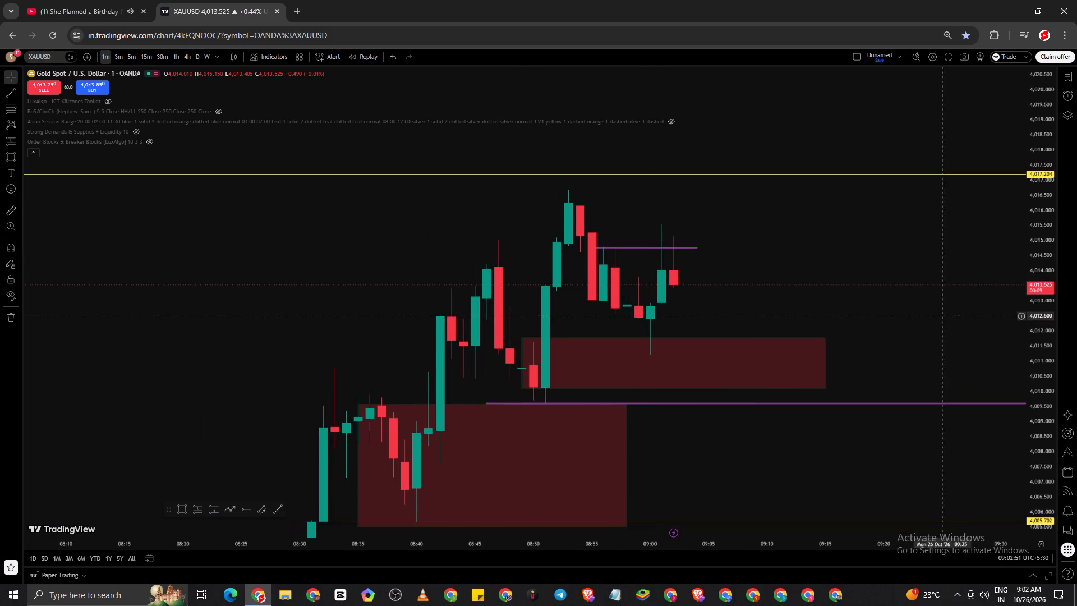
pyautogui.scroll(-5, 472, 356)
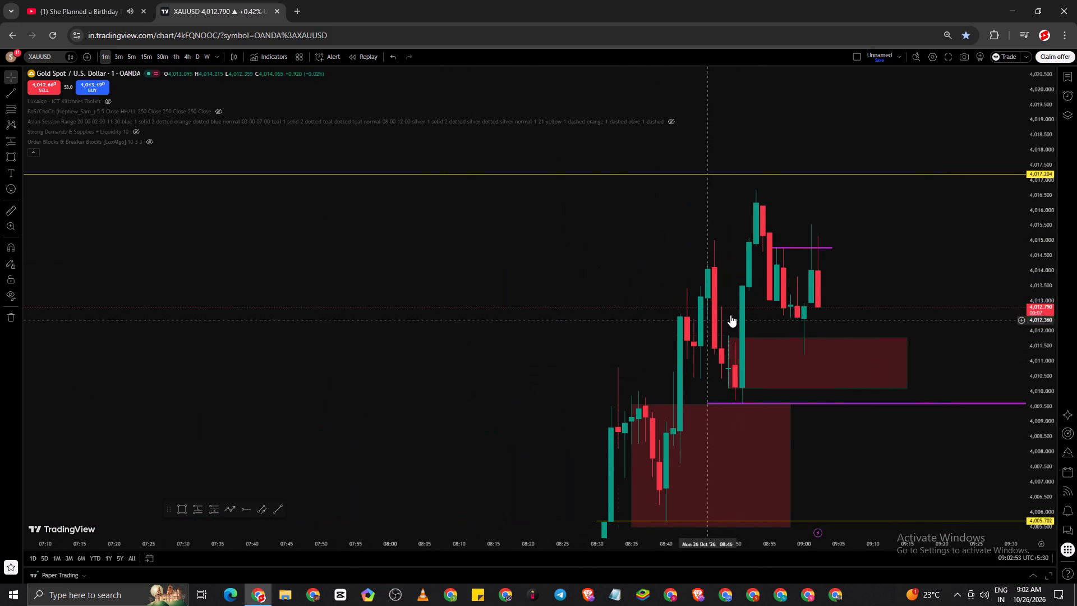
pyautogui.scroll(3, 742, 313)
pyautogui.moveTo(860, 300); pyautogui.dragTo(745, 284)
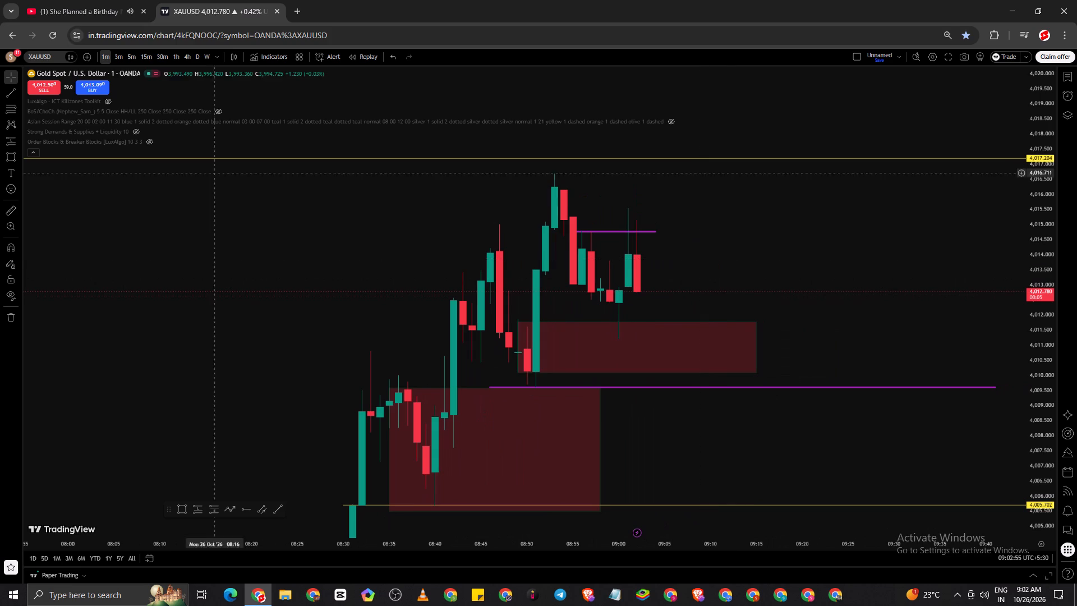
# Examine the latest XAUUSD candles on the 5-minute timeframe.
pyautogui.click(138, 53)
pyautogui.click(131, 55)
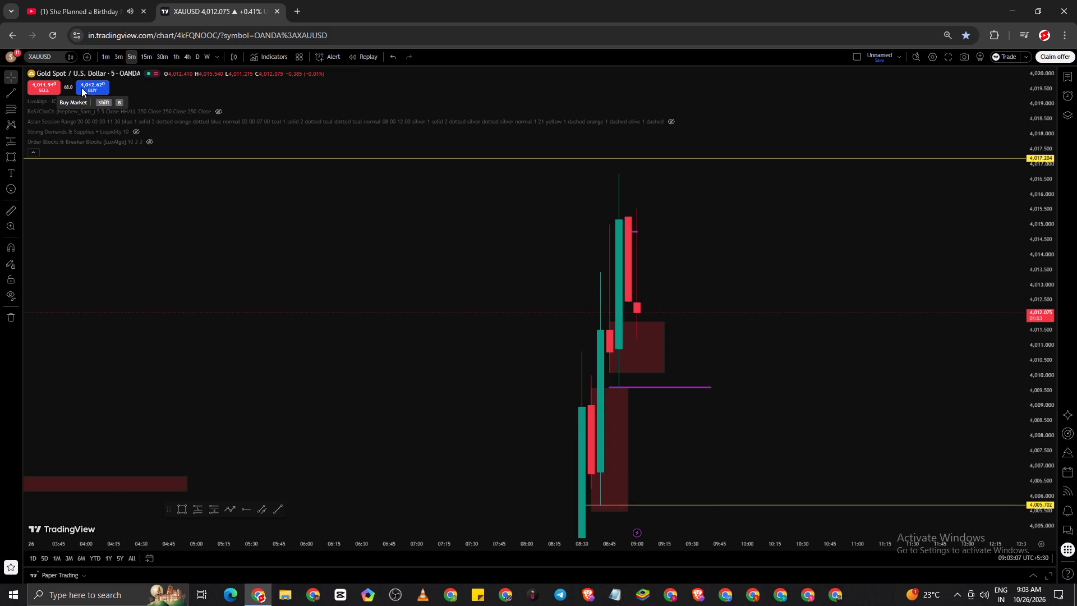
# Return to the 1-minute timeframe and examine price approaching the upper red zone above the long purple ray.
pyautogui.click(104, 62)
pyautogui.scroll(-2, 536, 292)
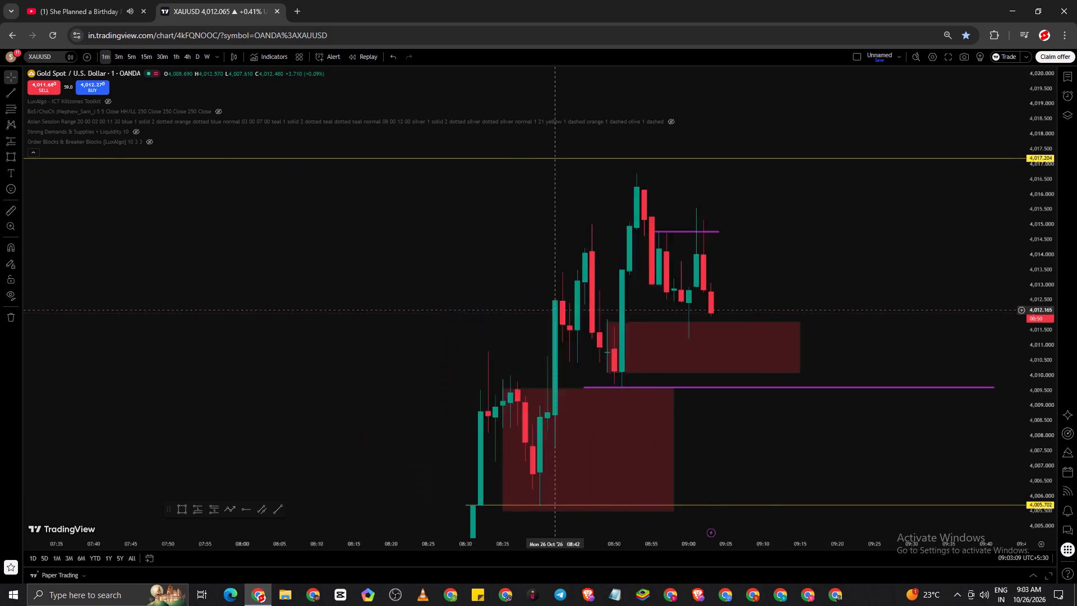
pyautogui.scroll(-3, 567, 318)
pyautogui.scroll(-4, 490, 309)
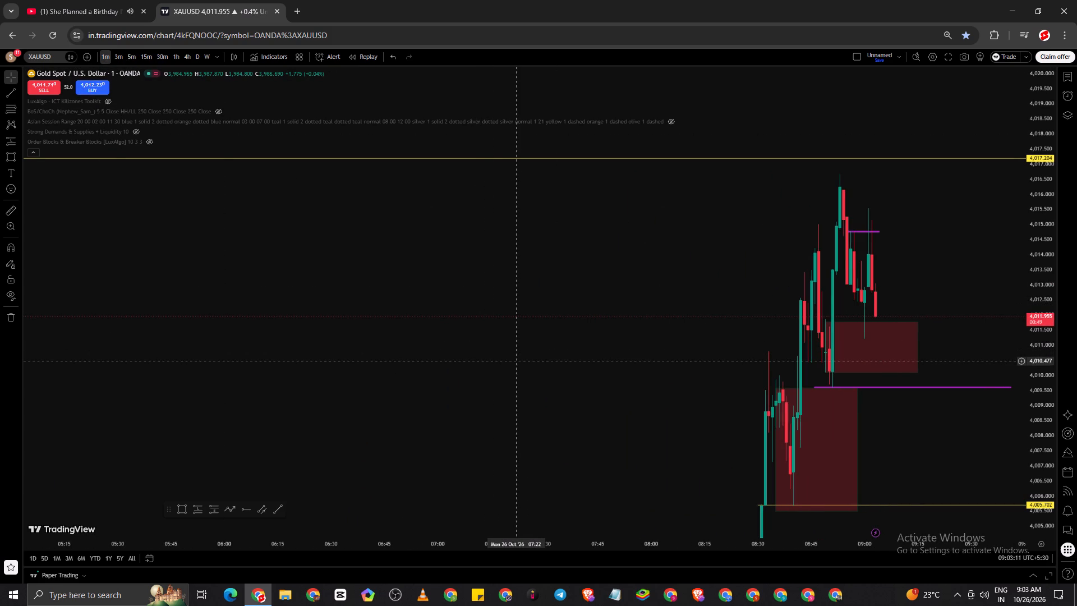
pyautogui.scroll(4, 517, 361)
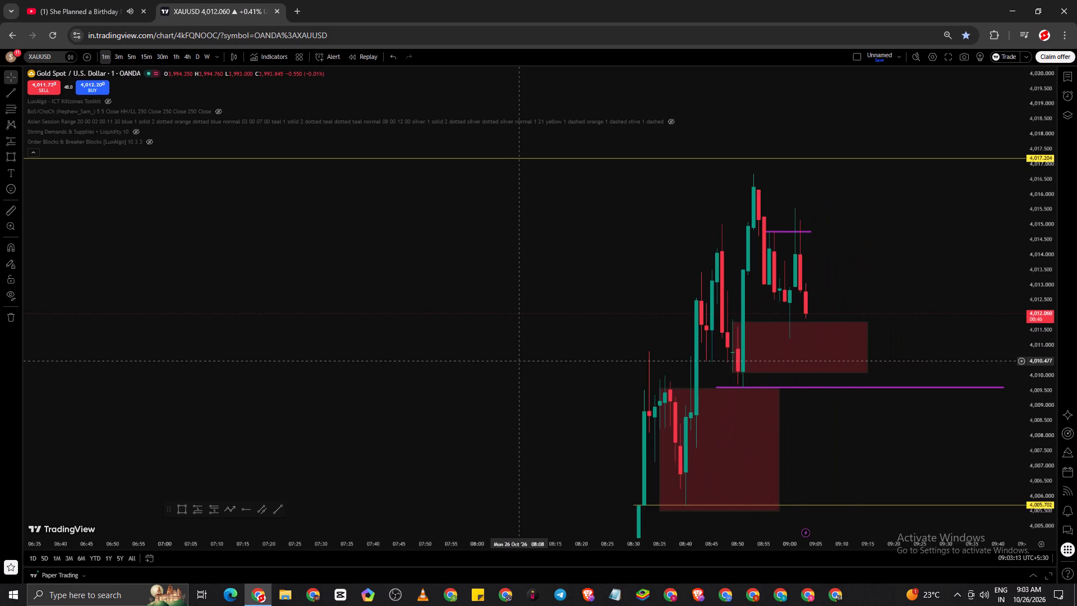
pyautogui.scroll(3, 517, 361)
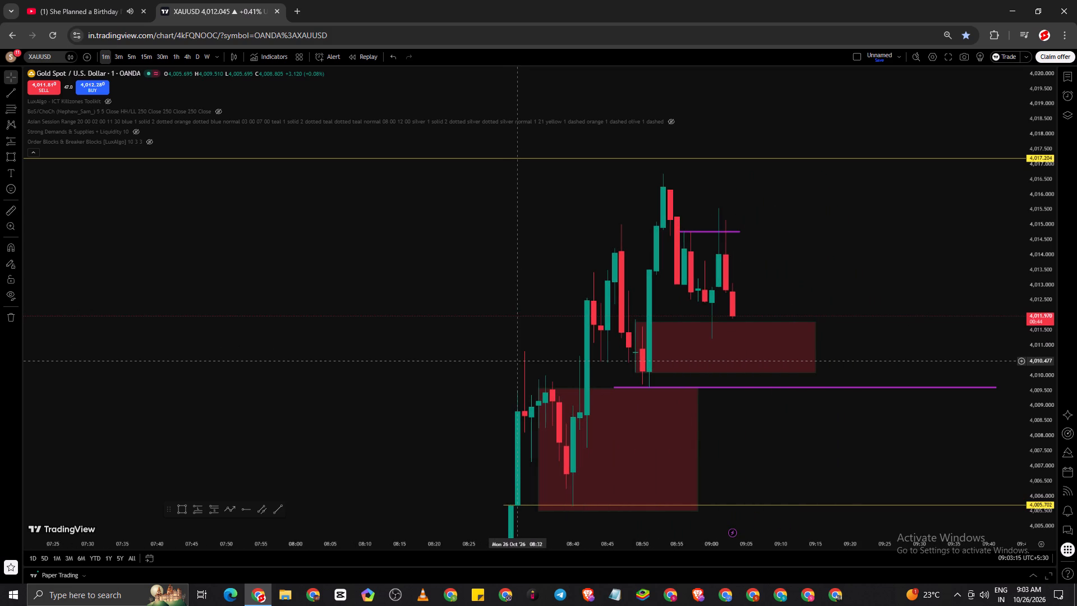
pyautogui.moveTo(518, 362); pyautogui.dragTo(471, 309)
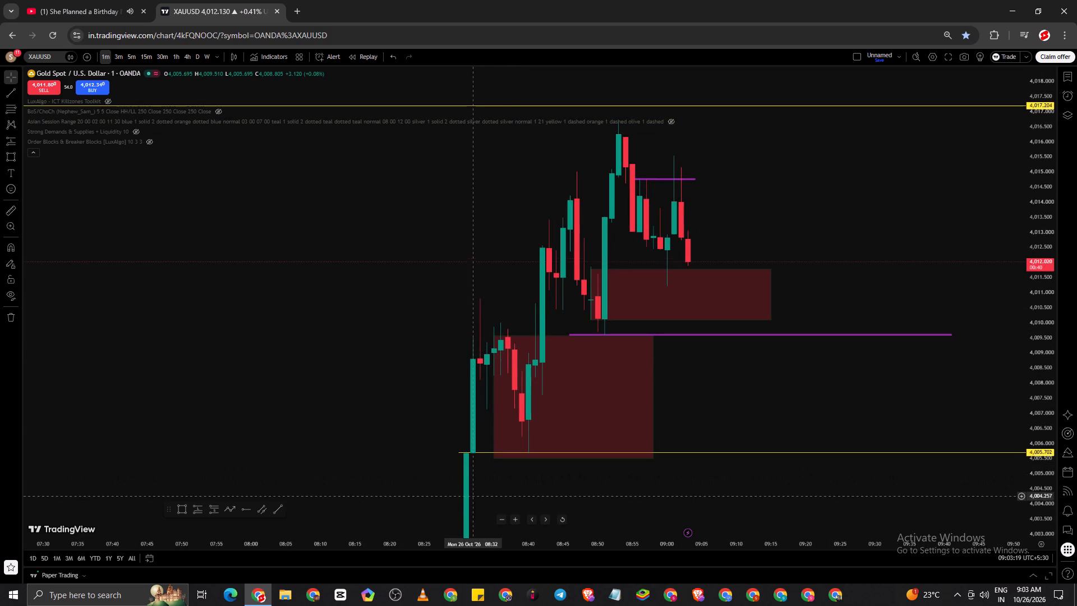
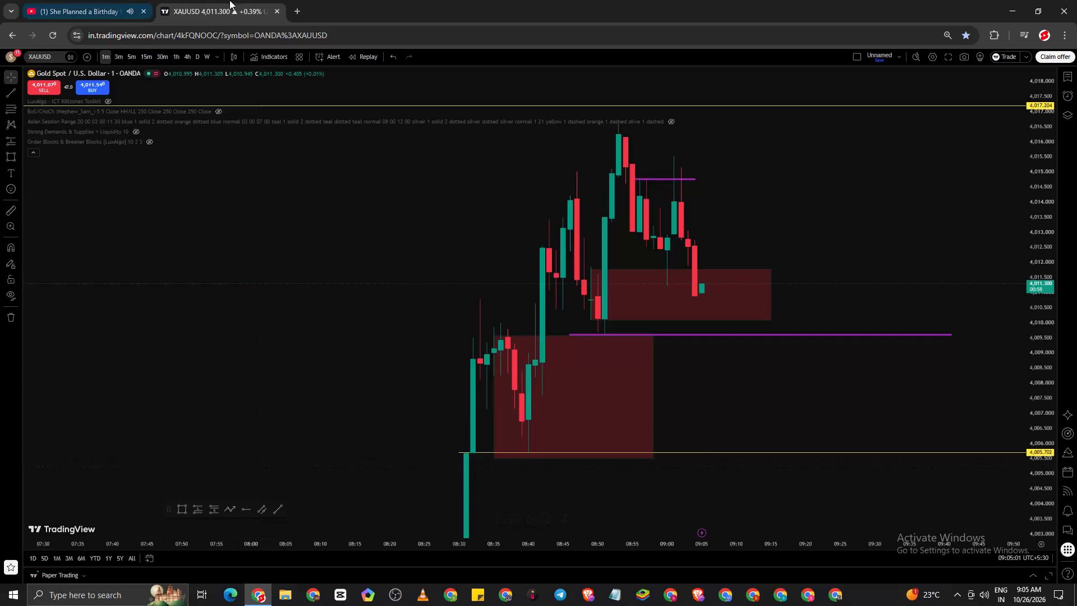
# Examine the latest XAUUSD candles and the nearby zones and rays on the 15-minute timeframe.
pyautogui.click(147, 57)
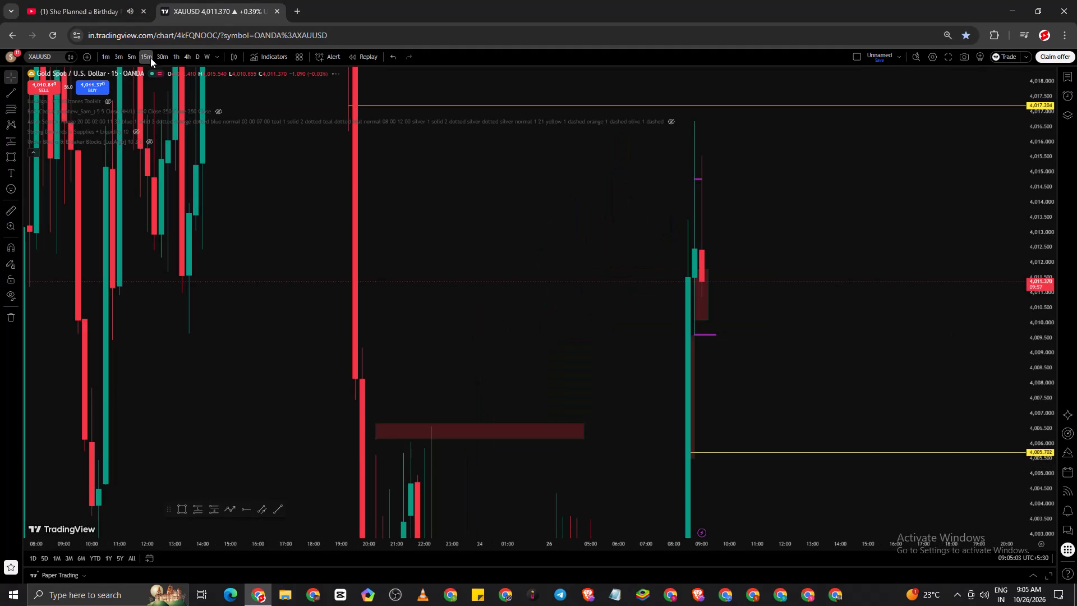
pyautogui.scroll(5, 568, 250)
pyautogui.moveTo(678, 332); pyautogui.dragTo(942, 318)
pyautogui.scroll(4, 883, 315)
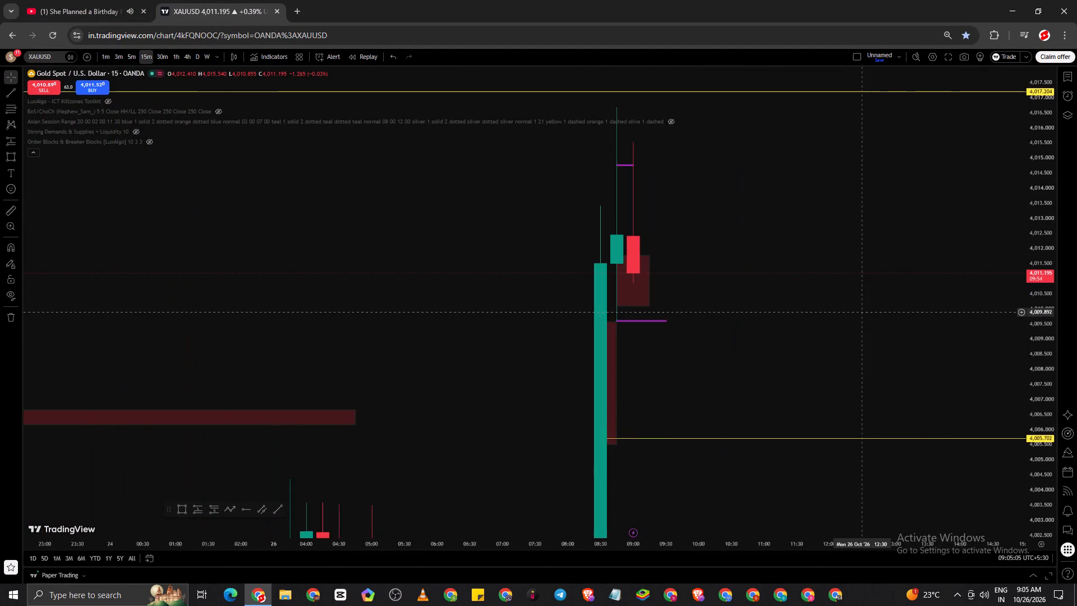
pyautogui.scroll(3, 866, 311)
pyautogui.moveTo(1046, 140); pyautogui.dragTo(1050, 356)
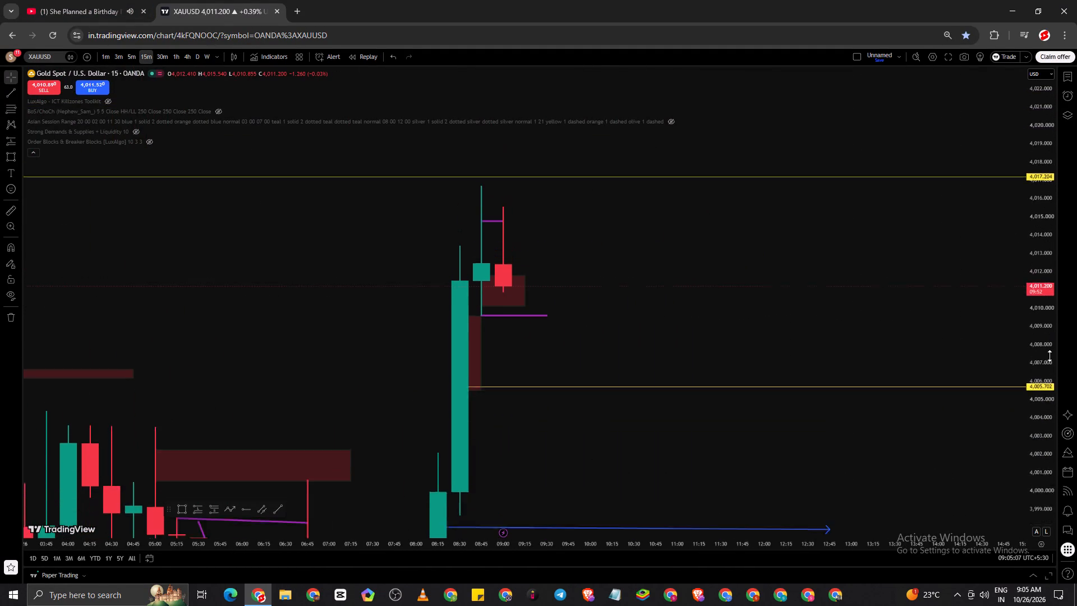
pyautogui.moveTo(1050, 356); pyautogui.dragTo(1057, 283)
pyautogui.scroll(-12, 783, 297)
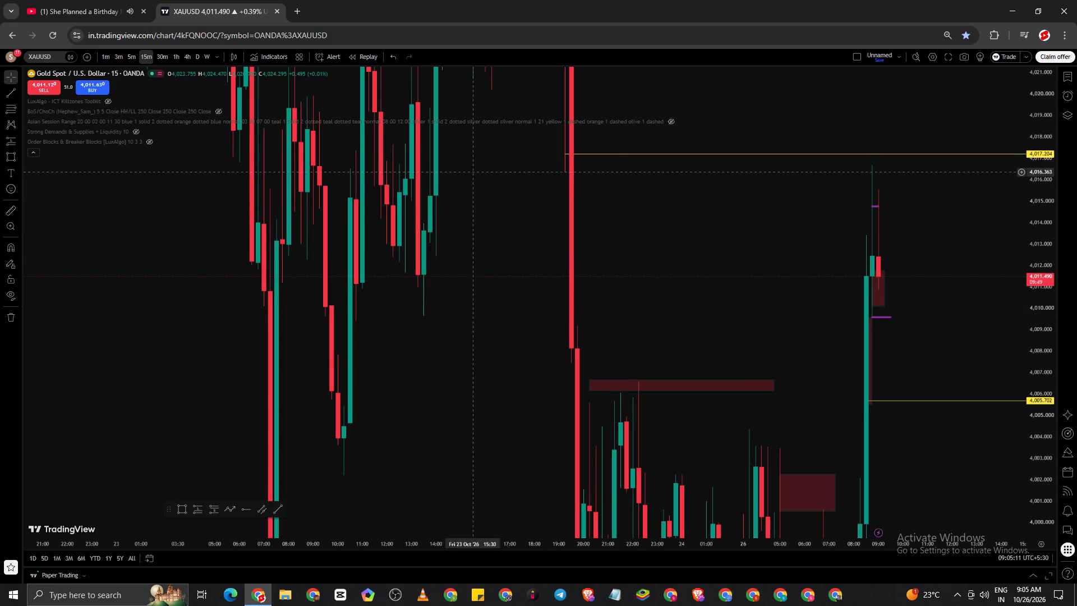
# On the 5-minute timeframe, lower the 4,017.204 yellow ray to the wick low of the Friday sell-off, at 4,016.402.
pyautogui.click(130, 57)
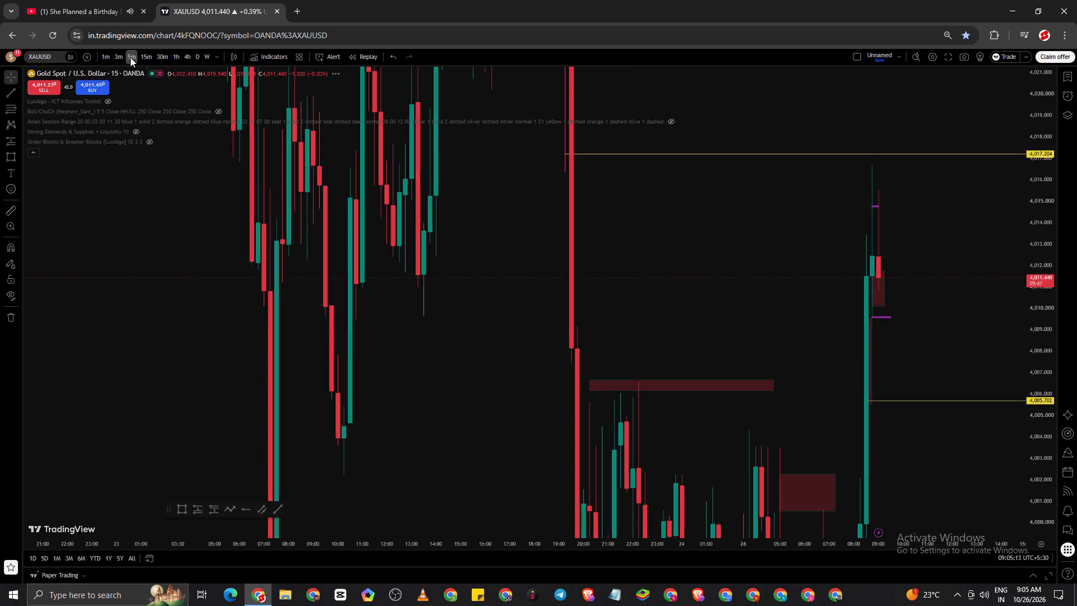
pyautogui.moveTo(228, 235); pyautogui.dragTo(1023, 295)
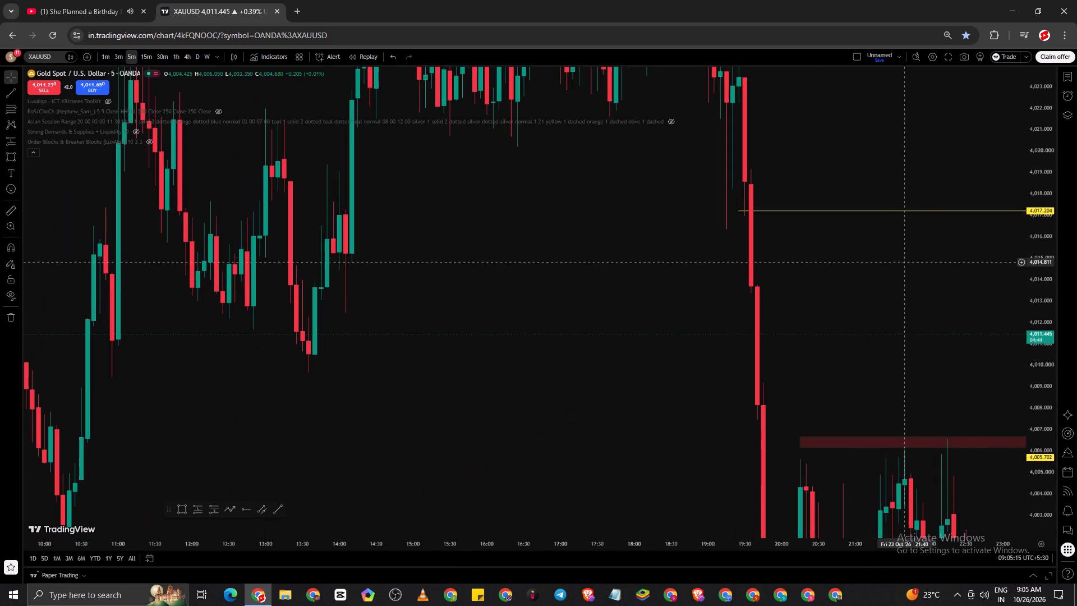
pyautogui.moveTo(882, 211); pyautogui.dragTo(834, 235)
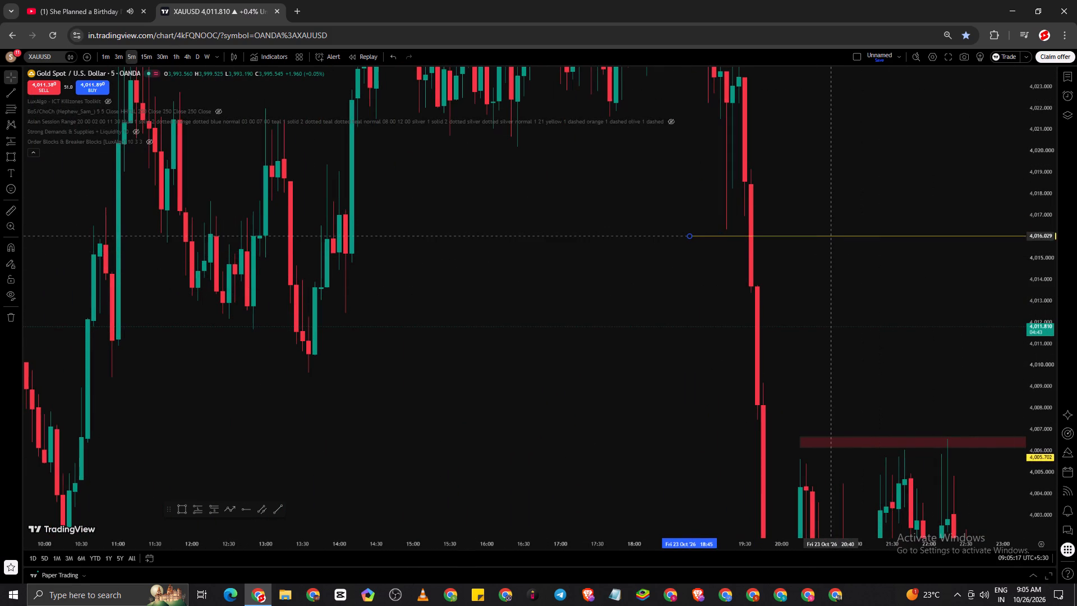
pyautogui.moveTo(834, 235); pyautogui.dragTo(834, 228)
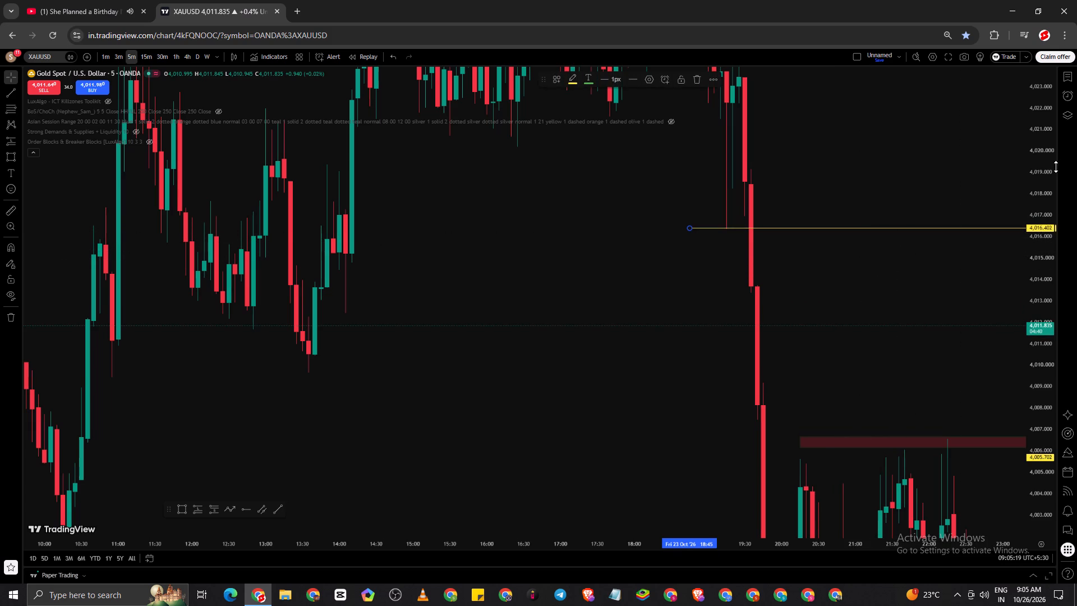
# On the 1-minute timeframe, raise the yellow ray just above the latest candles to 4,017.195, along Friday's sell-off candles.
pyautogui.moveTo(1055, 164); pyautogui.dragTo(1047, 265)
pyautogui.moveTo(964, 302); pyautogui.dragTo(306, 306)
pyautogui.moveTo(724, 295); pyautogui.dragTo(446, 302)
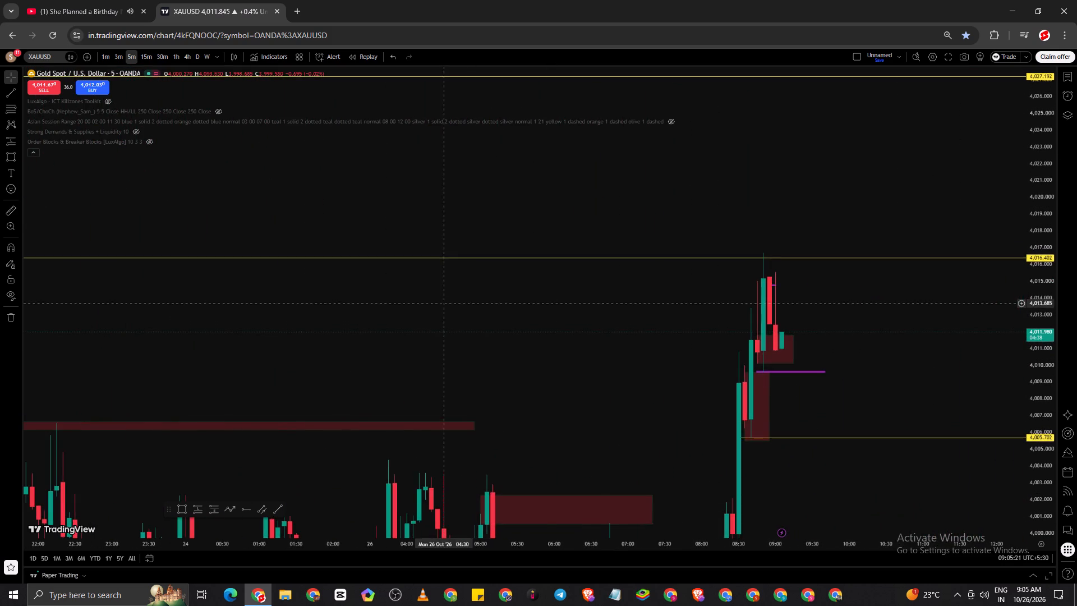
pyautogui.scroll(3, 546, 319)
pyautogui.moveTo(1038, 388); pyautogui.dragTo(1044, 287)
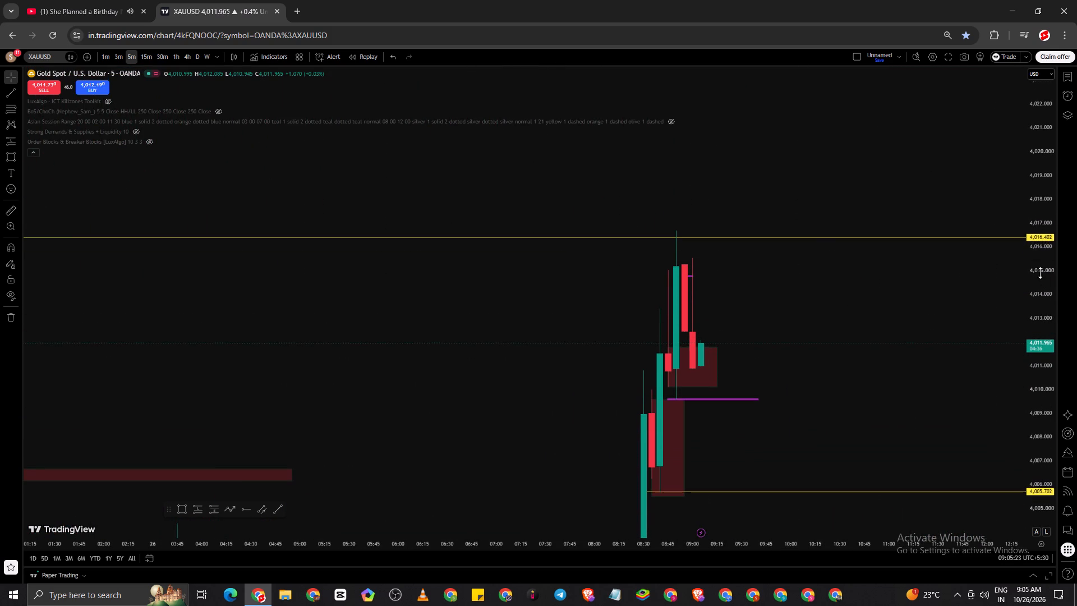
pyautogui.click(109, 57)
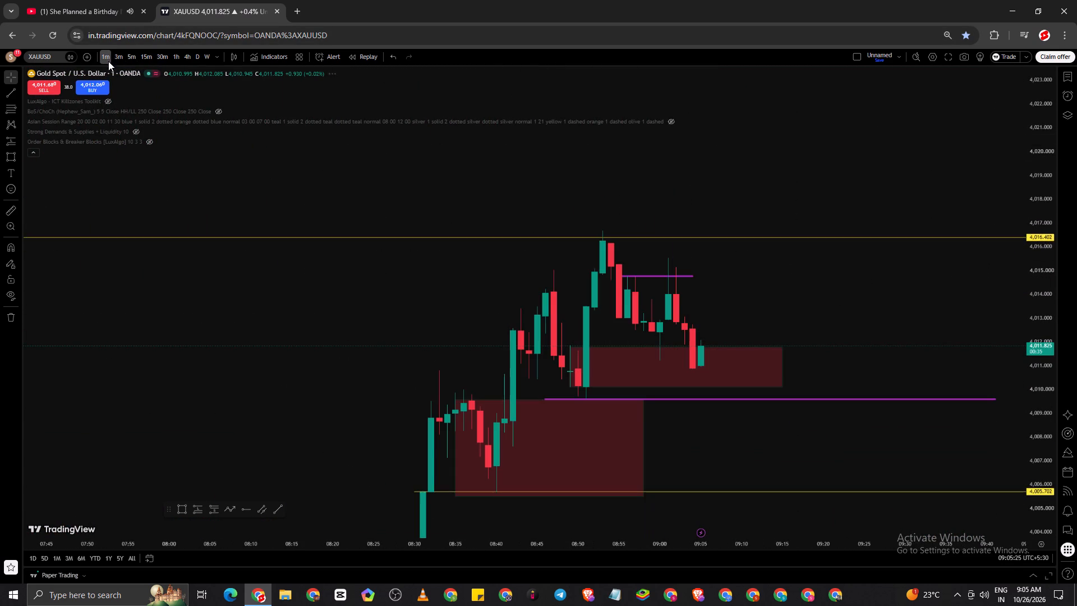
pyautogui.scroll(-6, 321, 200)
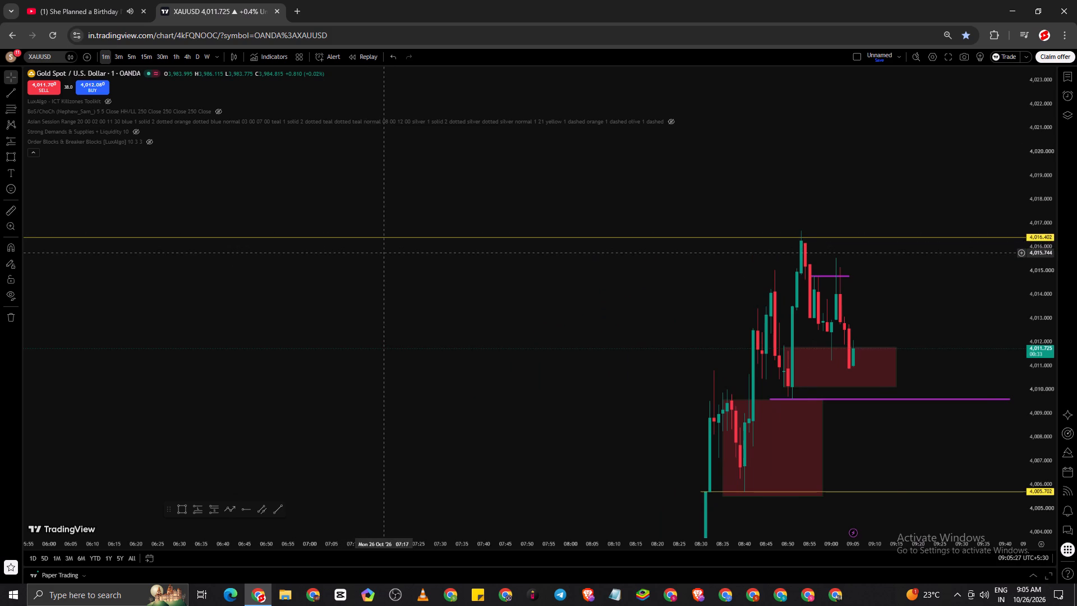
pyautogui.scroll(-14, 386, 255)
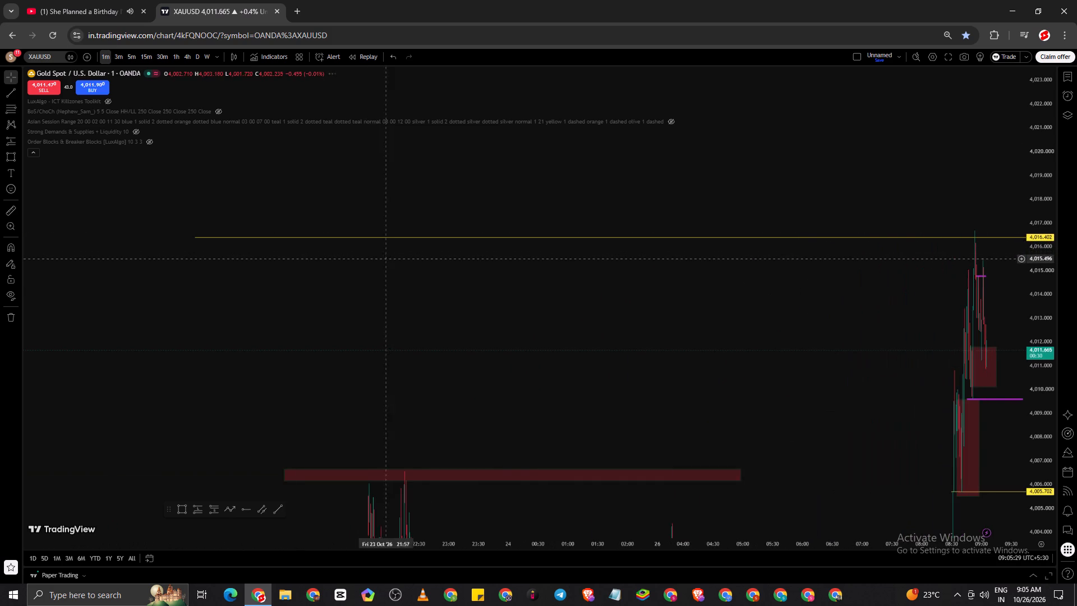
pyautogui.moveTo(308, 292); pyautogui.dragTo(991, 316)
pyautogui.scroll(14, 918, 312)
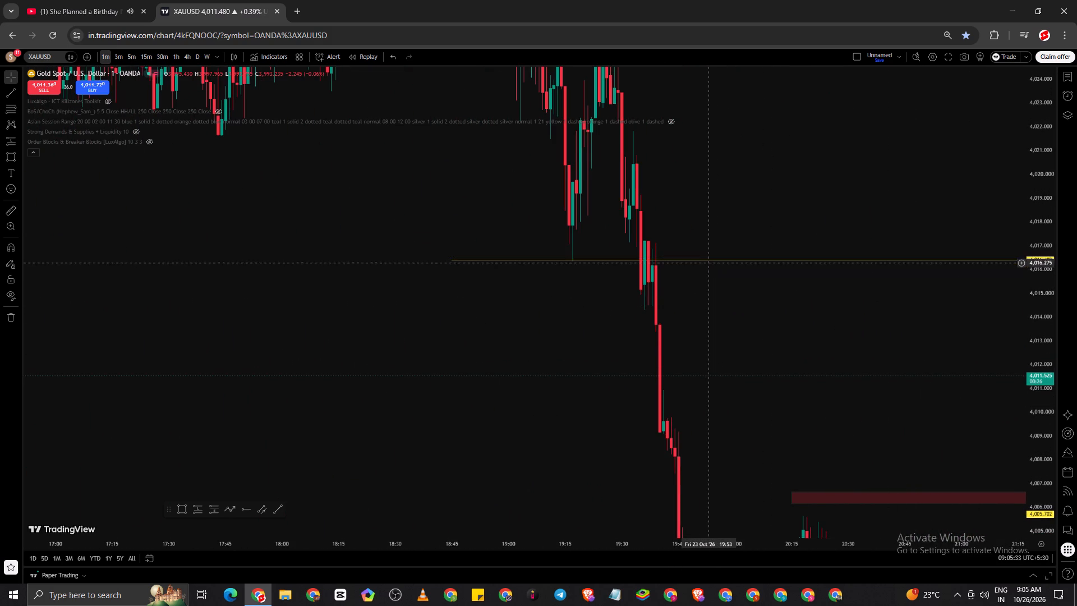
pyautogui.moveTo(721, 260); pyautogui.dragTo(725, 241)
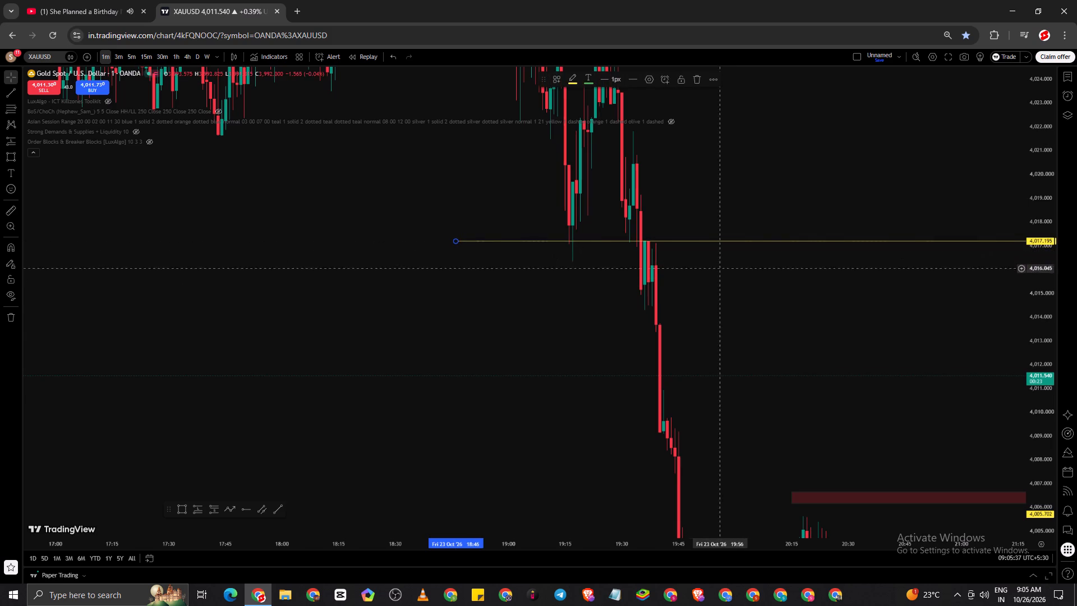
# Measure the distance from the latest 1-minute candle up to the 4,017.195 yellow ray, then clear the measurement.
pyautogui.moveTo(899, 393); pyautogui.dragTo(146, 324)
pyautogui.moveTo(655, 341); pyautogui.dragTo(2, 338)
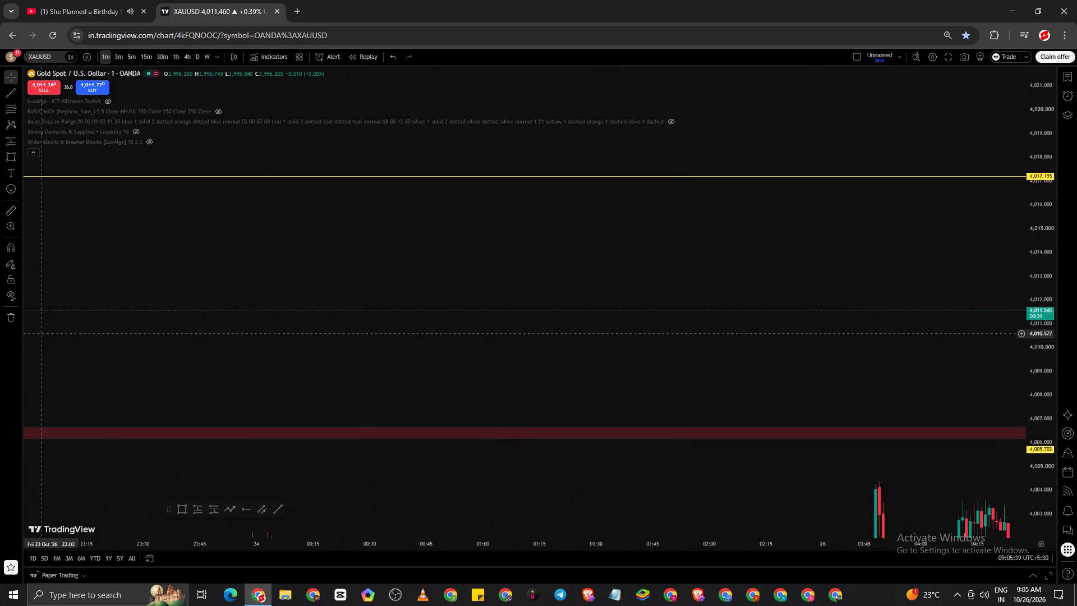
pyautogui.moveTo(696, 304); pyautogui.dragTo(80, 324)
pyautogui.moveTo(758, 299); pyautogui.dragTo(0, 314)
pyautogui.scroll(4, 514, 333)
pyautogui.scroll(1, 651, 360)
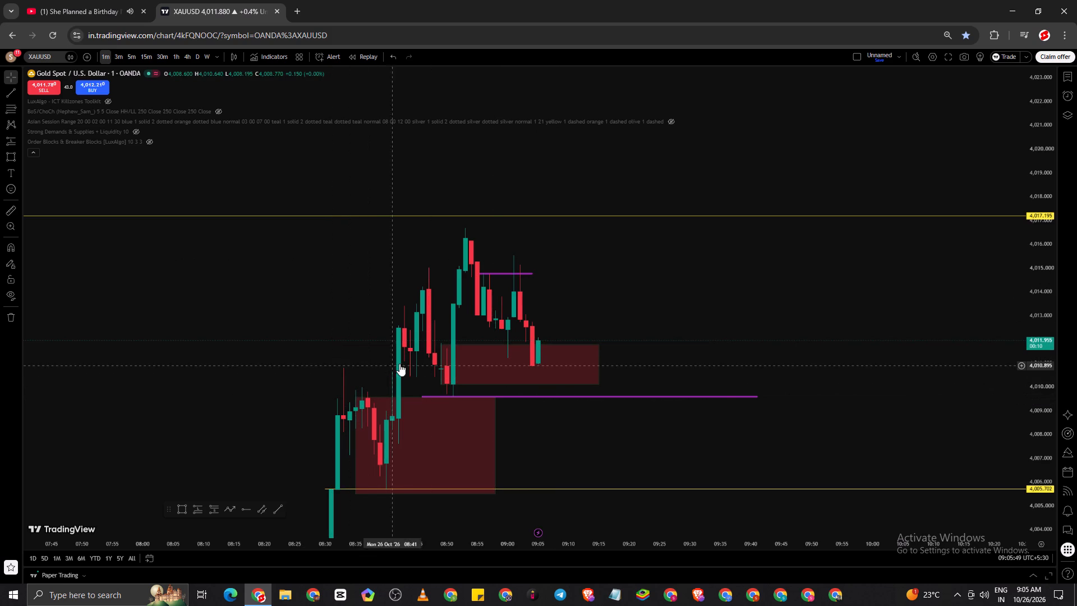
pyautogui.scroll(-5, 649, 312)
pyautogui.moveTo(775, 316); pyautogui.dragTo(936, 332)
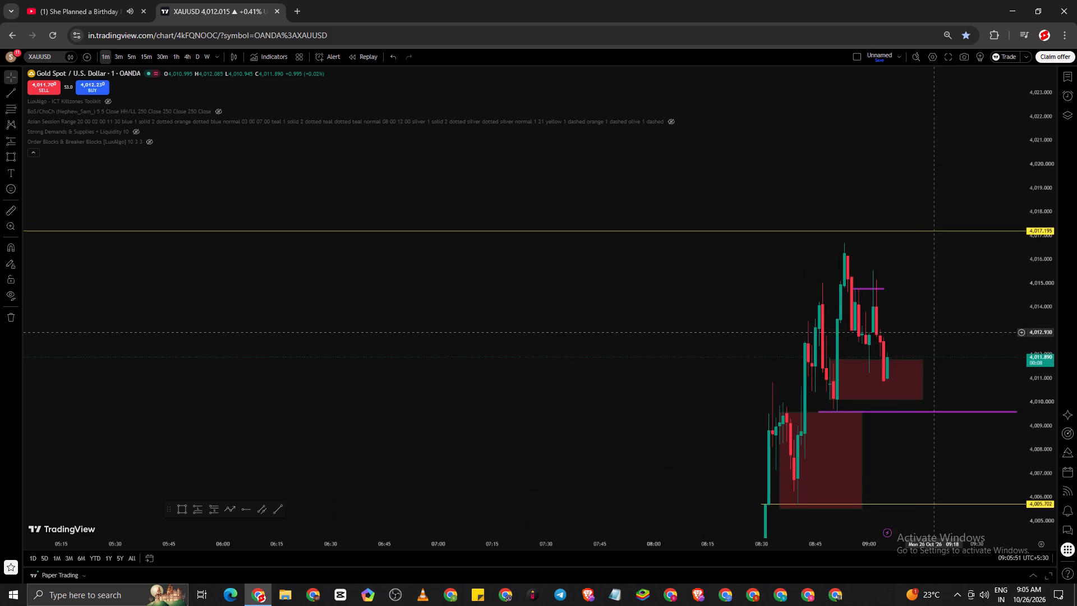
pyautogui.scroll(5, 931, 332)
pyautogui.click(5, 211)
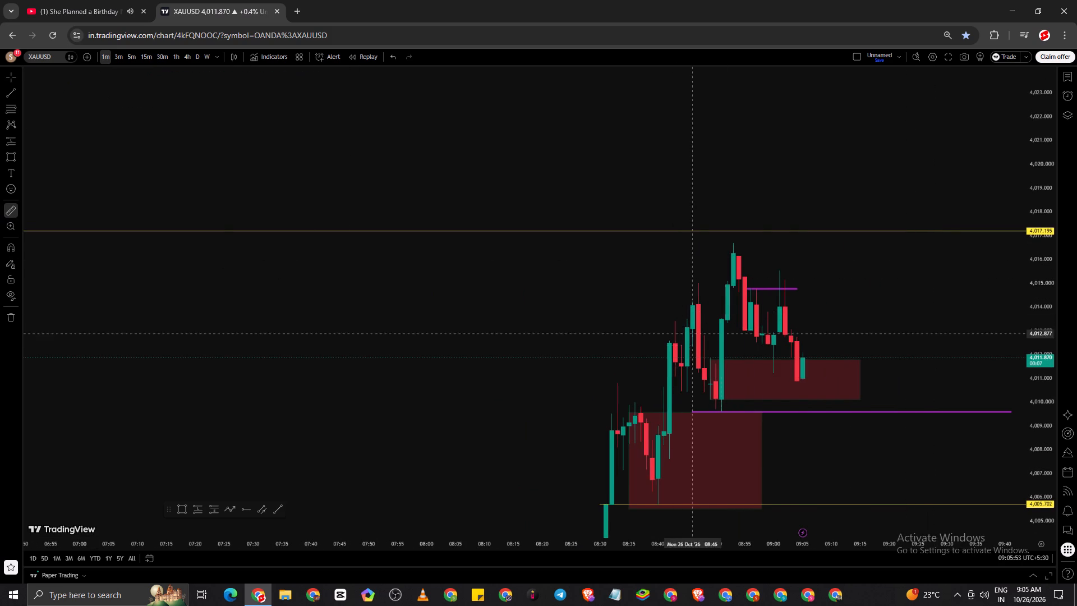
pyautogui.click(804, 355)
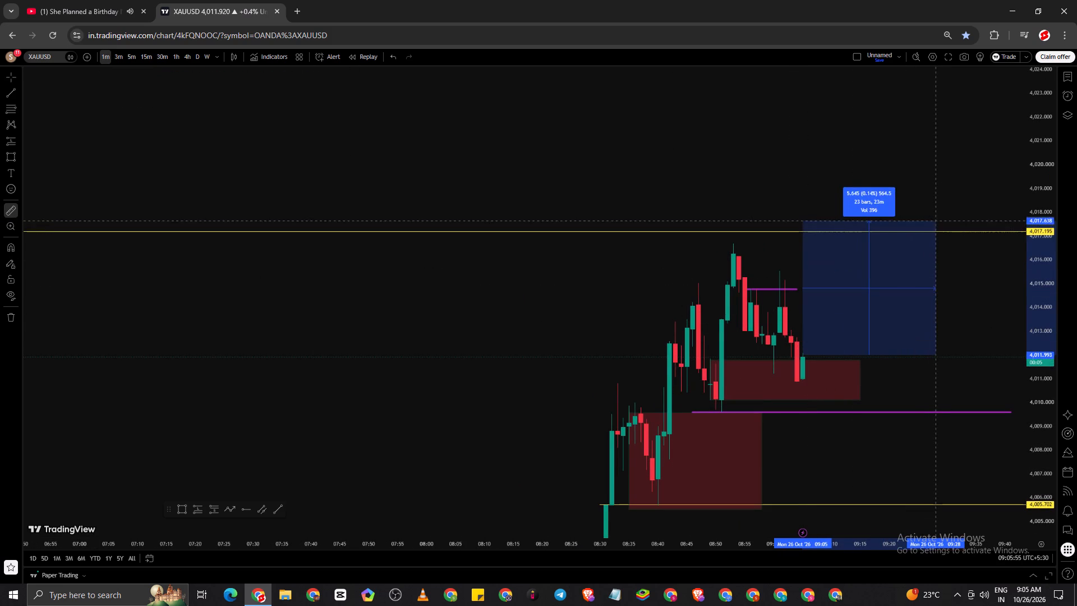
pyautogui.click(936, 233)
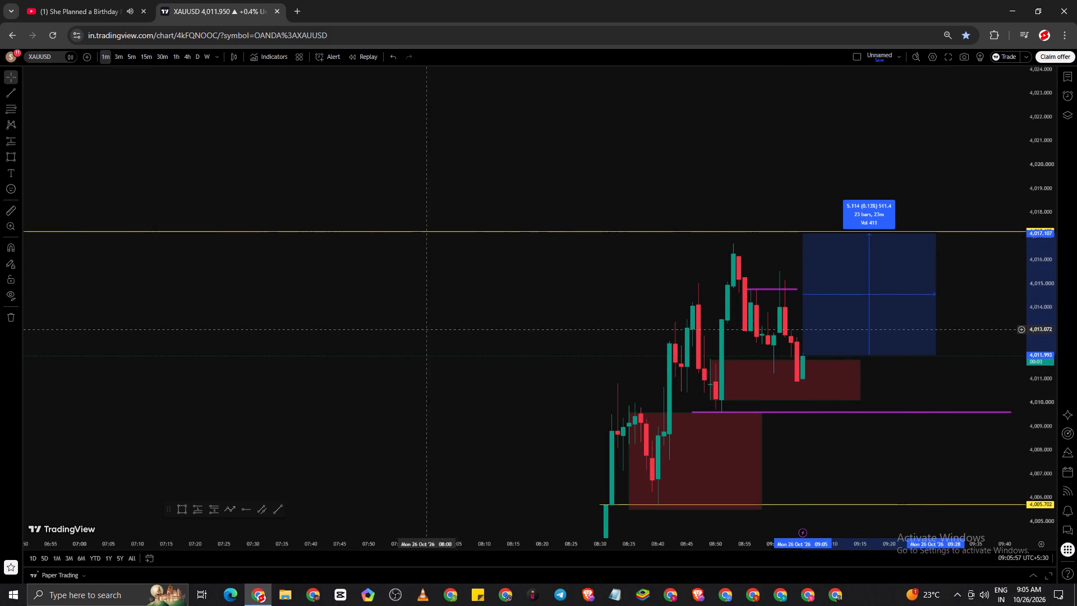
pyautogui.scroll(2, 406, 332)
pyautogui.click(340, 341)
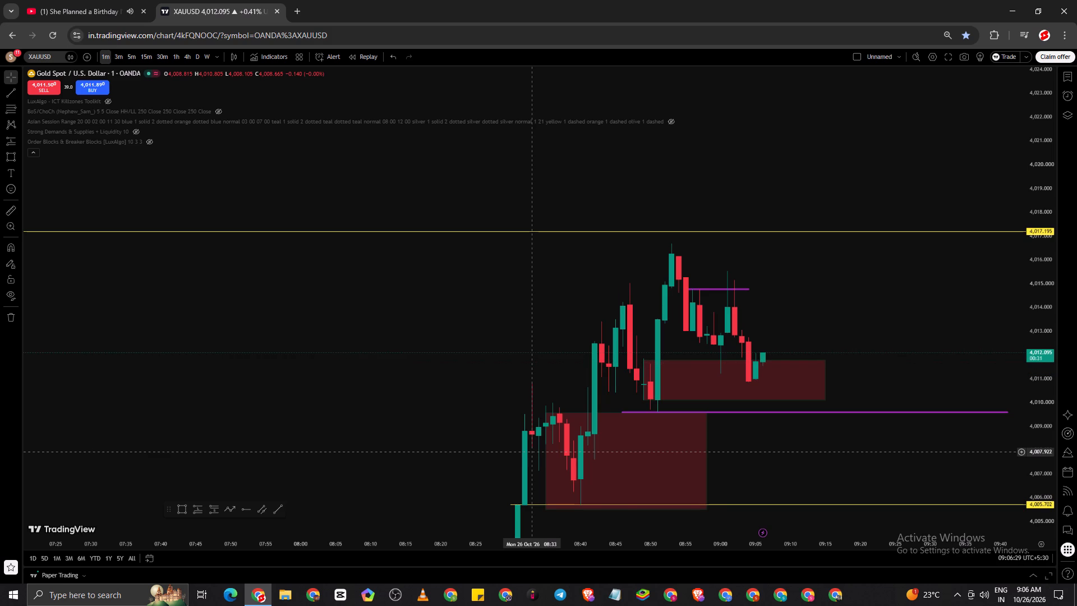
# Examine the latest candles between the 4,017.195 ray and the red zones on the 15-minute timeframe.
pyautogui.scroll(-5, 538, 402)
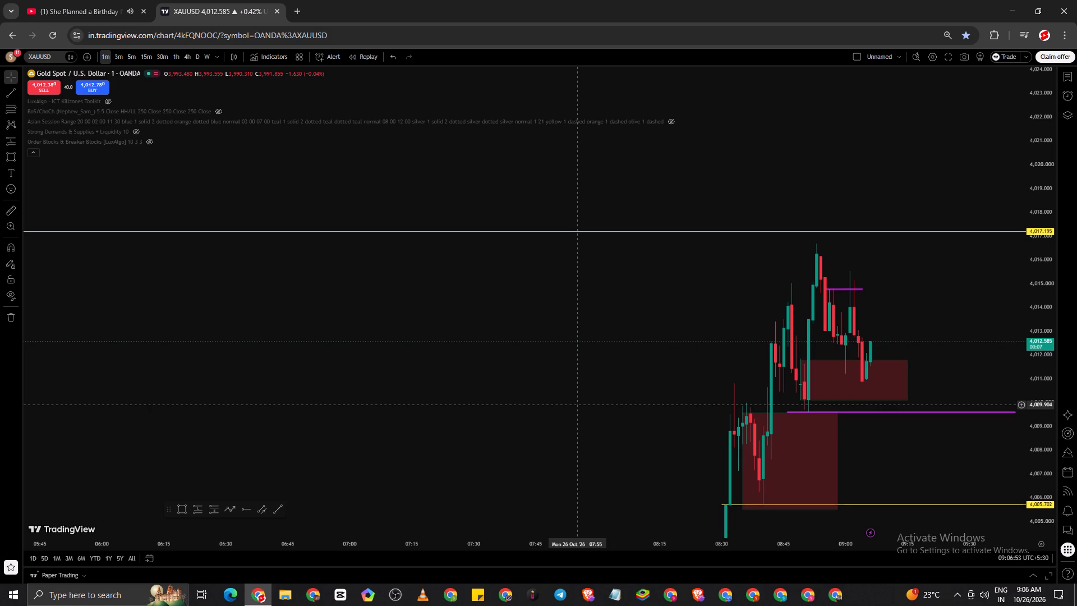
pyautogui.click(142, 53)
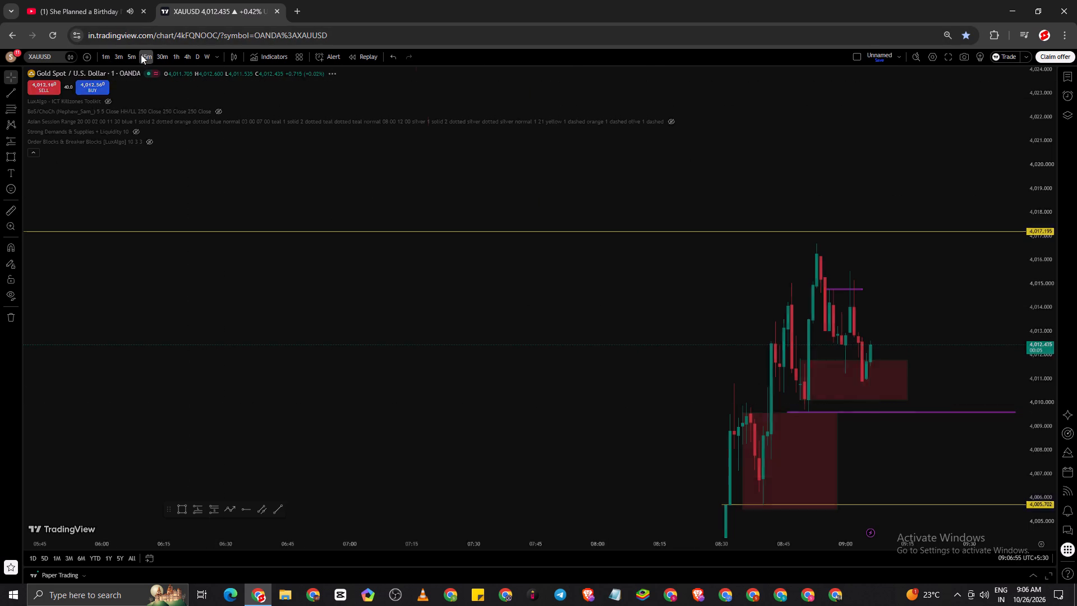
pyautogui.scroll(5, 528, 204)
pyautogui.scroll(4, 411, 272)
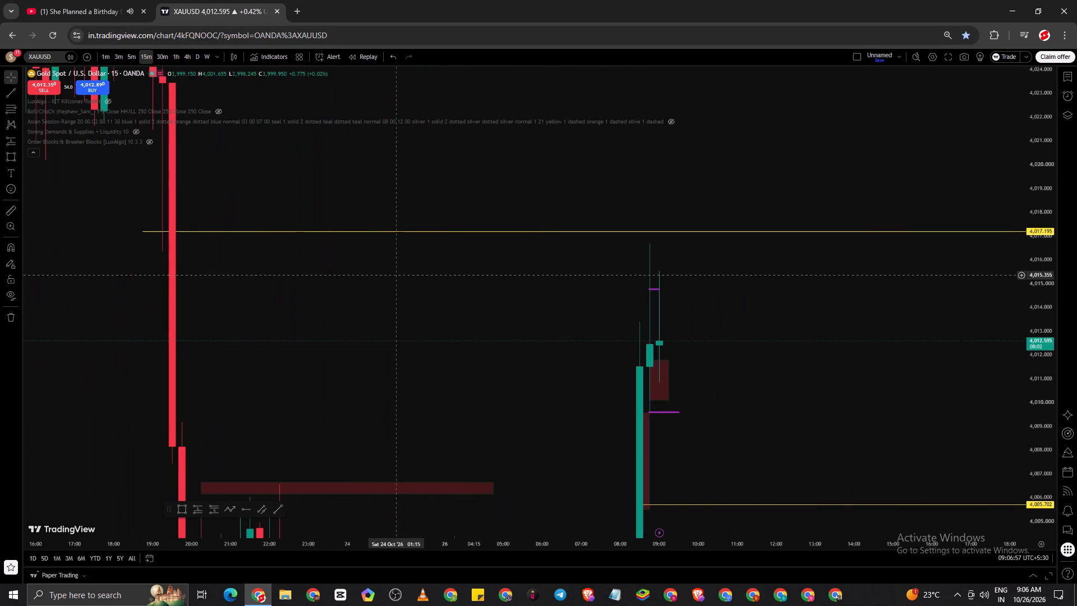
pyautogui.scroll(3, 297, 297)
pyautogui.scroll(3, 456, 319)
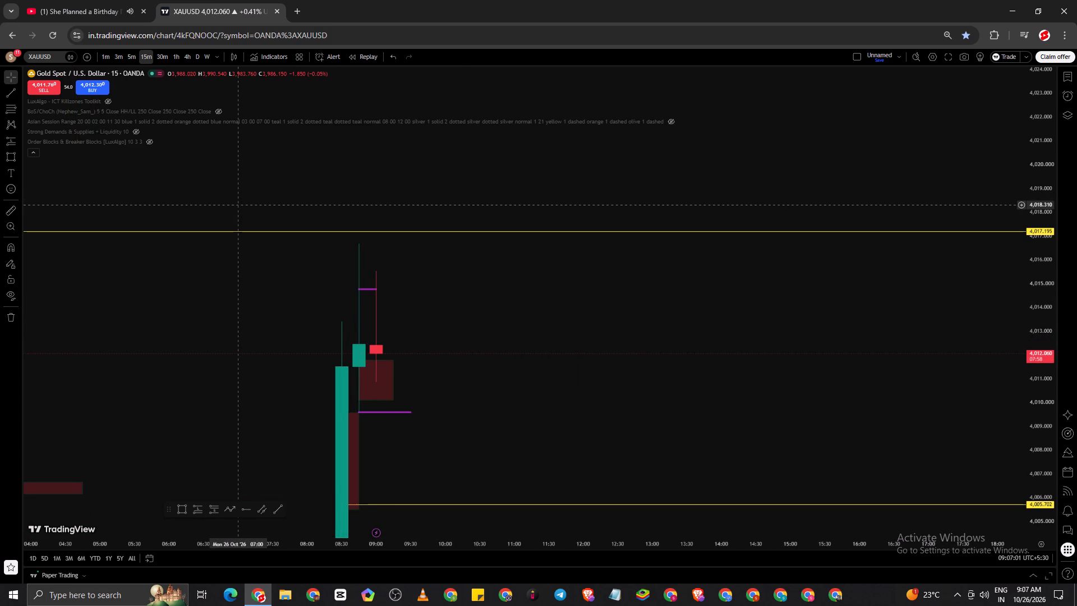
# Examine the 1-hour XAUUSD structure, from Friday's sell-off to the current rally, against the yellow rays and red zones.
pyautogui.click(174, 58)
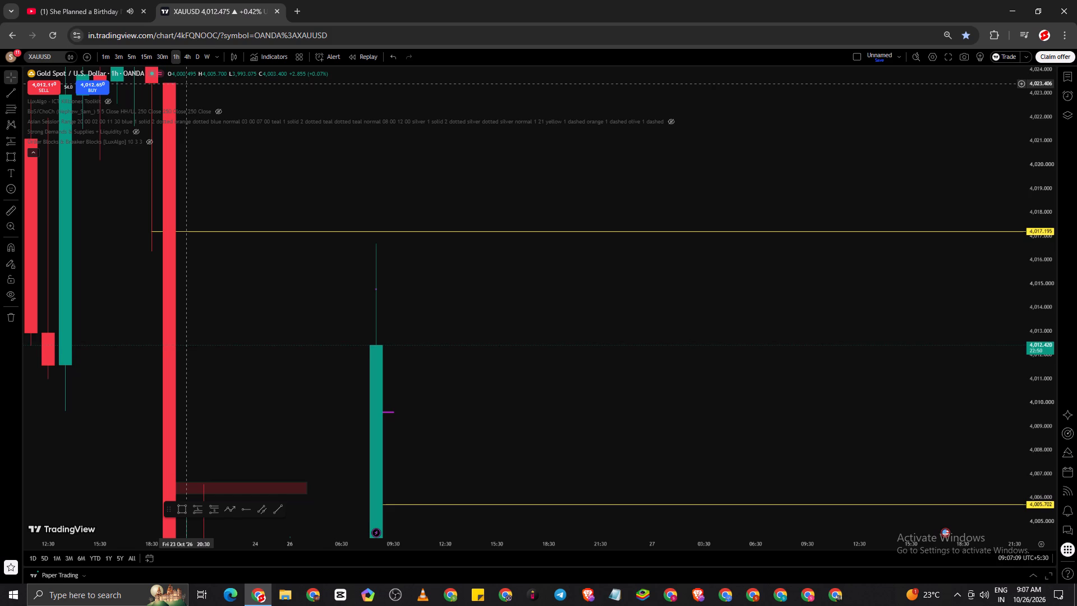
pyautogui.moveTo(1046, 127); pyautogui.dragTo(1038, 480)
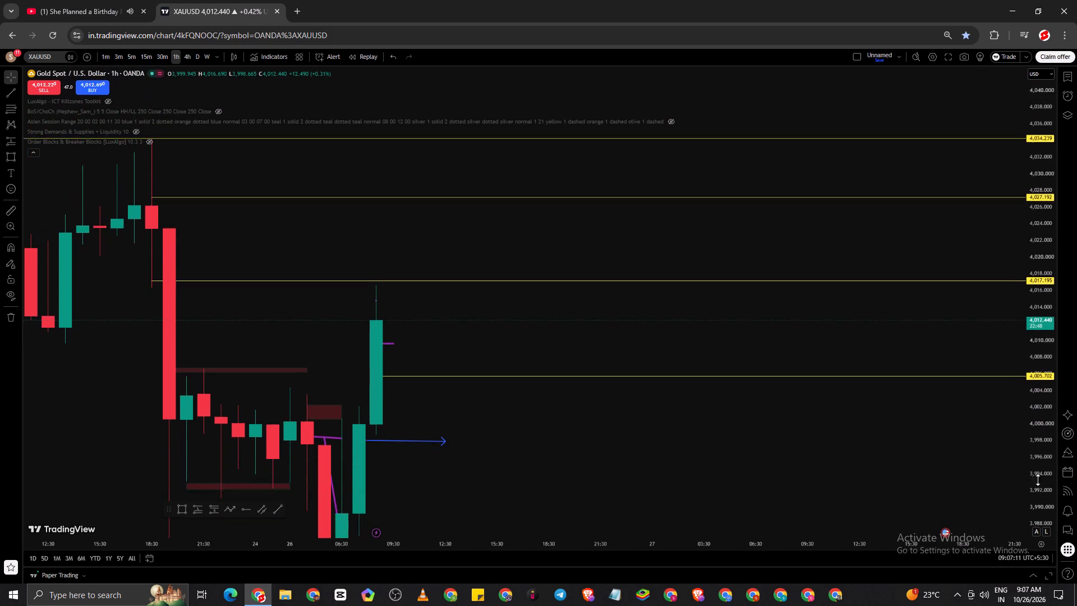
pyautogui.moveTo(1038, 480); pyautogui.dragTo(1037, 486)
pyautogui.scroll(-6, 875, 477)
pyautogui.scroll(-5, 666, 447)
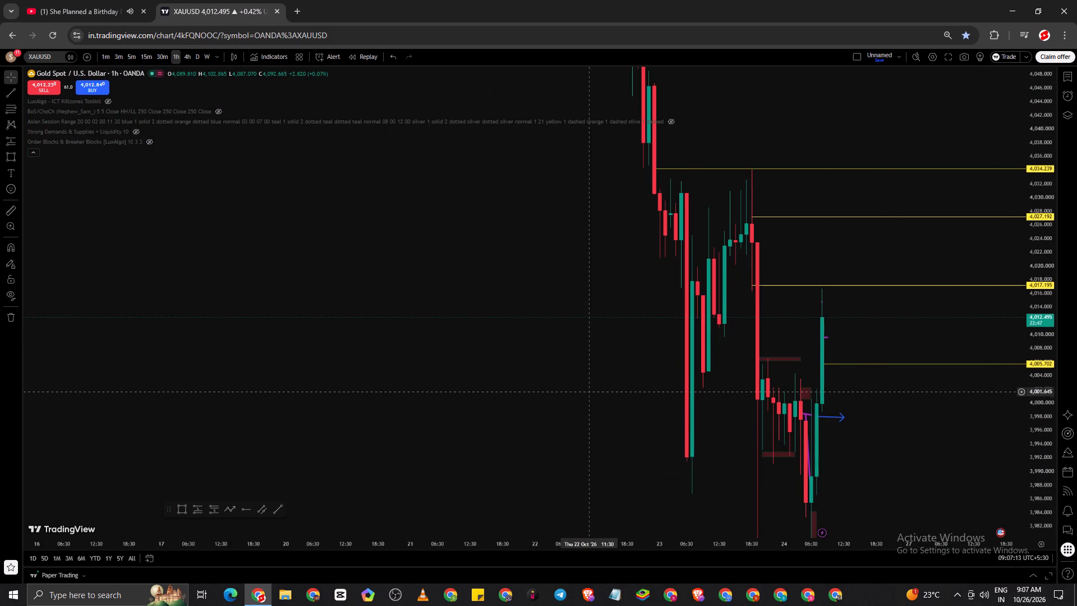
pyautogui.scroll(3, 590, 395)
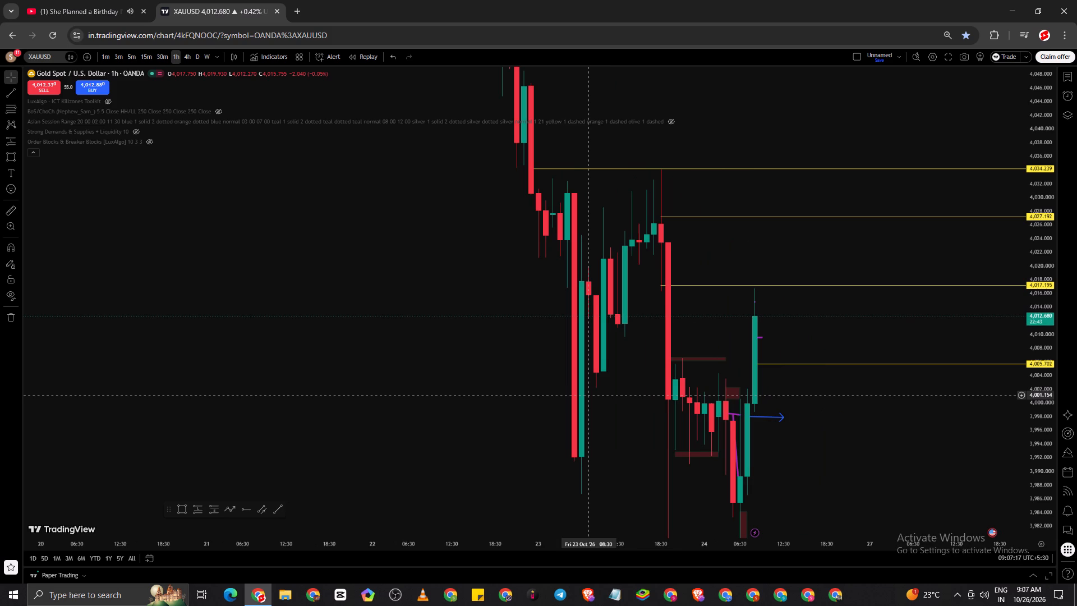
pyautogui.scroll(4, 590, 396)
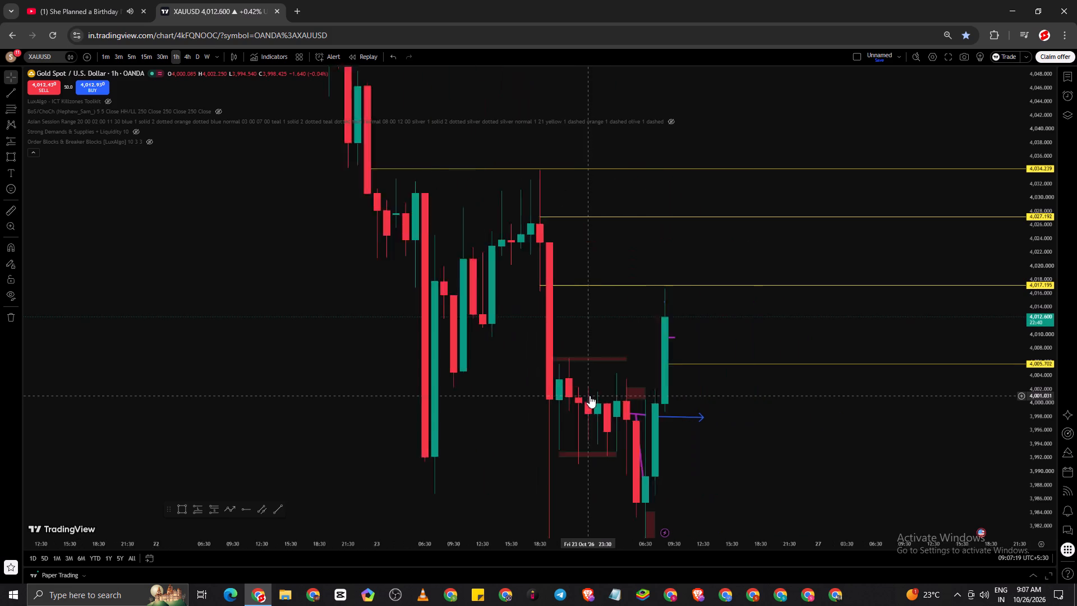
pyautogui.scroll(4, 590, 396)
pyautogui.moveTo(607, 467); pyautogui.dragTo(763, 400)
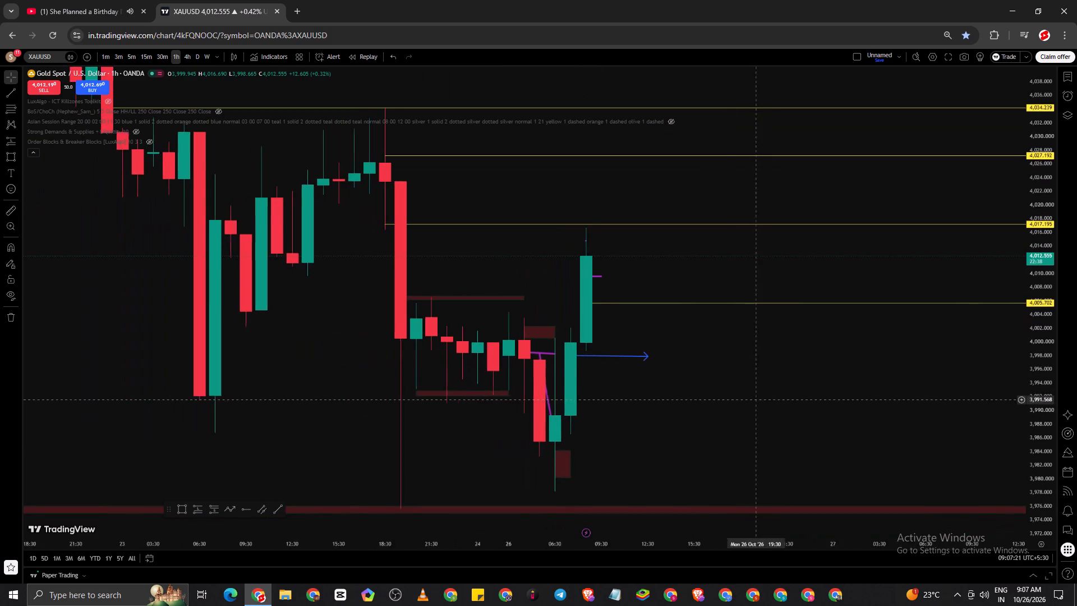
pyautogui.moveTo(763, 400); pyautogui.dragTo(771, 400)
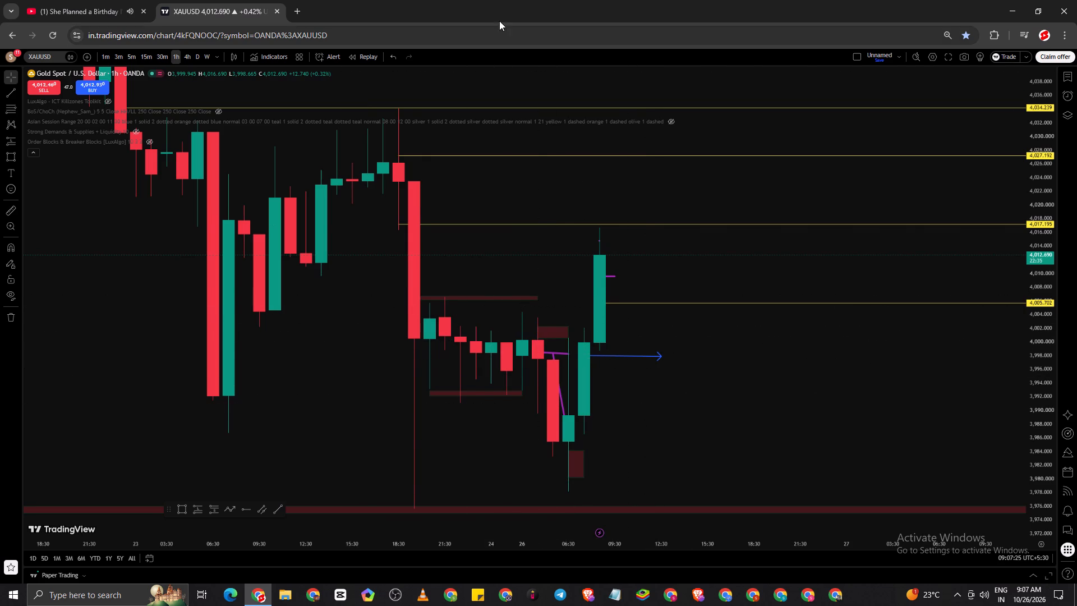
# Examine the 5-minute XAUUSD structure, from Friday's sell-off through the overnight range to the current rally, against the yellow rays and red zones.
pyautogui.click(130, 53)
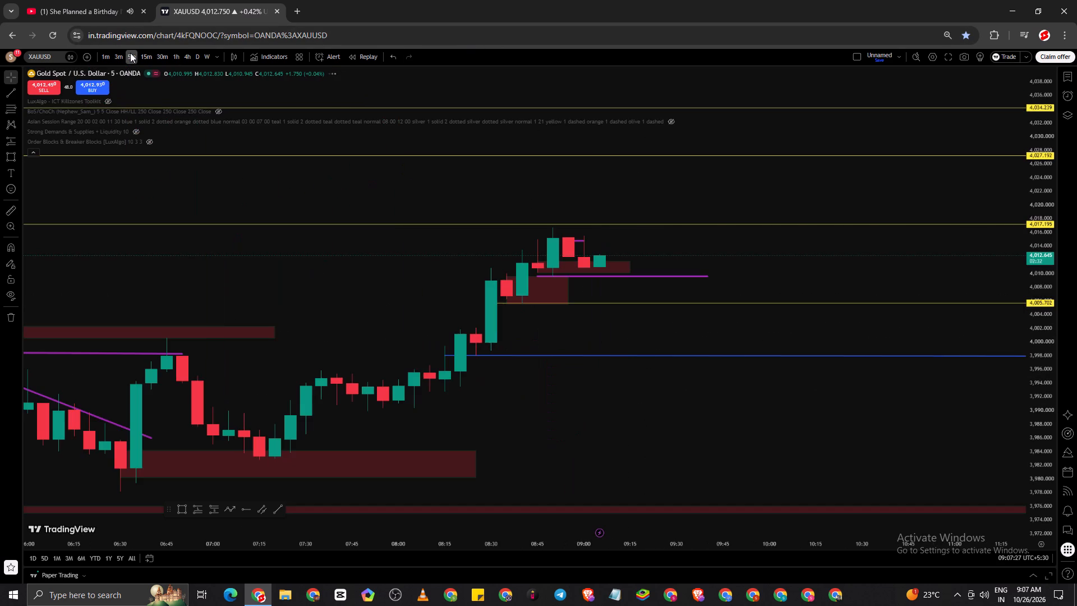
pyautogui.scroll(-6, 481, 240)
pyautogui.scroll(-6, 733, 318)
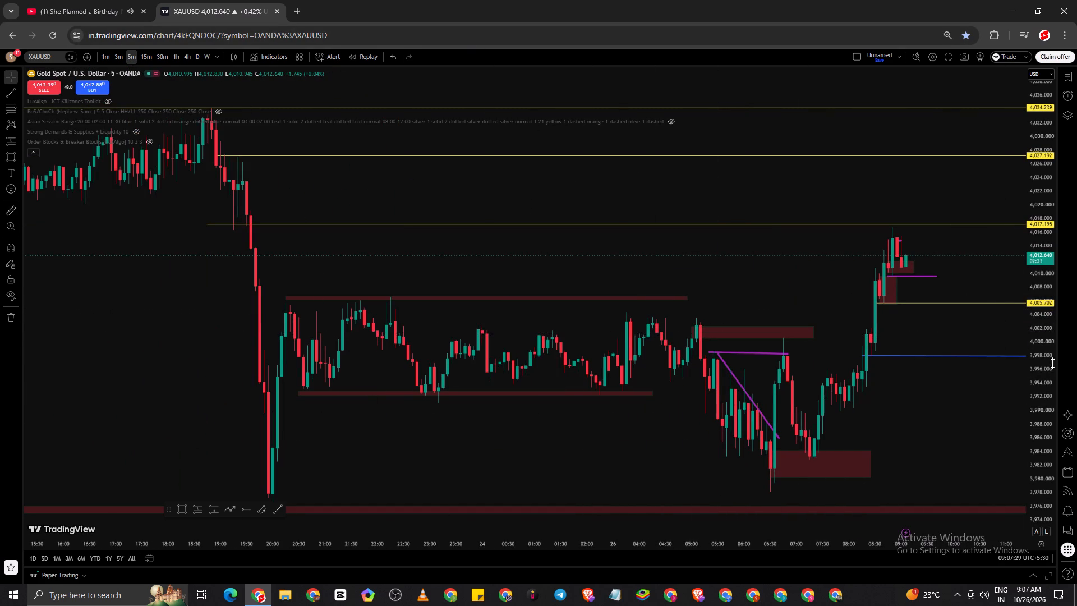
pyautogui.moveTo(1047, 394); pyautogui.dragTo(1044, 185)
pyautogui.scroll(4, 751, 255)
pyautogui.moveTo(665, 258); pyautogui.dragTo(657, 256)
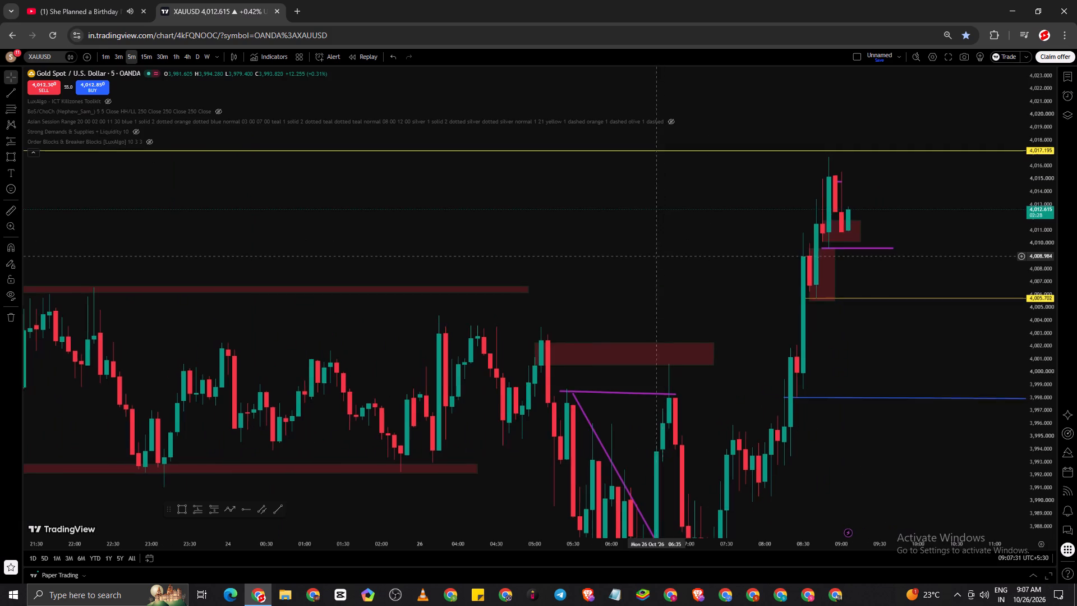
pyautogui.moveTo(657, 256); pyautogui.dragTo(466, 179)
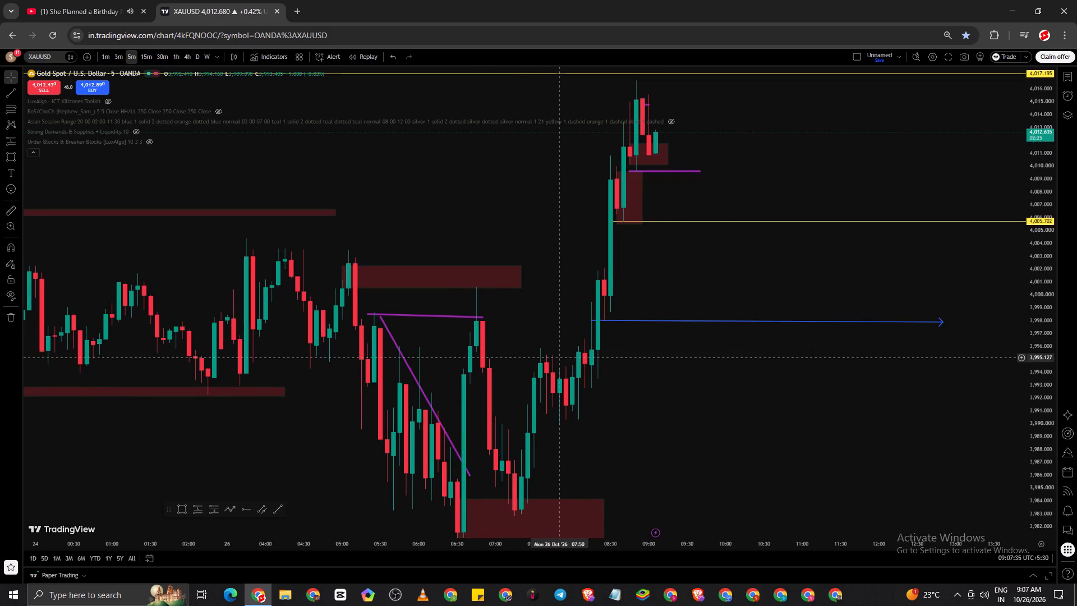
pyautogui.scroll(-5, 560, 357)
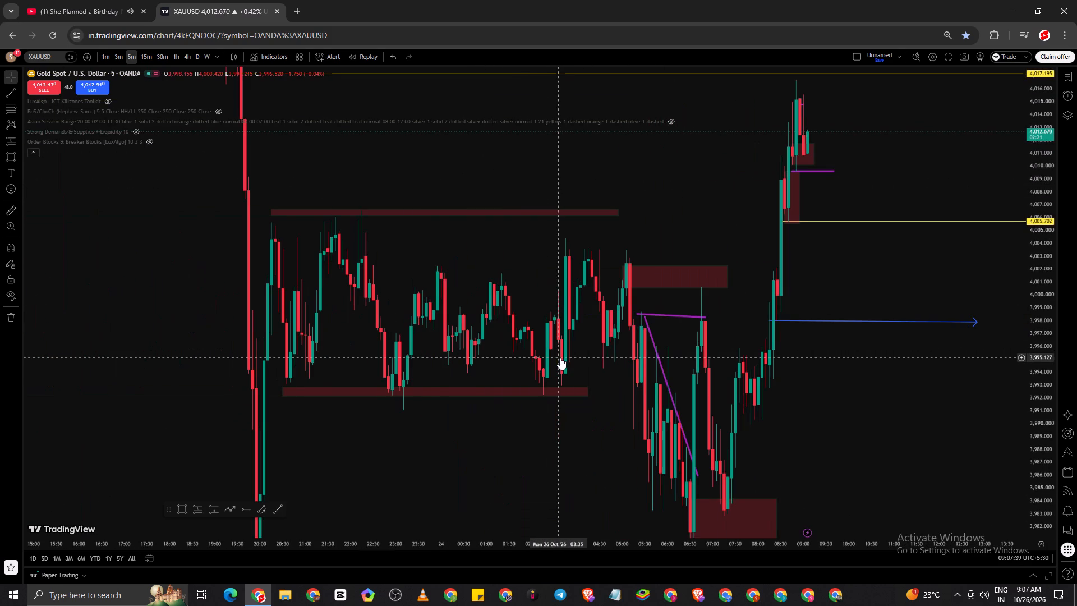
pyautogui.scroll(4, 560, 357)
pyautogui.moveTo(574, 261); pyautogui.dragTo(549, 419)
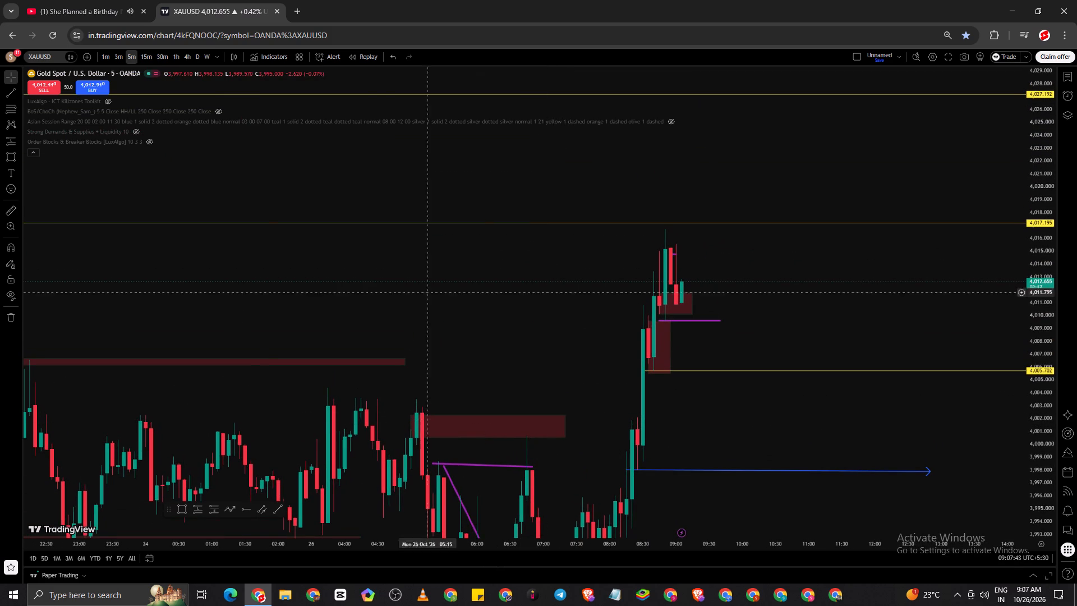
pyautogui.scroll(-6, 297, 122)
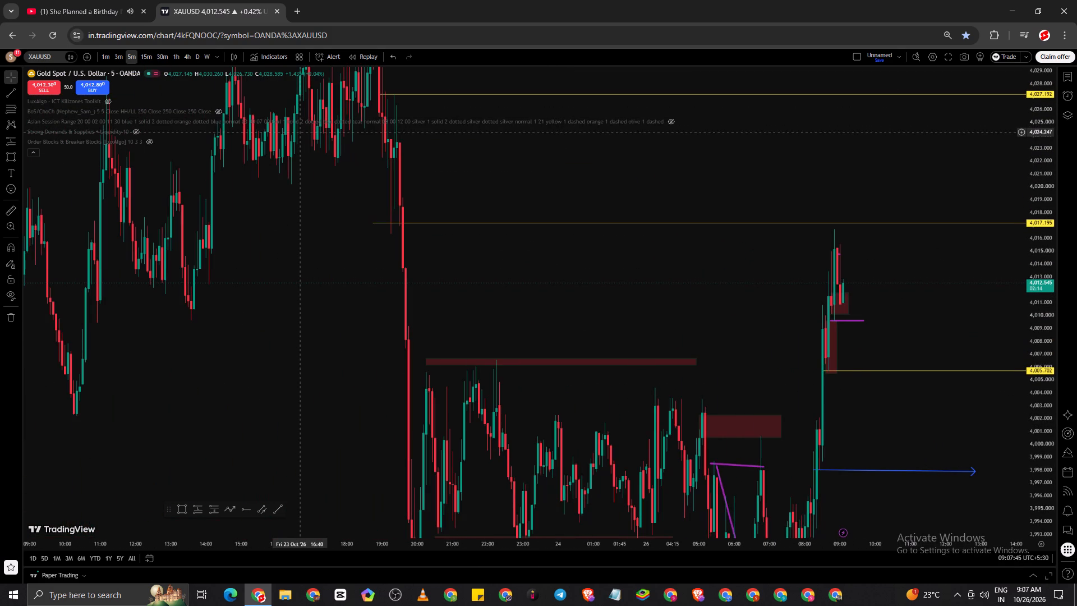
pyautogui.scroll(6, 301, 132)
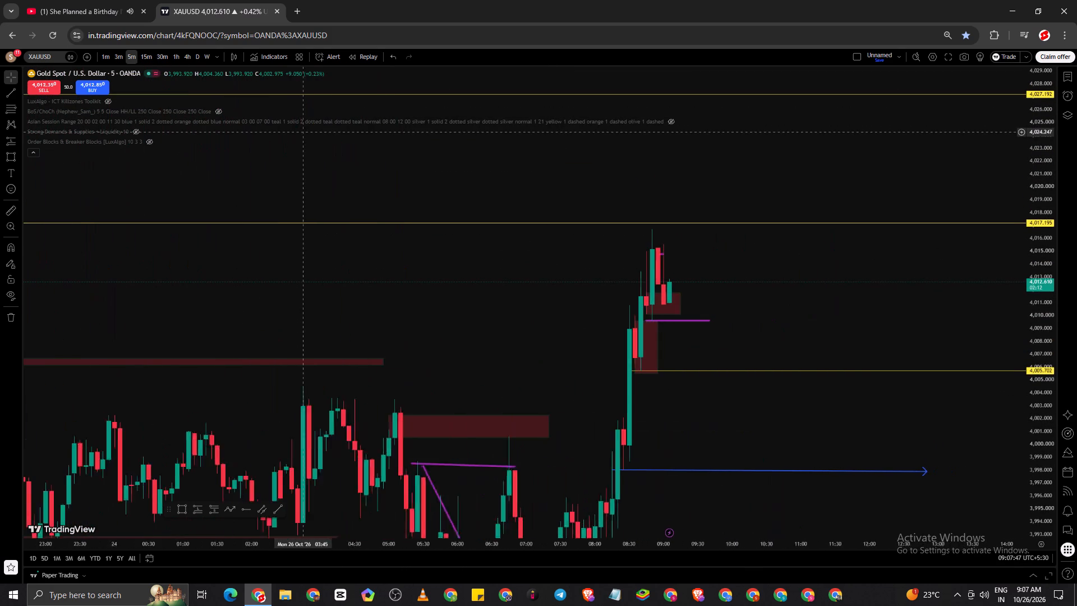
pyautogui.scroll(2, 301, 132)
# Examine the latest 1-minute candles between the 4,017.195 ray and the two red zones below, around the purple lines.
pyautogui.click(105, 56)
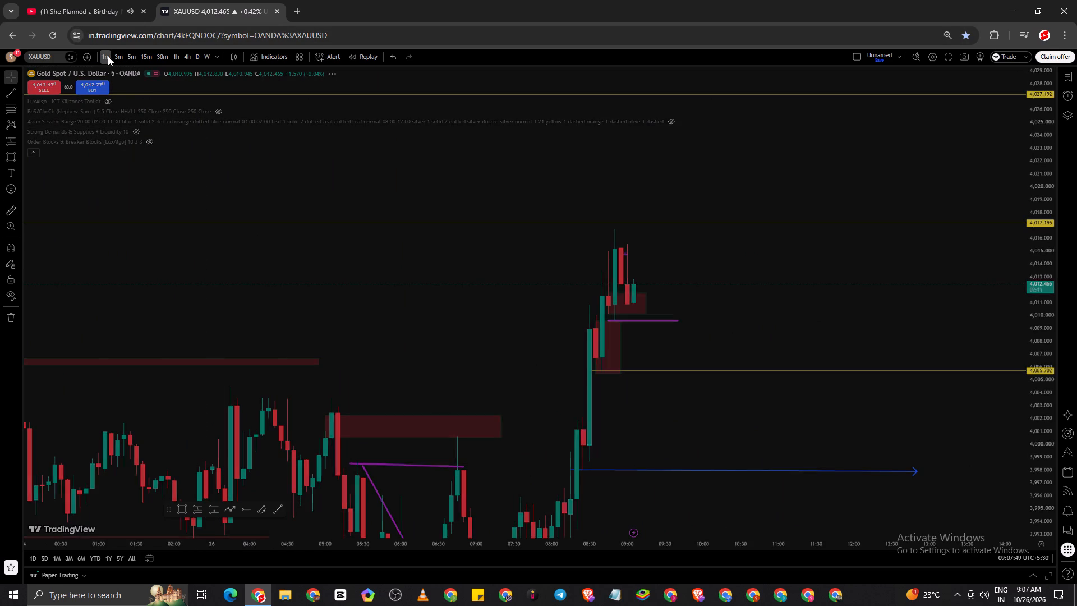
pyautogui.scroll(-5, 604, 309)
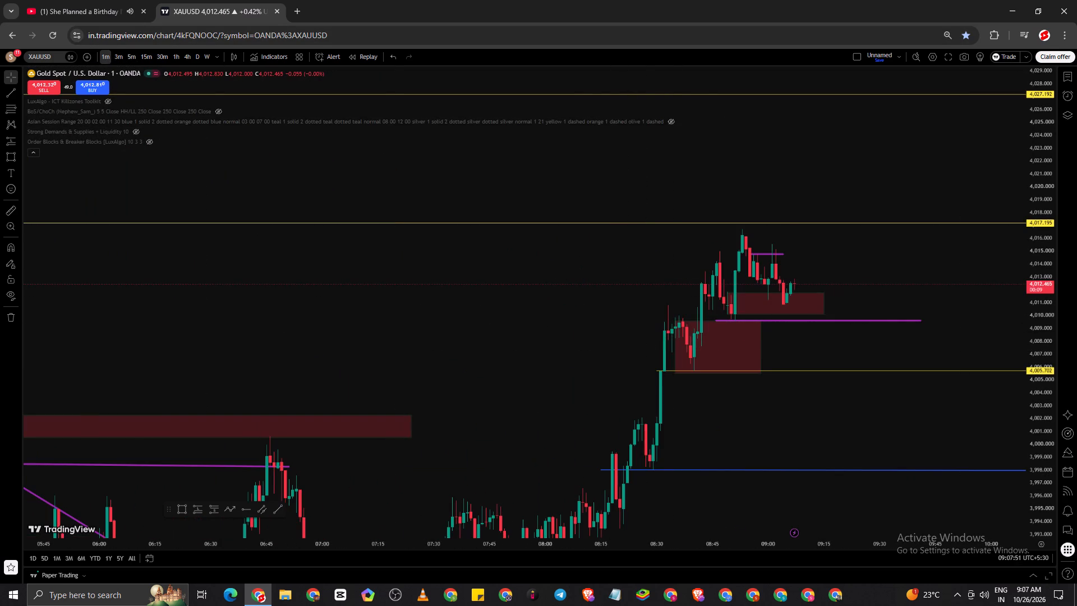
pyautogui.moveTo(1047, 416); pyautogui.dragTo(1055, 213)
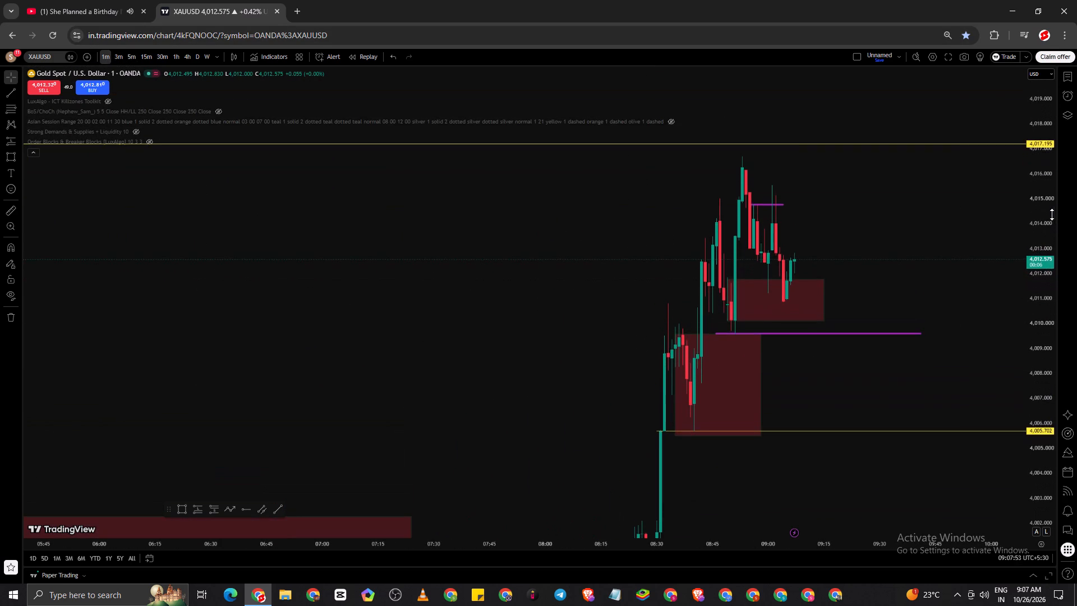
pyautogui.scroll(7, 974, 304)
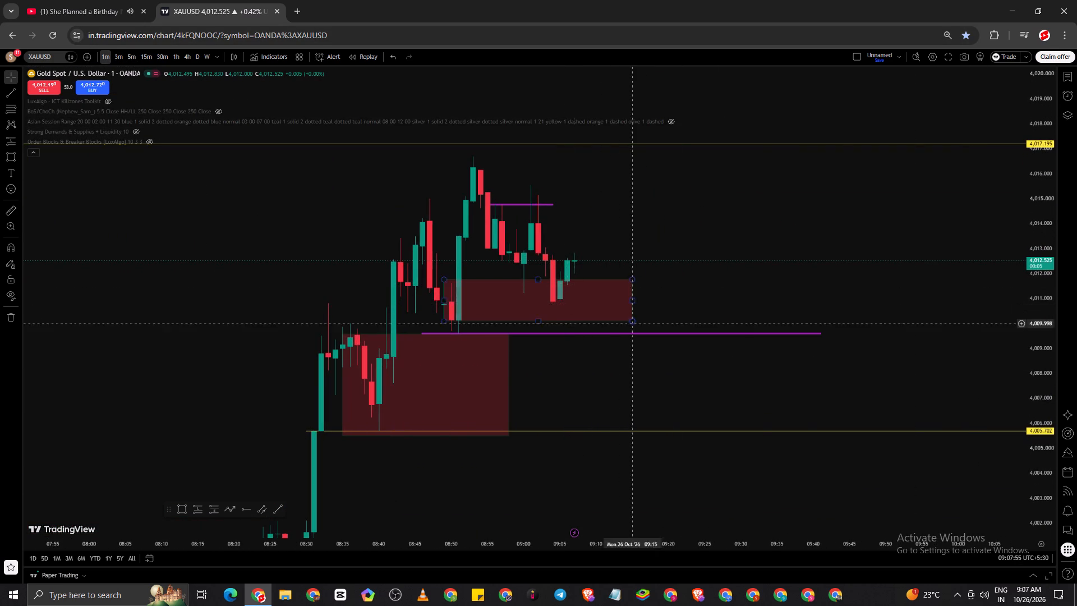
pyautogui.scroll(-5, 839, 379)
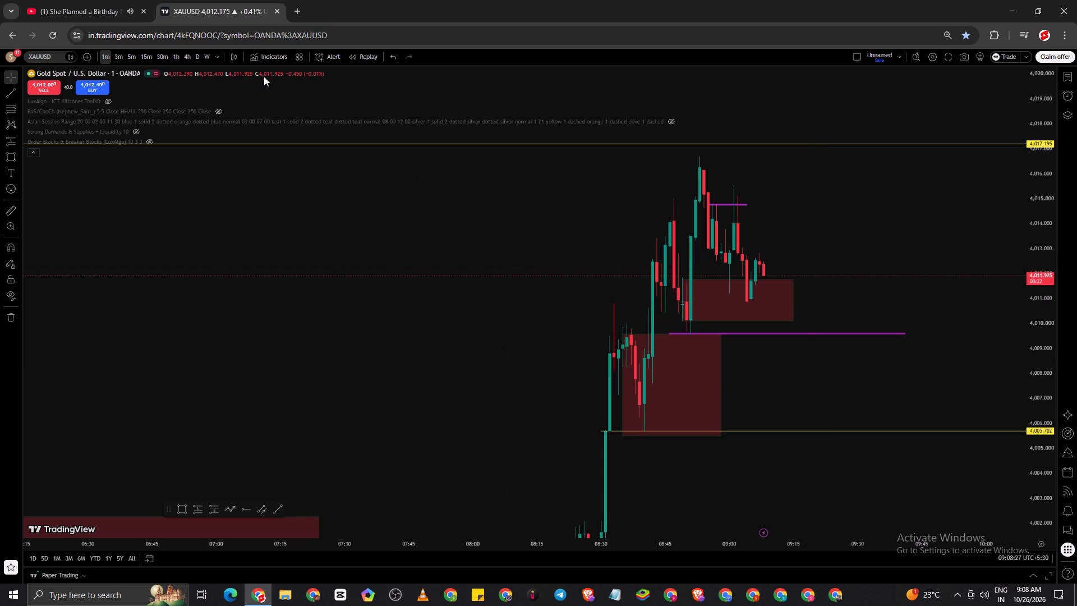
pyautogui.scroll(-5, 910, 249)
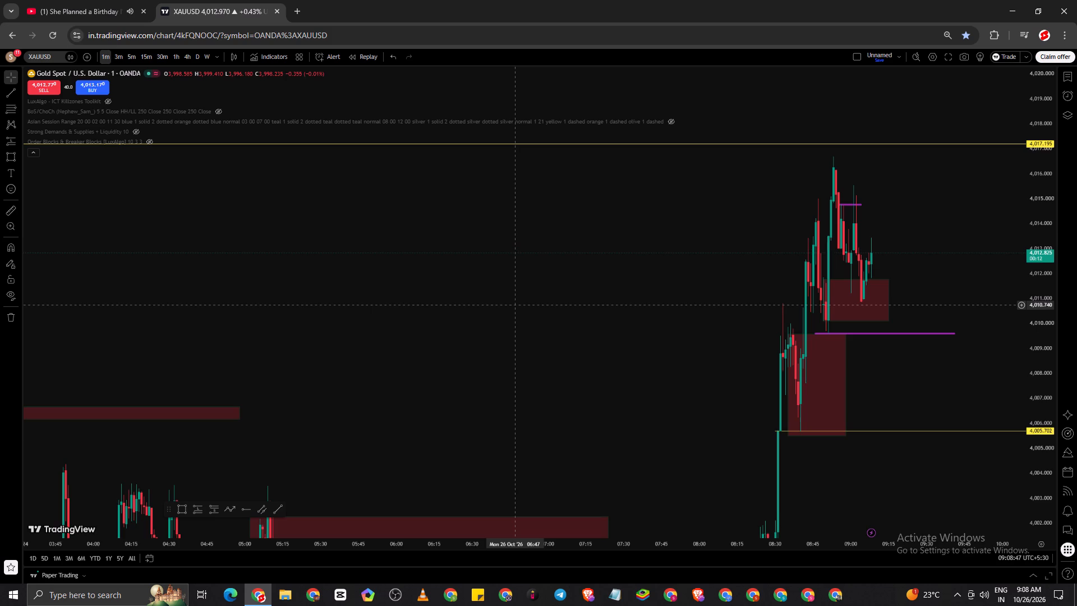
pyautogui.scroll(4, 525, 305)
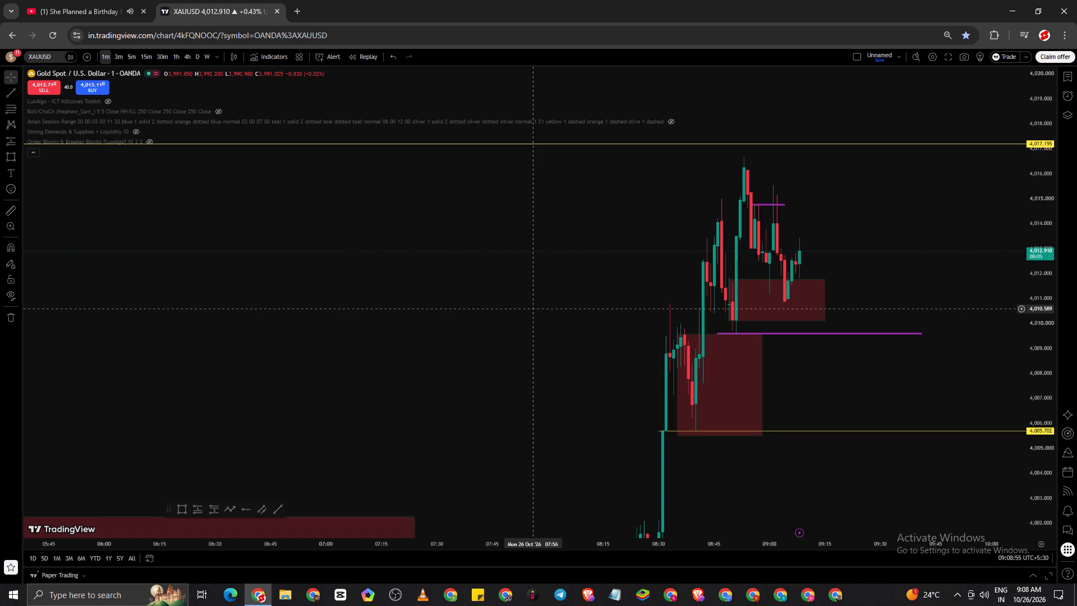
pyautogui.scroll(2, 687, 279)
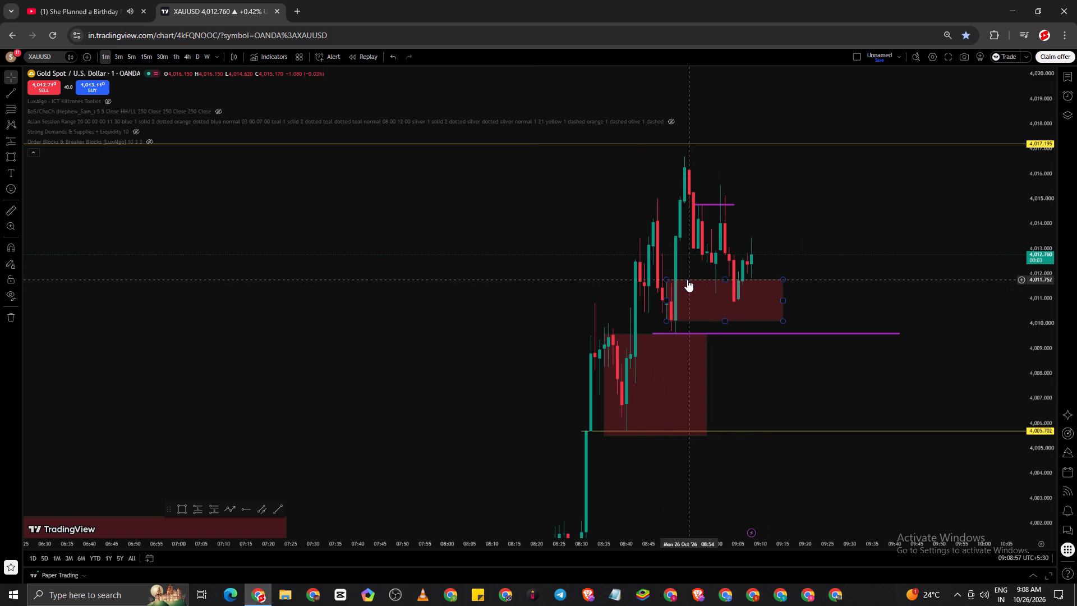
pyautogui.scroll(3, 721, 273)
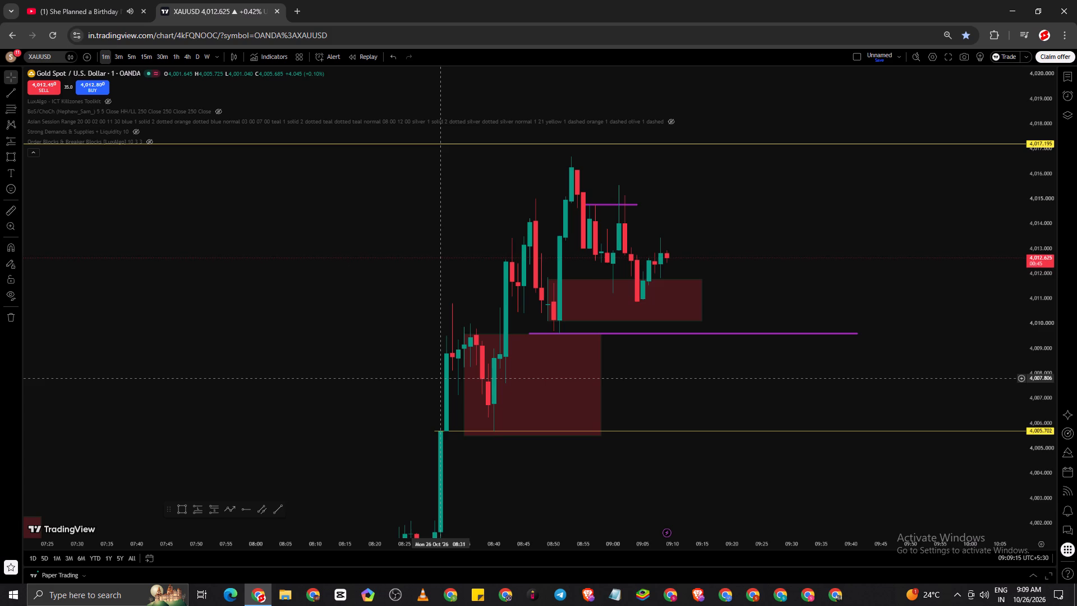
# Examine the 1-minute rally from its consolidation base near the blue arrow up through the 4,005.702 ray and red zones.
pyautogui.moveTo(776, 478); pyautogui.dragTo(822, 295)
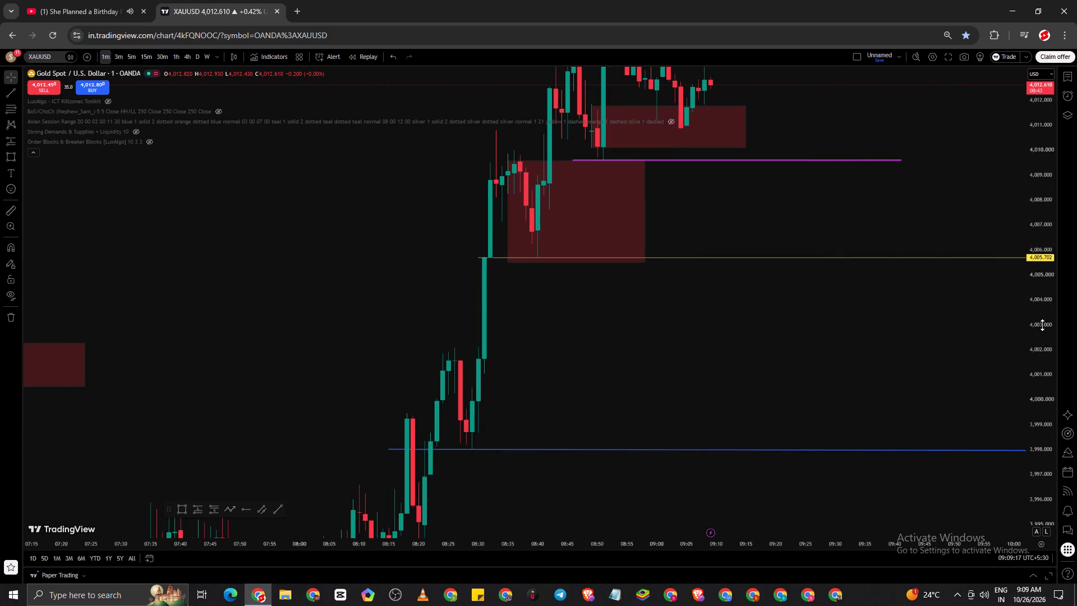
pyautogui.moveTo(1041, 339); pyautogui.dragTo(1026, 432)
pyautogui.scroll(-5, 679, 444)
pyautogui.moveTo(763, 479); pyautogui.dragTo(841, 423)
pyautogui.scroll(4, 826, 426)
pyautogui.scroll(2, 561, 420)
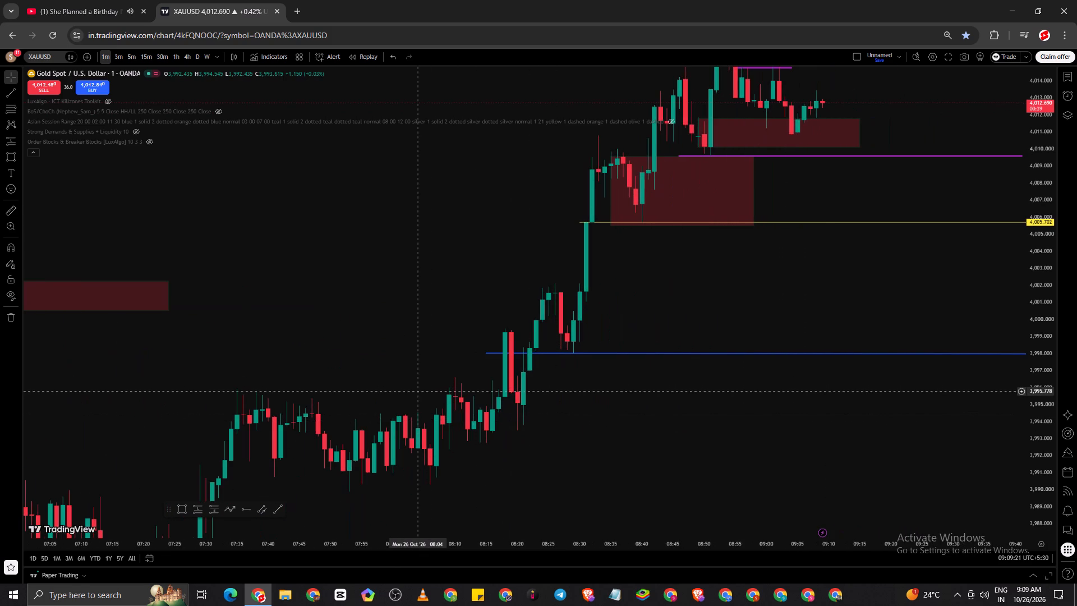
pyautogui.click(413, 375)
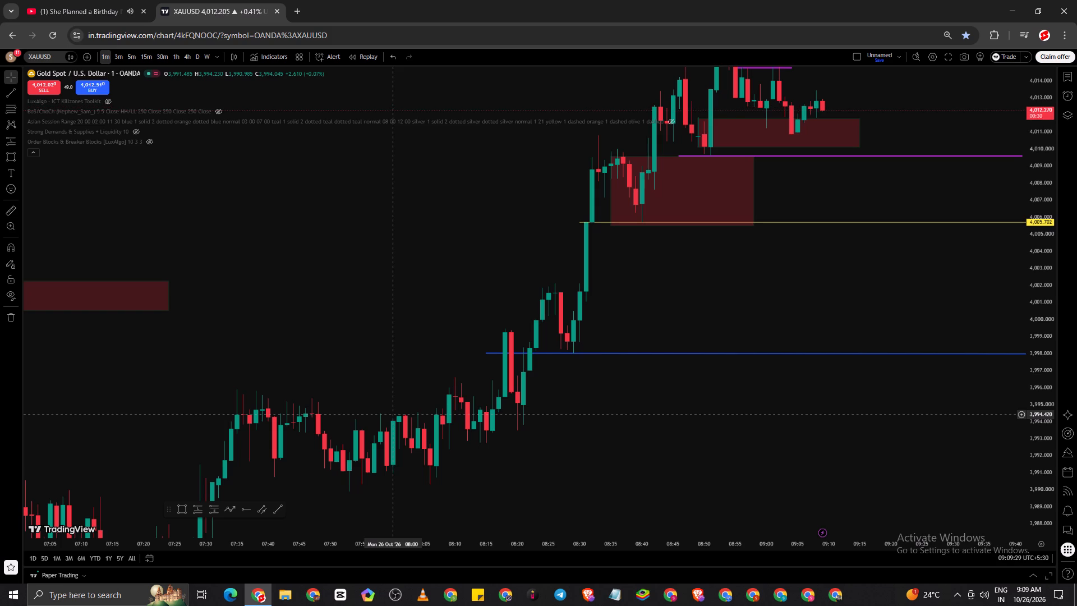
pyautogui.scroll(-5, 392, 414)
pyautogui.scroll(5, 391, 417)
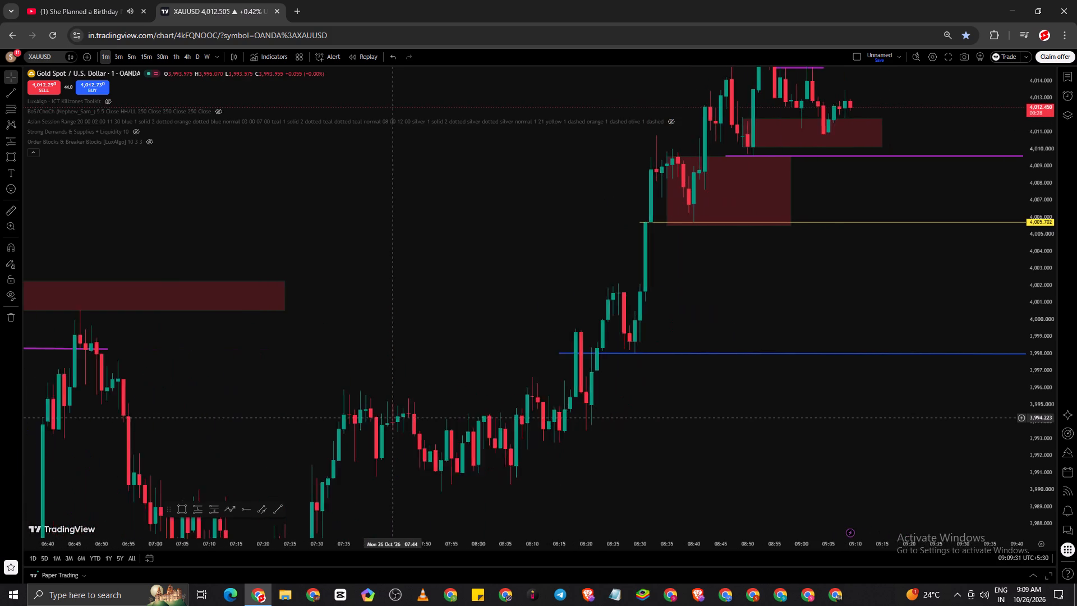
pyautogui.scroll(2, 391, 417)
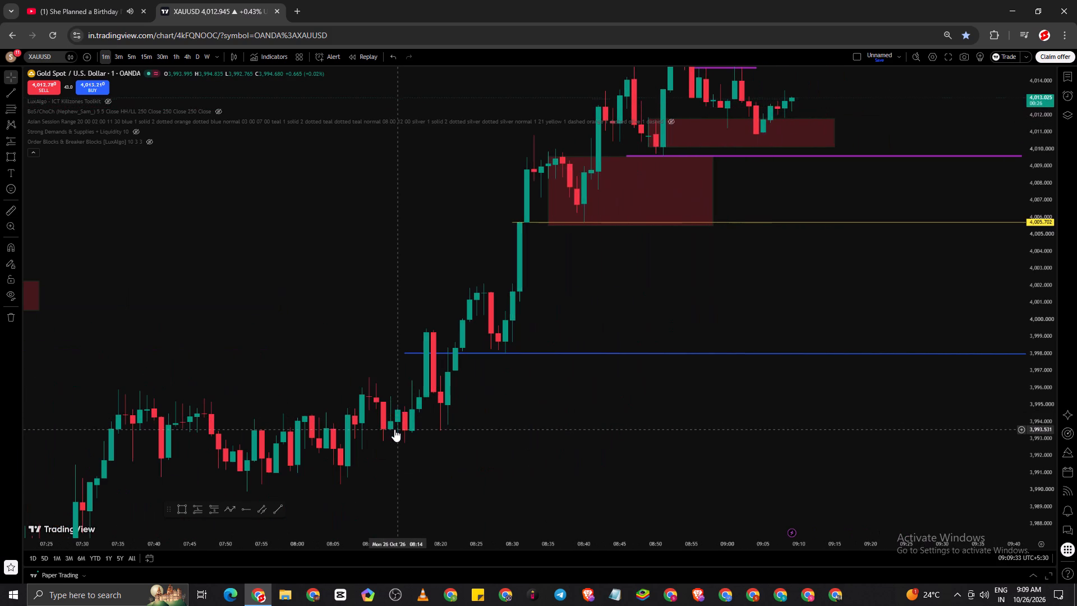
pyautogui.scroll(-5, 826, 370)
pyautogui.moveTo(922, 293); pyautogui.dragTo(910, 345)
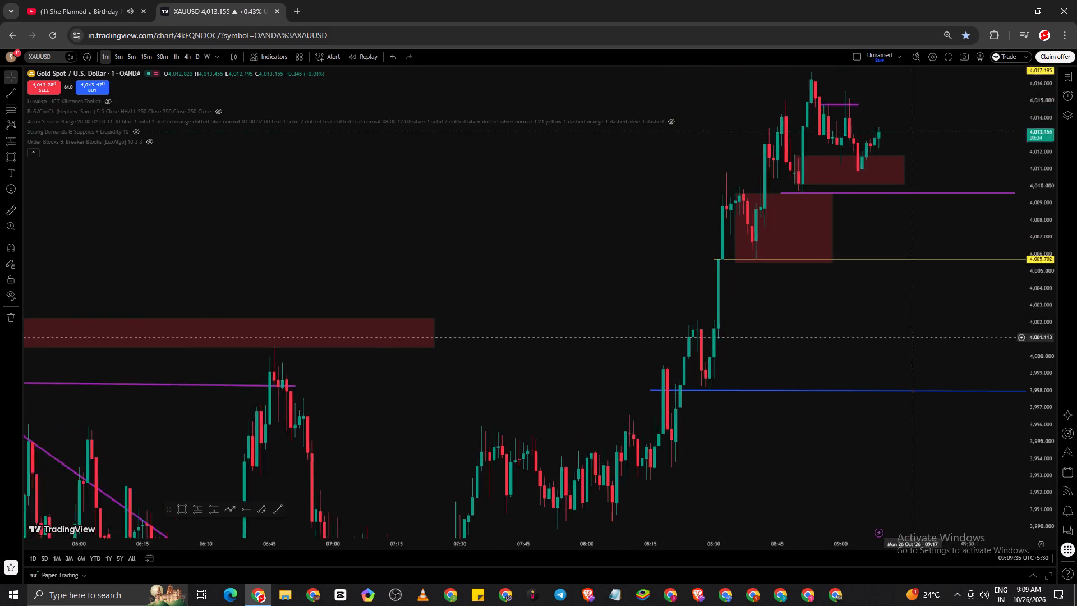
pyautogui.moveTo(910, 345); pyautogui.dragTo(890, 400)
pyautogui.scroll(-5, 885, 400)
pyautogui.scroll(4, 731, 391)
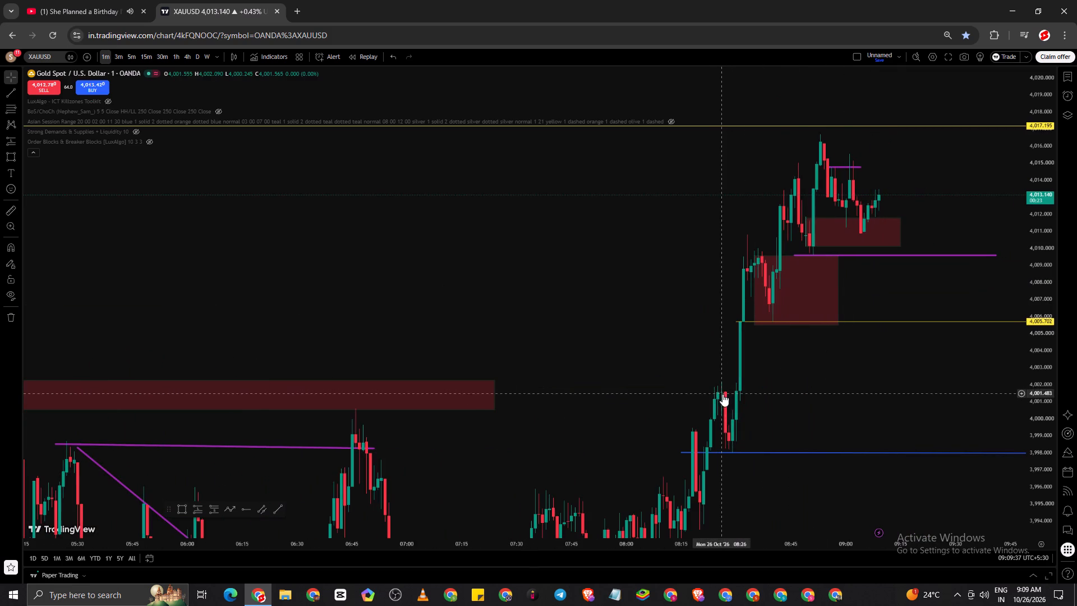
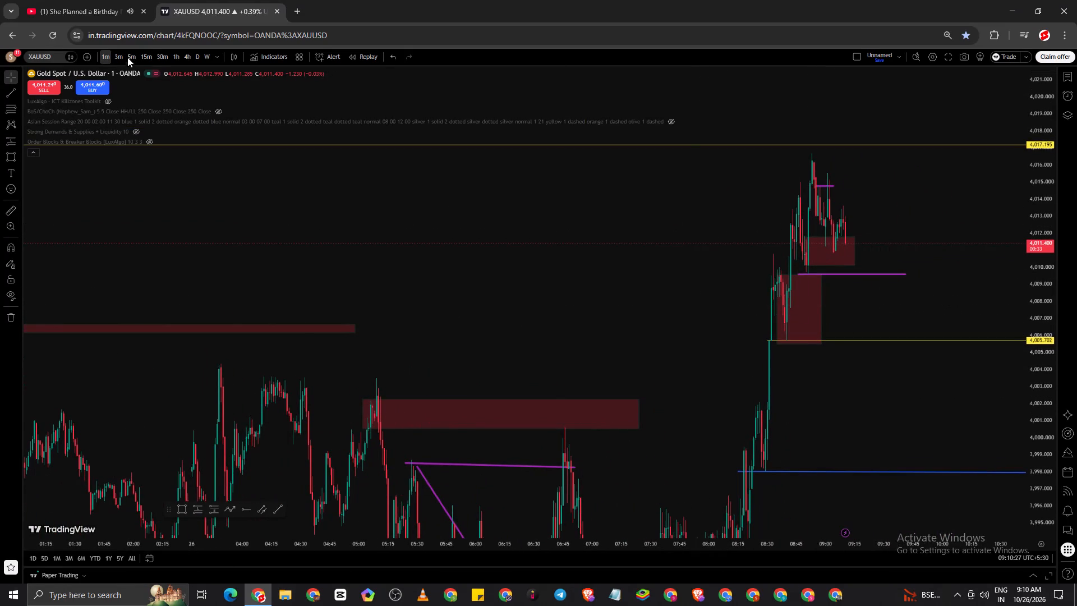
# Examine the 15-minute XAUUSD candles from the overnight range to the current rally against the yellow rays and red zones.
pyautogui.click(140, 53)
pyautogui.scroll(9, 399, 183)
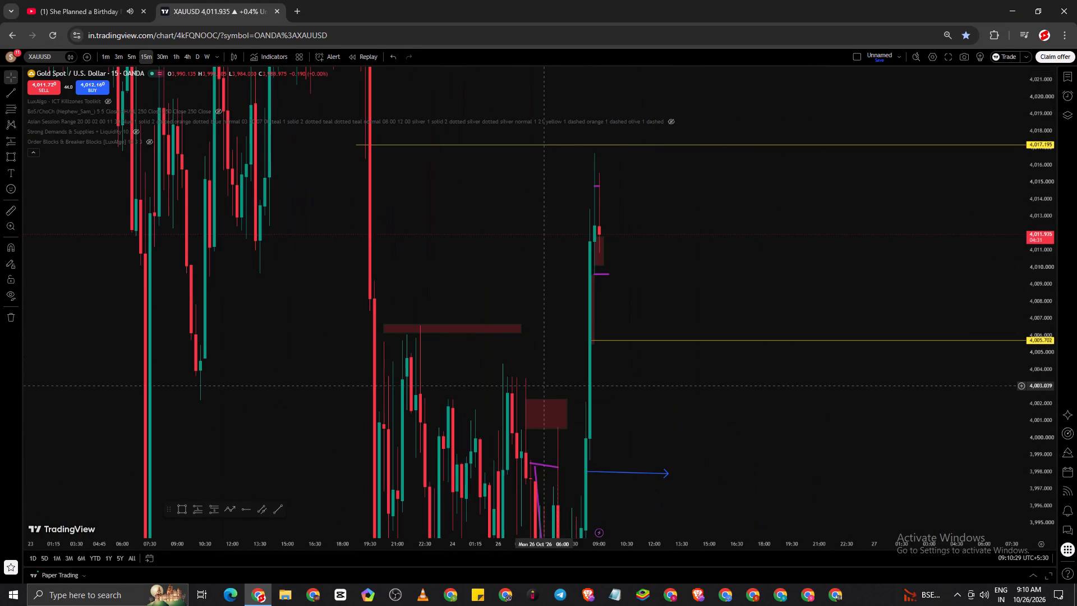
pyautogui.scroll(4, 559, 372)
pyautogui.scroll(3, 564, 319)
pyautogui.moveTo(484, 293); pyautogui.dragTo(760, 302)
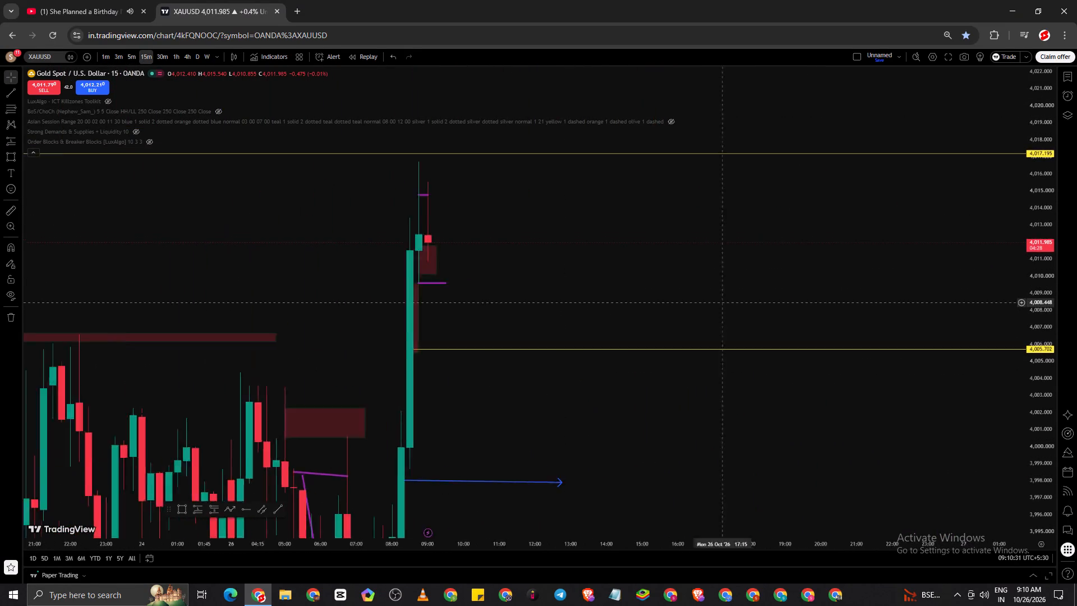
pyautogui.moveTo(760, 302); pyautogui.dragTo(894, 305)
pyautogui.scroll(4, 312, 293)
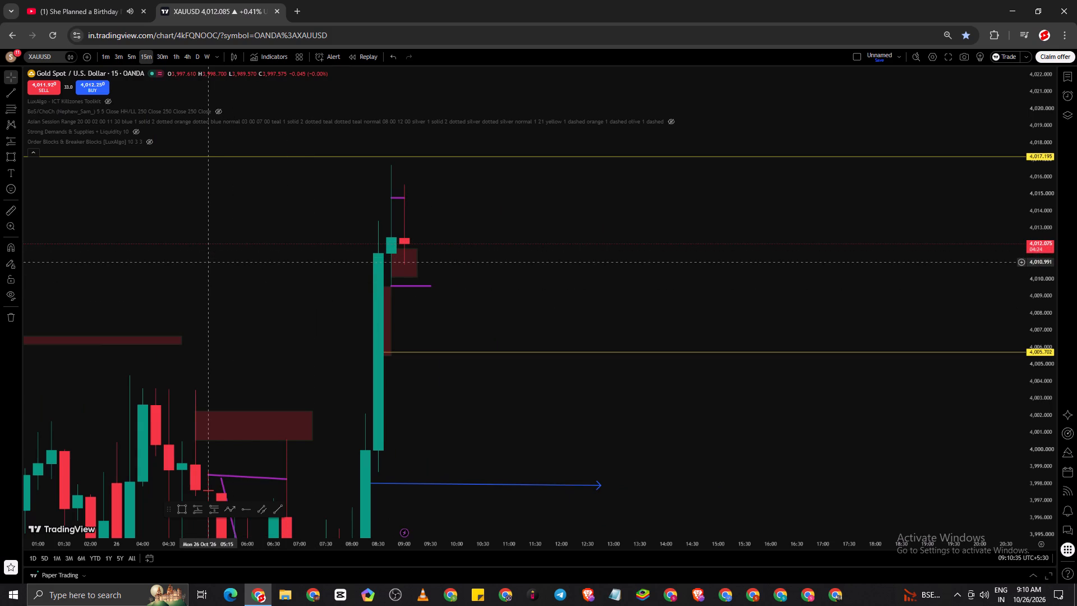
pyautogui.scroll(2, 205, 275)
pyautogui.scroll(-2, 133, 222)
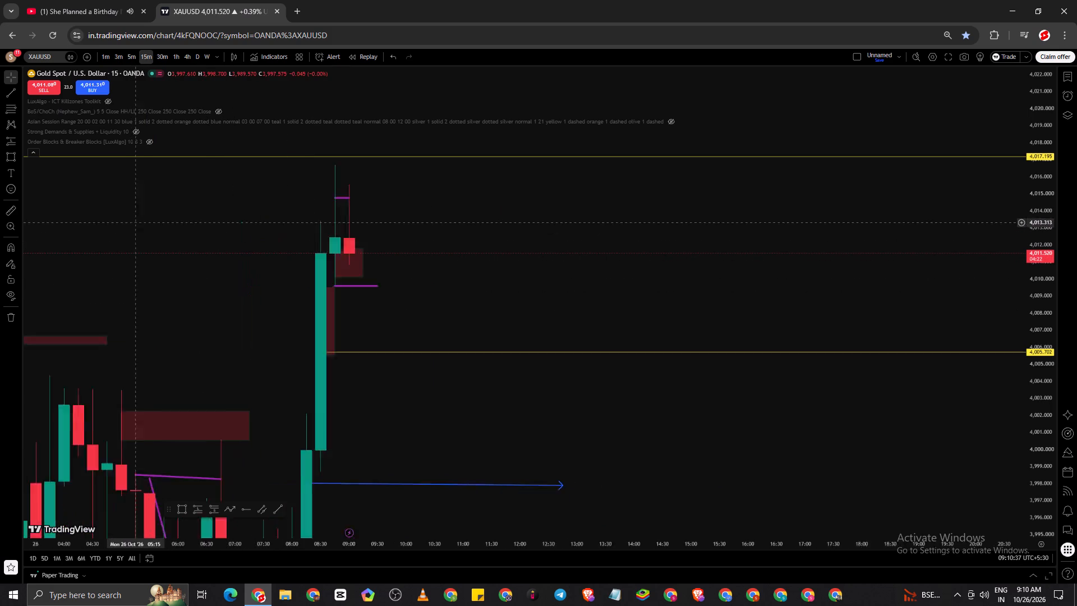
pyautogui.scroll(-2, 133, 223)
pyautogui.scroll(3, 297, 309)
pyautogui.moveTo(467, 302); pyautogui.dragTo(869, 293)
# Examine the 1-minute pullback from the high under the 4,017.195 ray into the upper red zone.
pyautogui.click(107, 53)
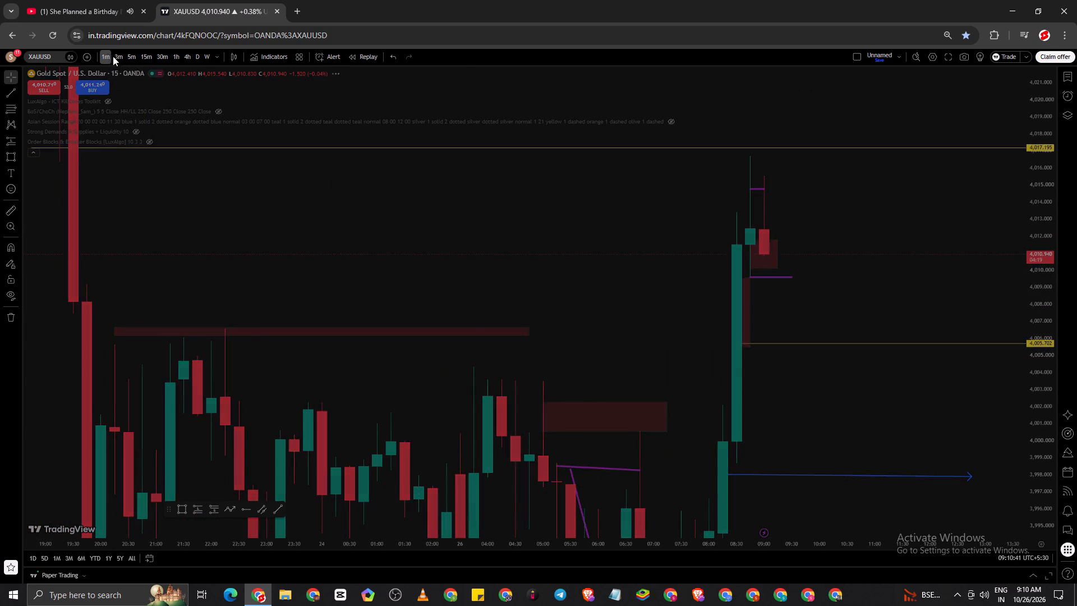
pyautogui.scroll(-5, 809, 292)
pyautogui.scroll(-5, 969, 332)
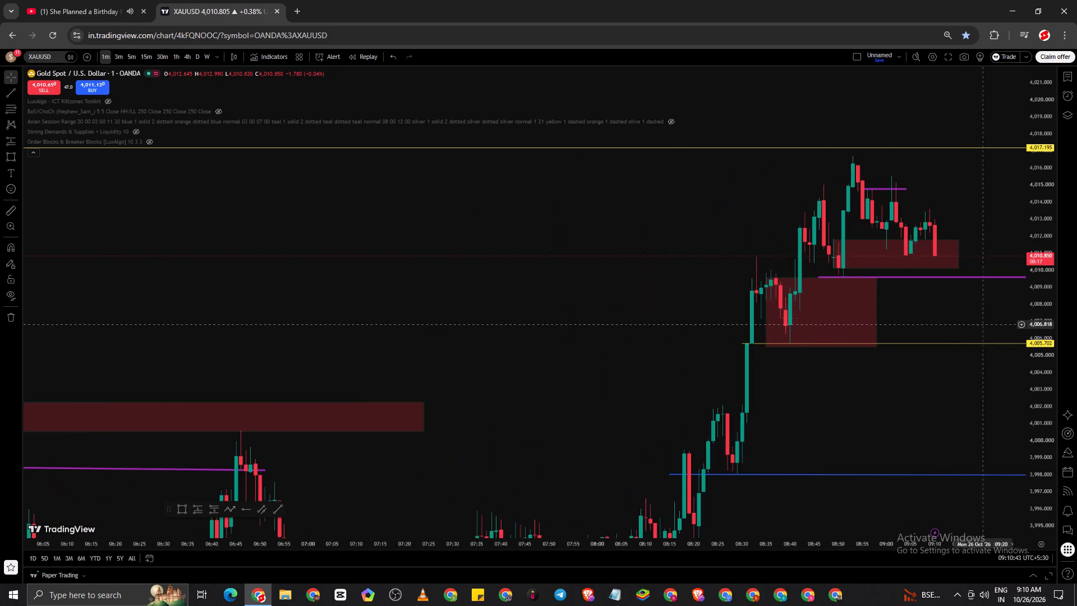
pyautogui.moveTo(995, 315); pyautogui.dragTo(816, 348)
pyautogui.scroll(-5, 816, 346)
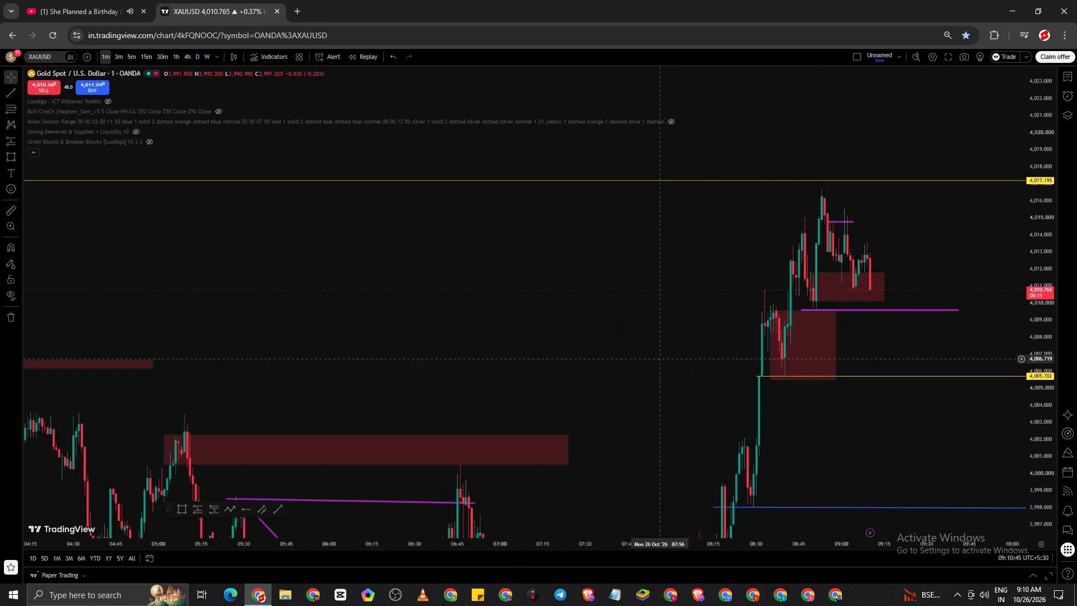
pyautogui.scroll(-5, 656, 359)
pyautogui.scroll(8, 647, 360)
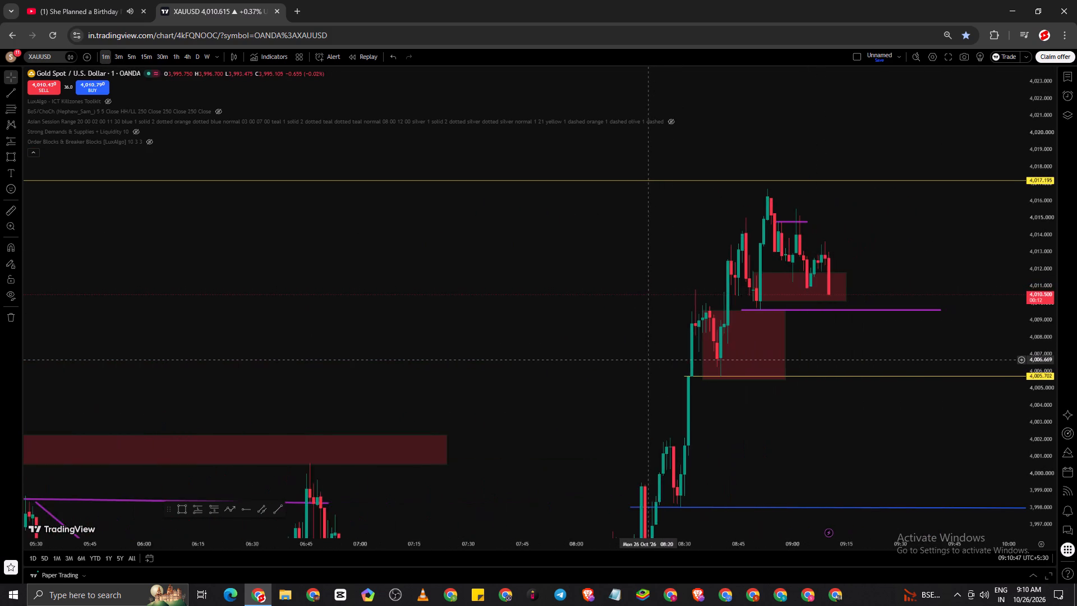
pyautogui.scroll(3, 650, 360)
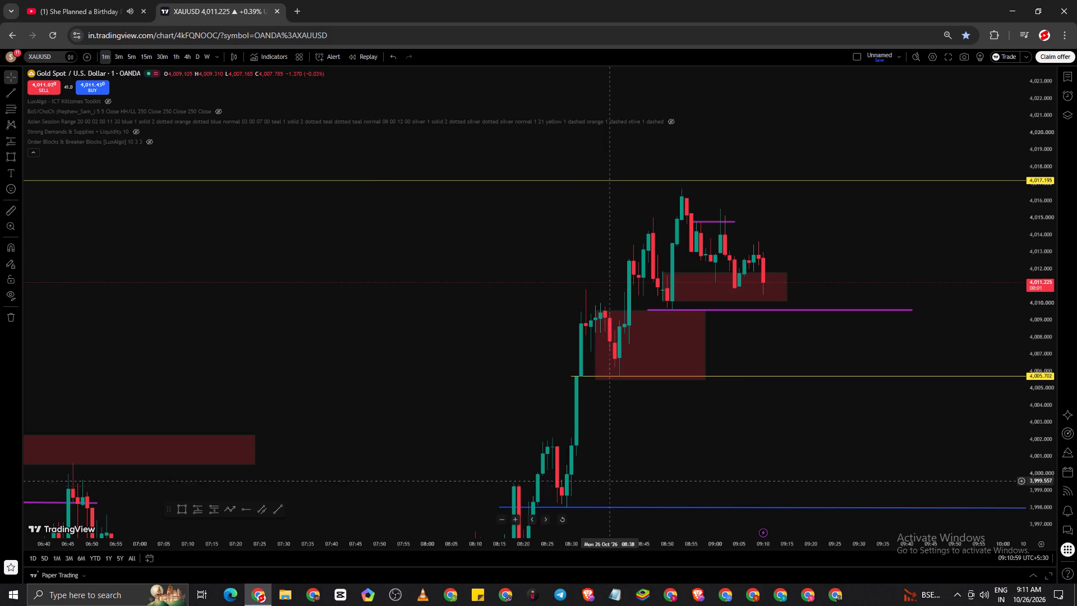
pyautogui.scroll(-5, 796, 448)
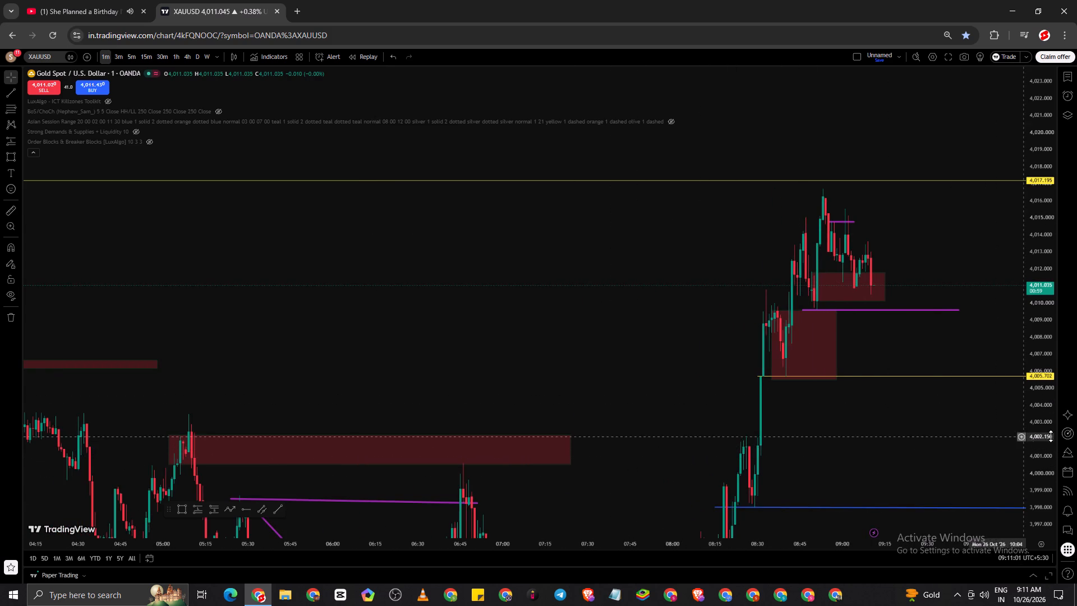
pyautogui.moveTo(1043, 449); pyautogui.dragTo(1046, 399)
pyautogui.scroll(5, 983, 372)
pyautogui.moveTo(982, 372); pyautogui.dragTo(860, 400)
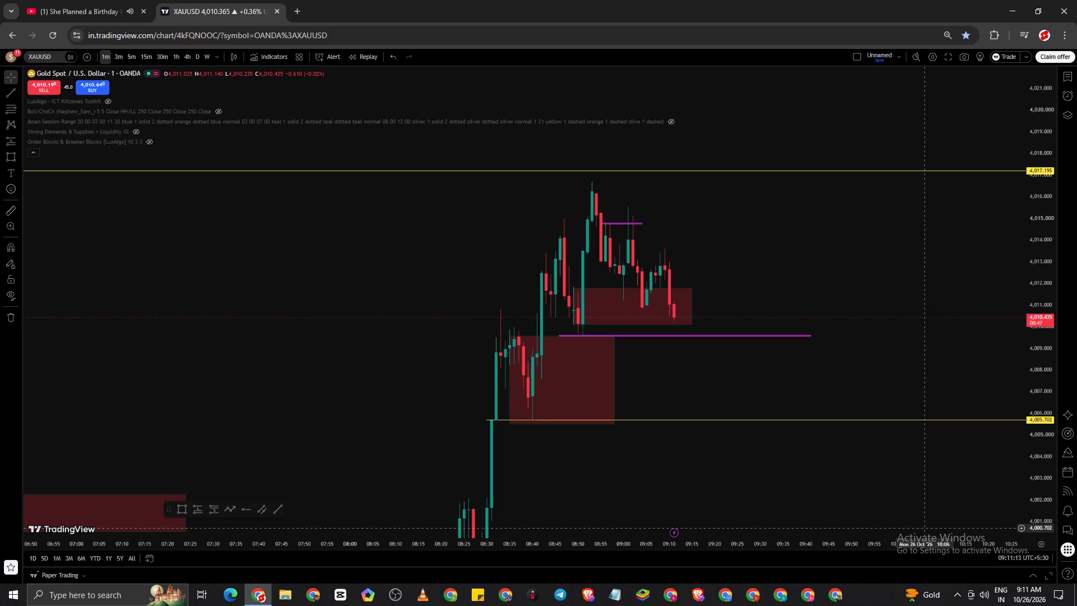
# Examine the 1-minute structure below the 4,005.702 ray, around the blue arrow and older red zones, and back up to current price.
pyautogui.moveTo(889, 501); pyautogui.dragTo(946, 198)
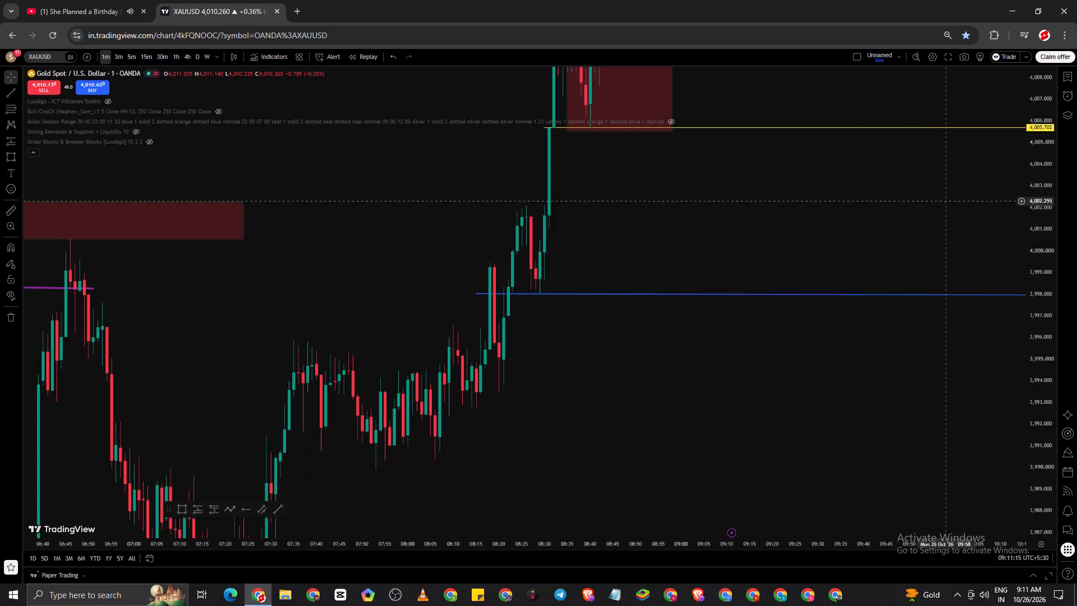
pyautogui.moveTo(946, 198); pyautogui.dragTo(948, 251)
pyautogui.scroll(-7, 545, 324)
pyautogui.scroll(-5, 380, 253)
pyautogui.scroll(3, 527, 259)
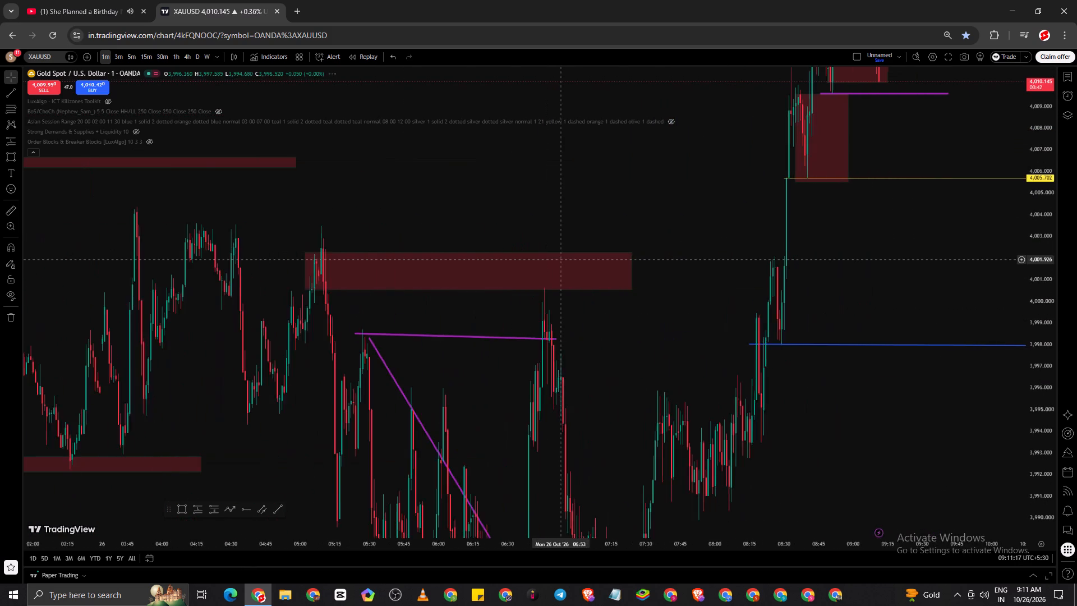
pyautogui.scroll(13, 560, 259)
pyautogui.moveTo(594, 269); pyautogui.dragTo(592, 390)
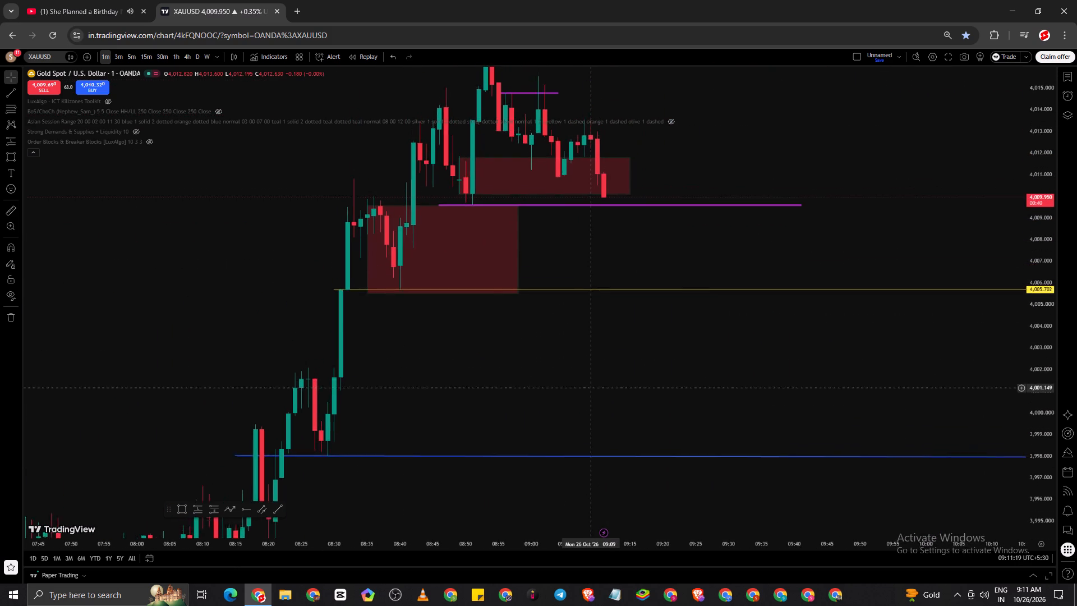
pyautogui.moveTo(592, 390); pyautogui.dragTo(587, 406)
pyautogui.scroll(-6, 645, 399)
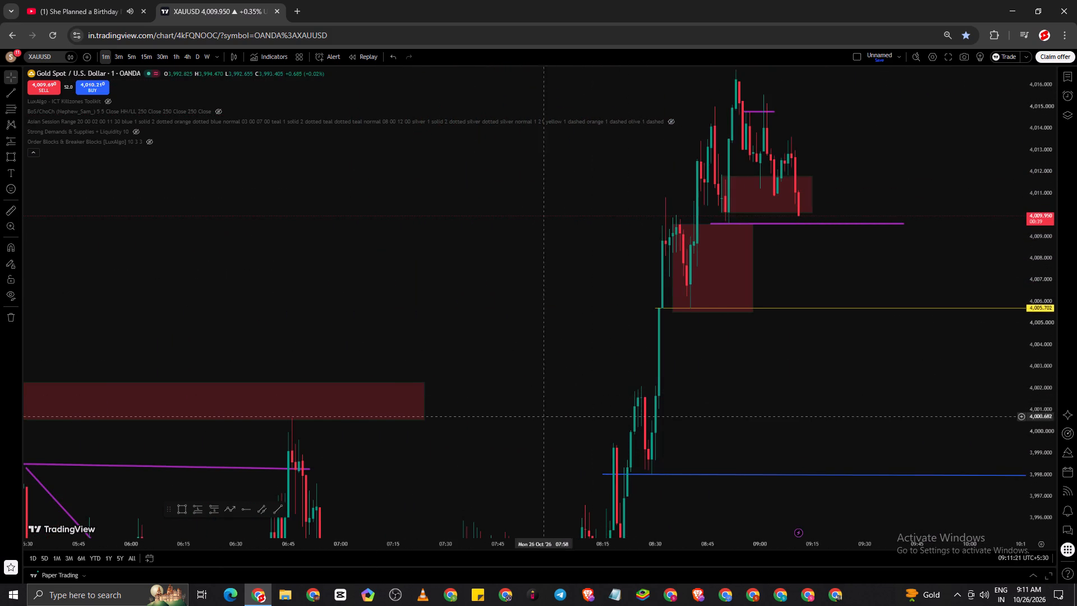
pyautogui.click(539, 361)
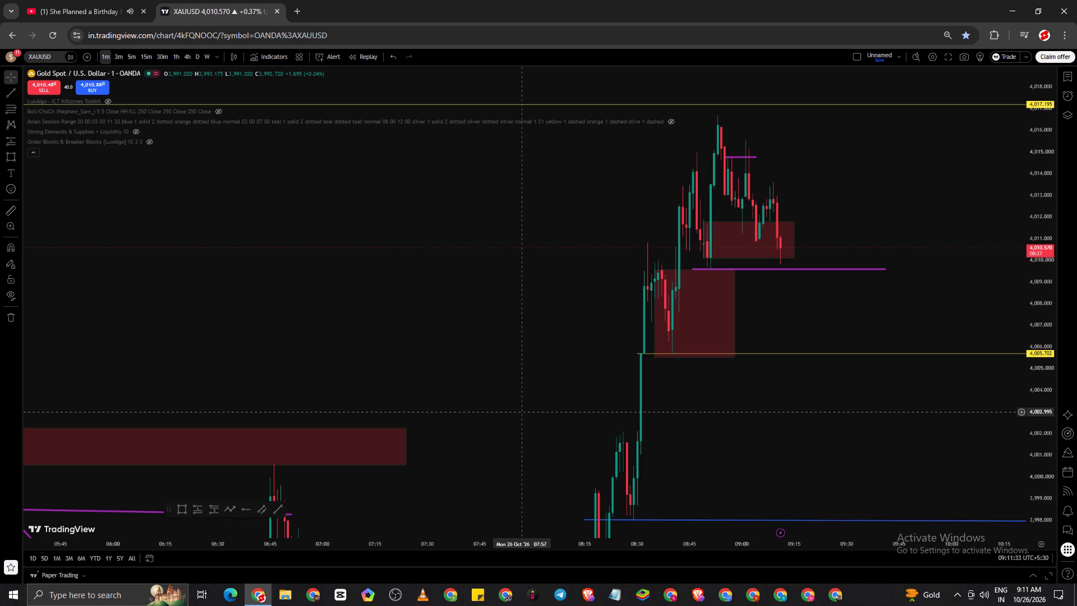
# Resize the upper red zone on the 1-minute chart so it spans from 4,011.595 down to the purple line at 4,009.608.
pyautogui.scroll(4, 582, 412)
pyautogui.scroll(1, 982, 409)
pyautogui.moveTo(1045, 454); pyautogui.dragTo(1040, 325)
pyautogui.moveTo(900, 312); pyautogui.dragTo(985, 475)
pyautogui.scroll(3, 973, 469)
pyautogui.scroll(-3, 973, 469)
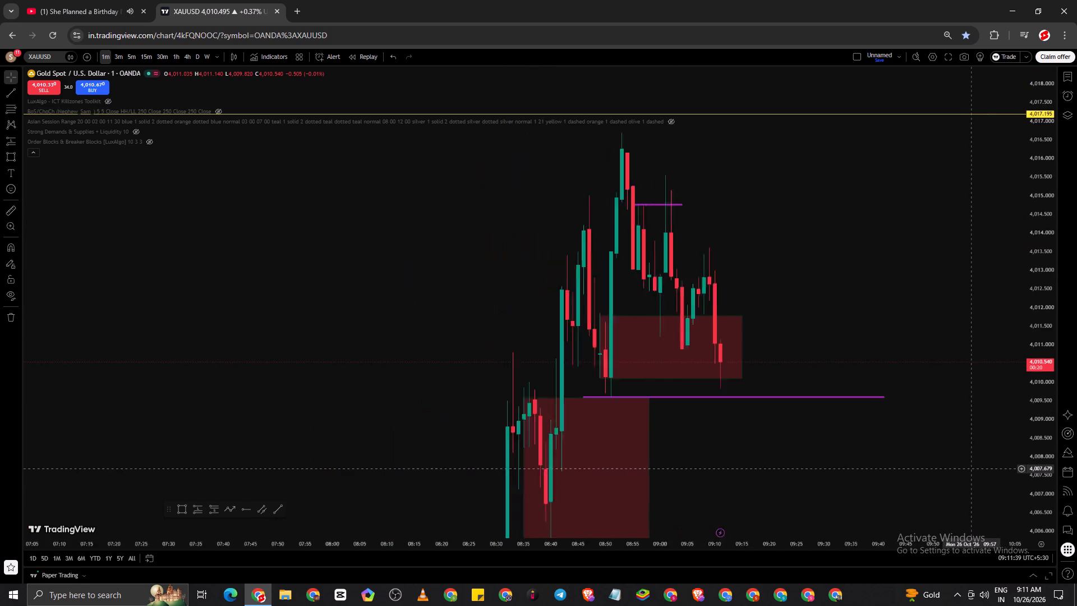
pyautogui.scroll(-3, 973, 469)
pyautogui.scroll(5, 973, 469)
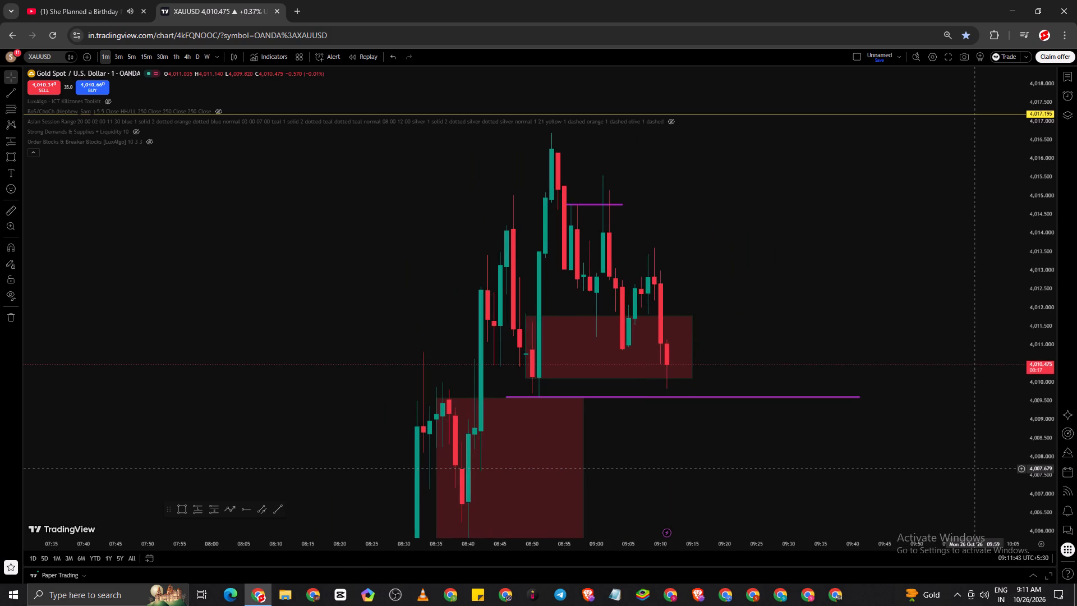
pyautogui.scroll(4, 973, 469)
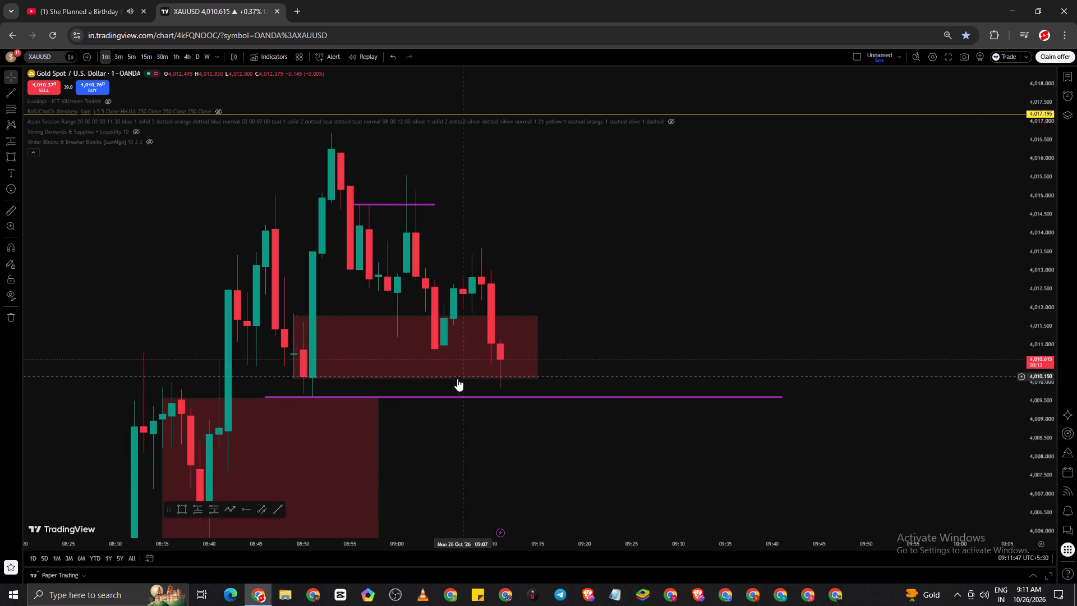
pyautogui.moveTo(416, 378); pyautogui.dragTo(413, 398)
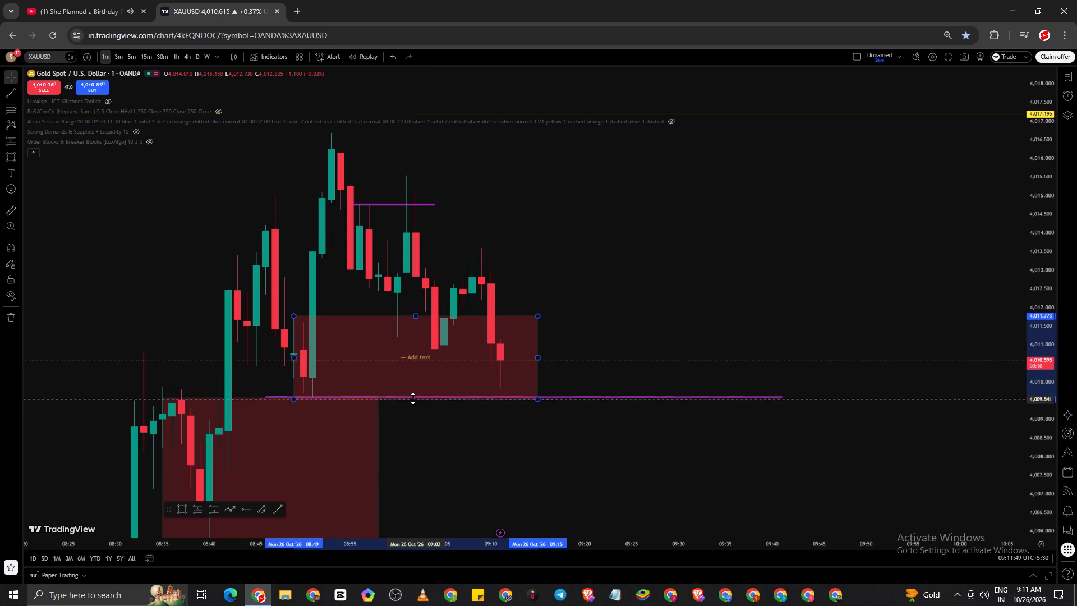
pyautogui.moveTo(413, 398); pyautogui.dragTo(413, 397)
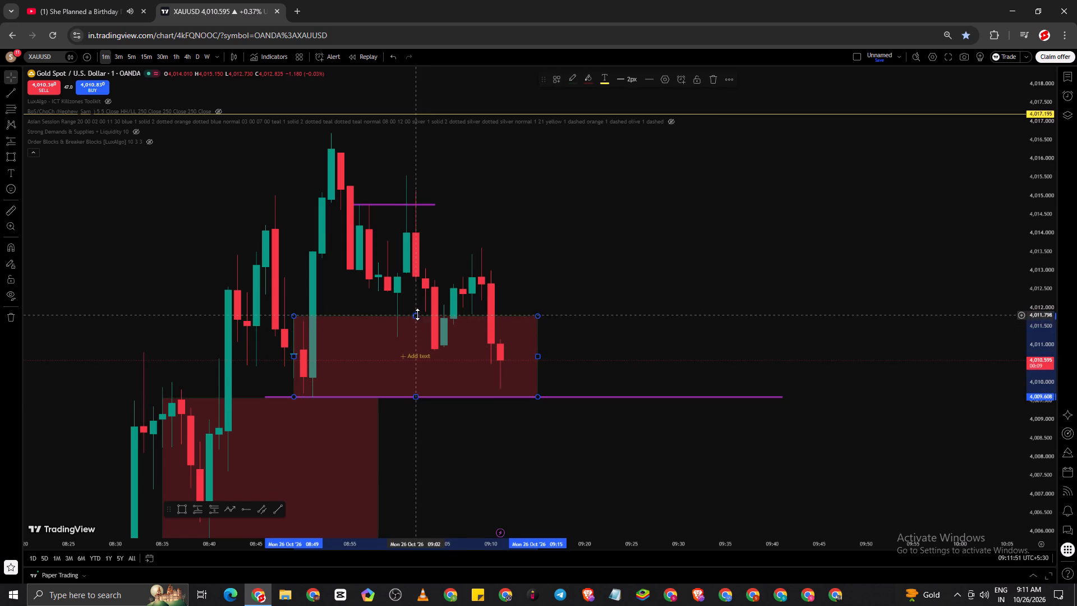
pyautogui.moveTo(417, 314); pyautogui.dragTo(417, 323)
pyautogui.scroll(-3, 623, 382)
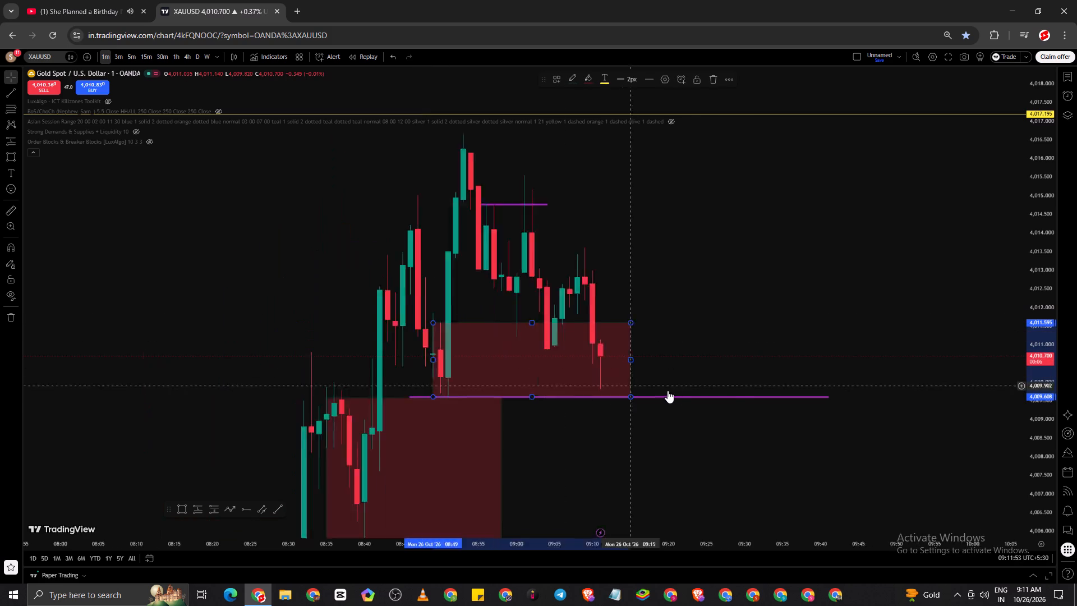
pyautogui.scroll(-2, 668, 391)
pyautogui.click(800, 444)
# Delete the red zone between the long purple line and the 4,005.702 ray.
pyautogui.scroll(6, 800, 444)
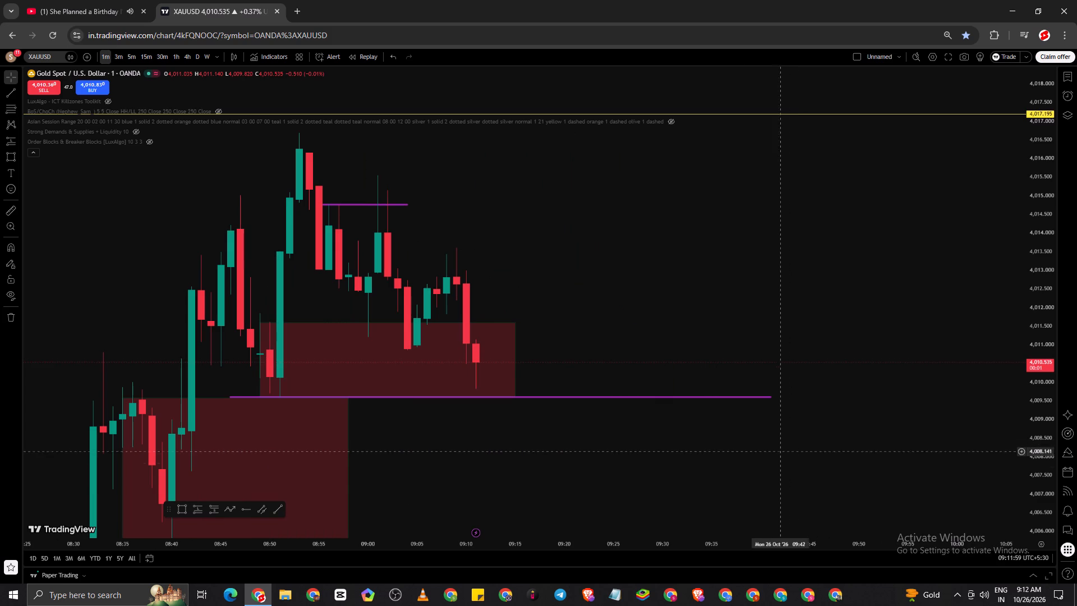
pyautogui.moveTo(654, 480); pyautogui.dragTo(737, 347)
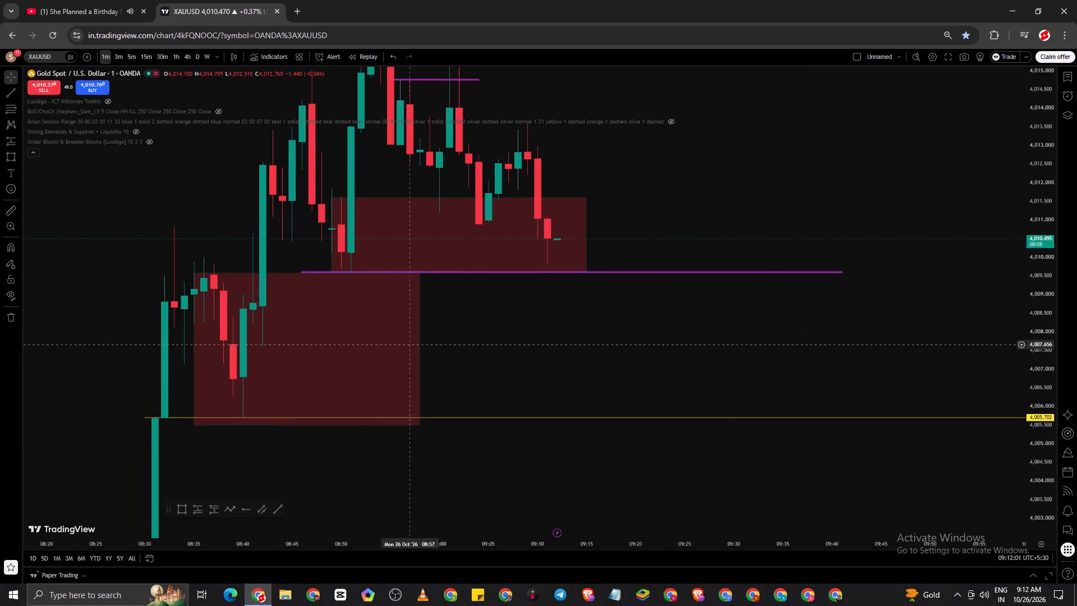
pyautogui.click(421, 348)
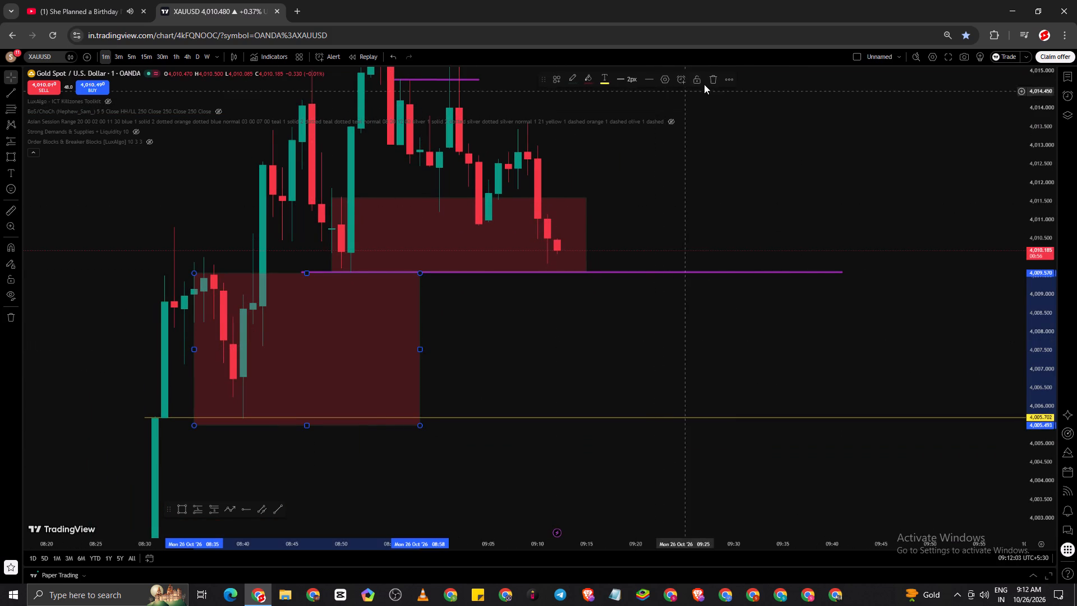
pyautogui.click(713, 82)
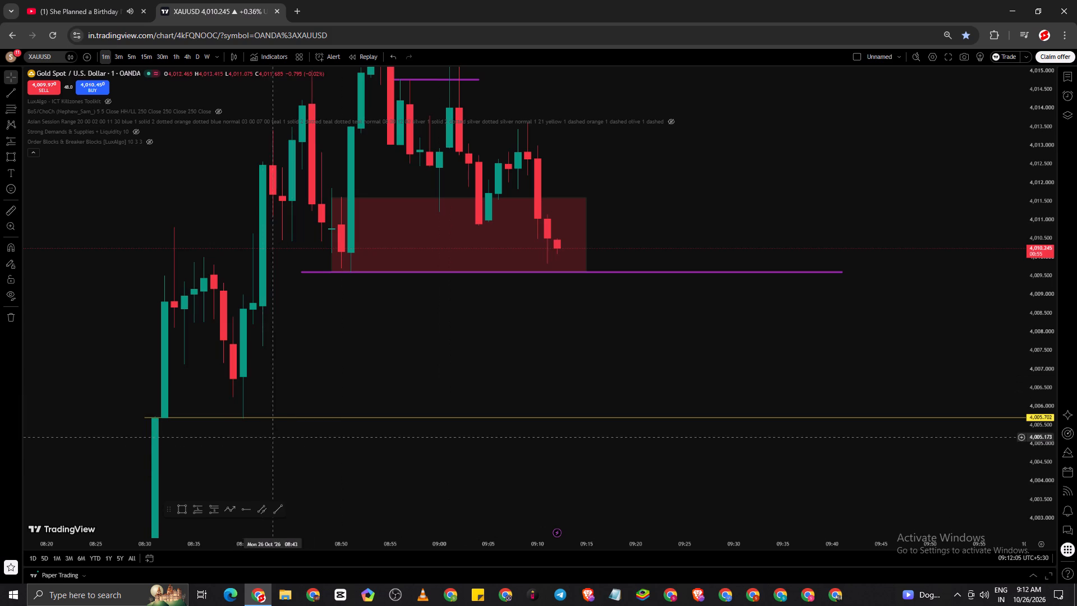
# Draw a rectangle zone above the 4,005.702 ray, from 08:38 at about 4,008.333 to 09:17 at about 4,006.268.
pyautogui.click(181, 508)
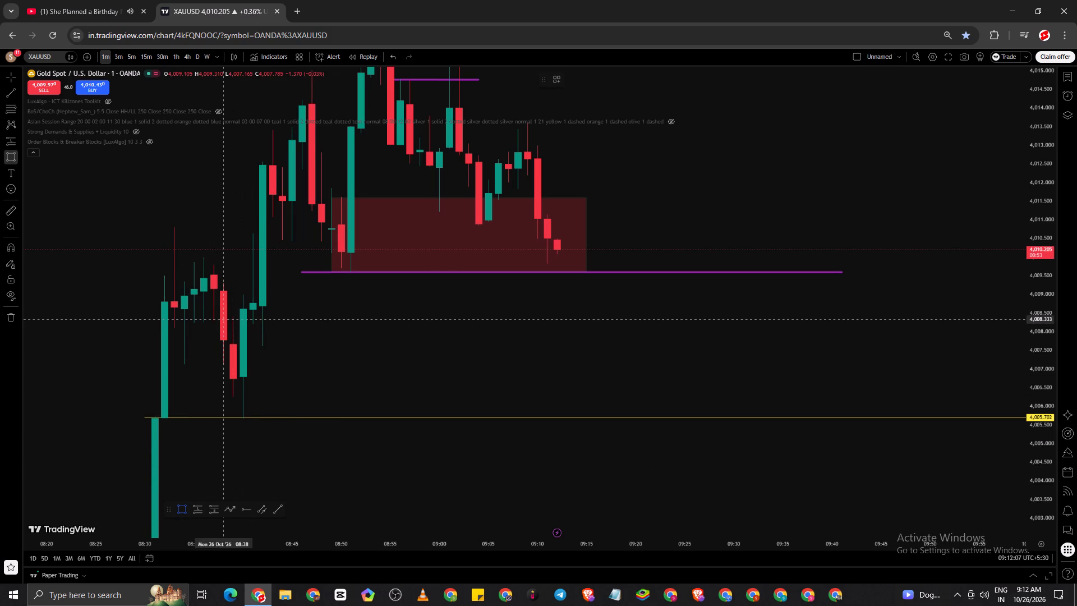
pyautogui.click(223, 319)
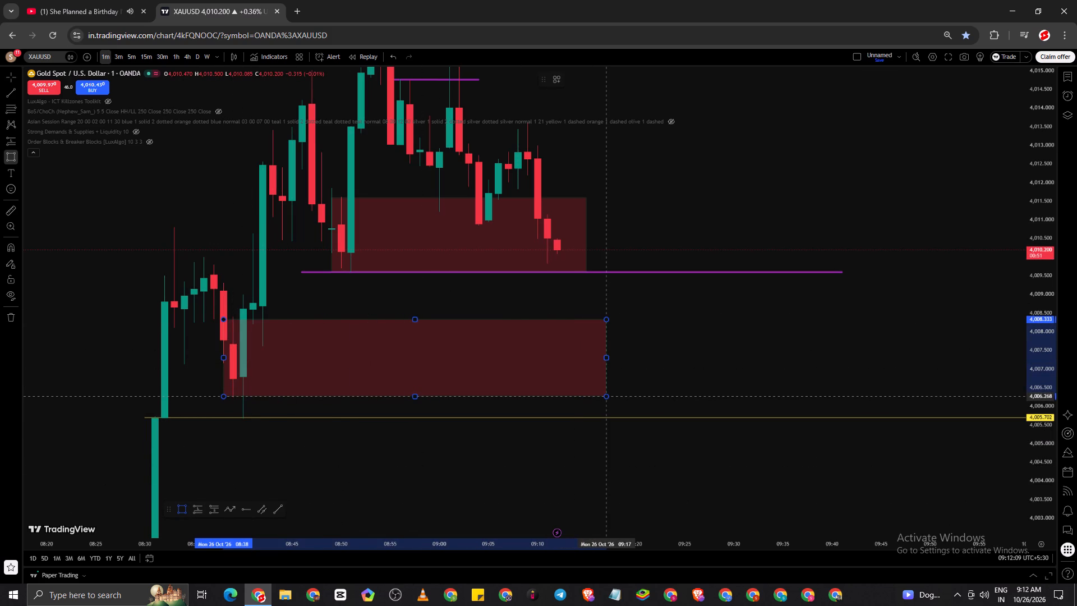
pyautogui.click(611, 396)
pyautogui.click(19, 341)
# Examine the current pullback against the two red zones on the 1-minute chart and the 15-minute chart.
pyautogui.scroll(-5, 28, 336)
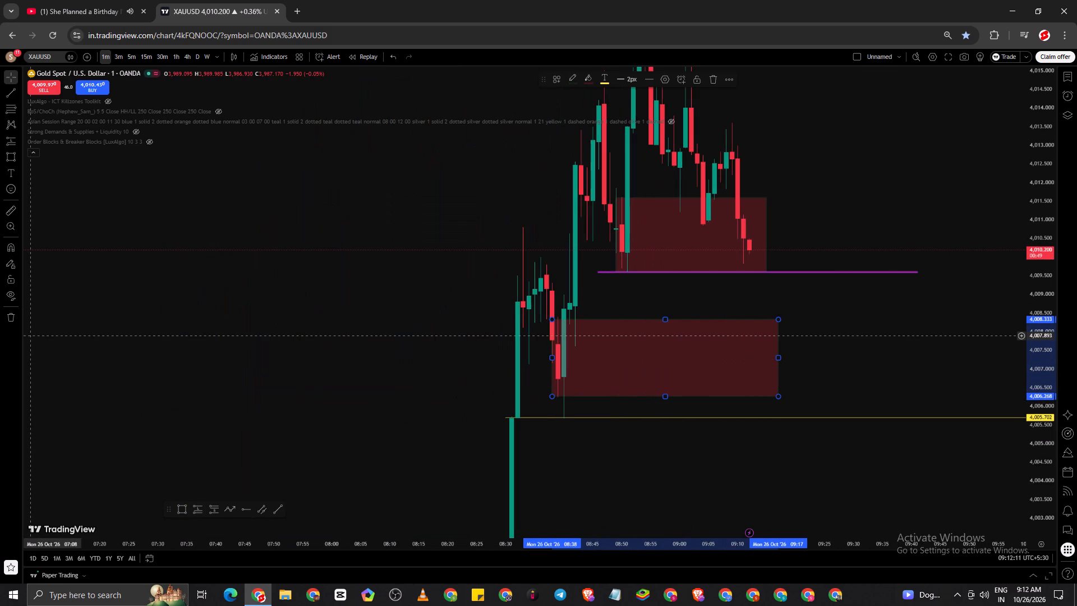
pyautogui.scroll(3, 30, 338)
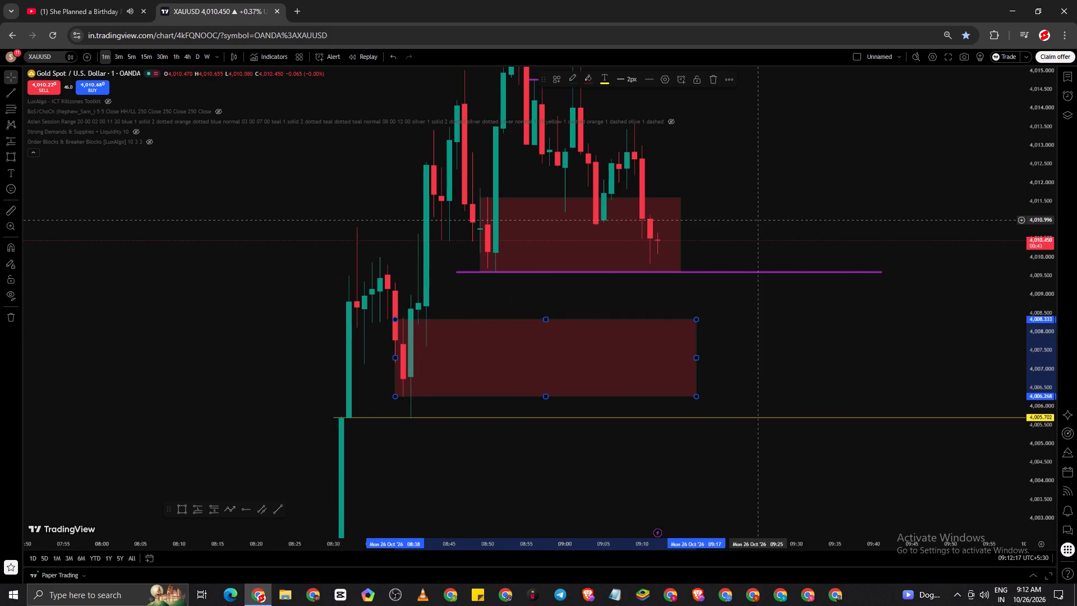
pyautogui.moveTo(760, 219); pyautogui.dragTo(757, 335)
pyautogui.scroll(3, 676, 311)
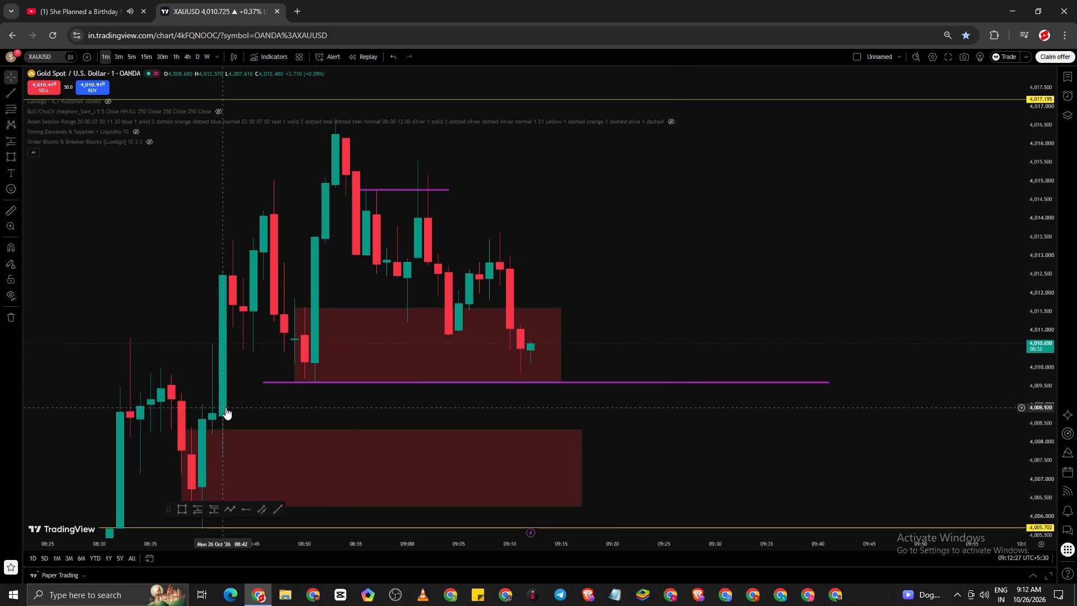
pyautogui.scroll(-5, 225, 407)
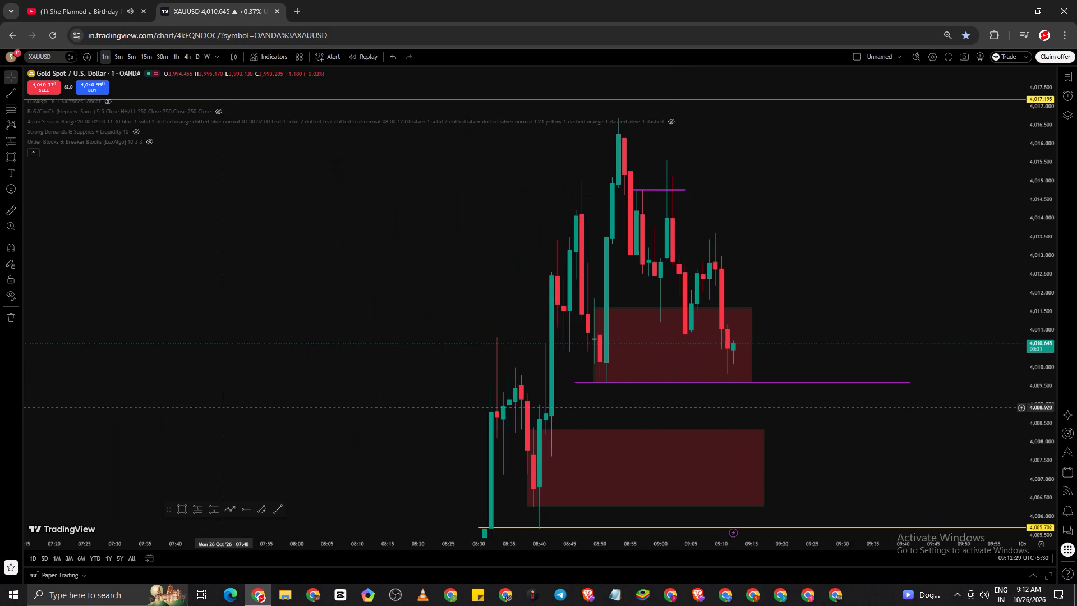
pyautogui.scroll(4, 546, 401)
pyautogui.scroll(-4, 420, 417)
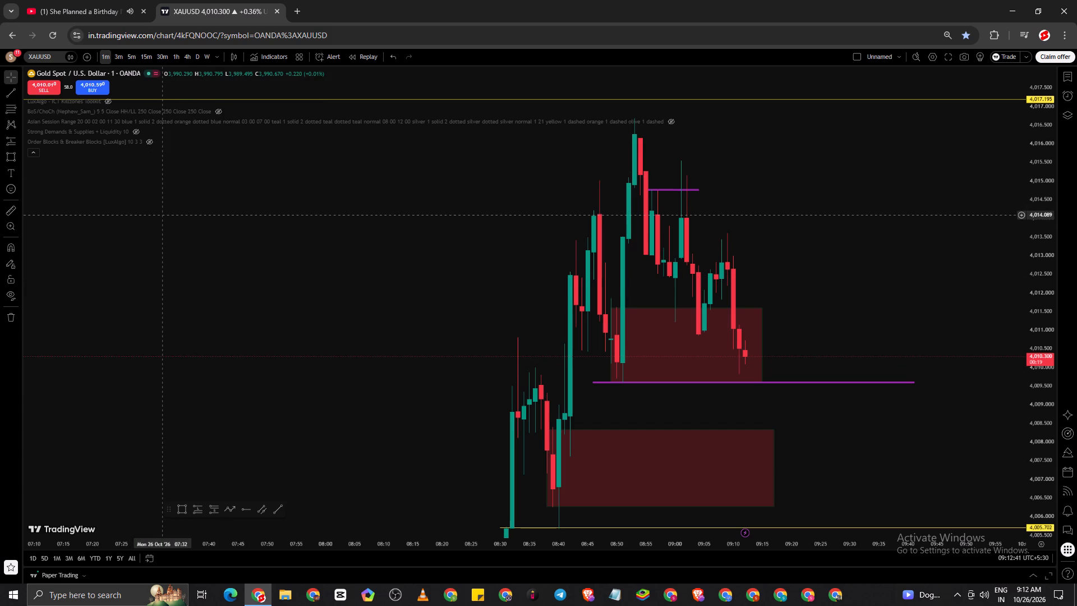
pyautogui.click(147, 57)
pyautogui.scroll(3, 417, 203)
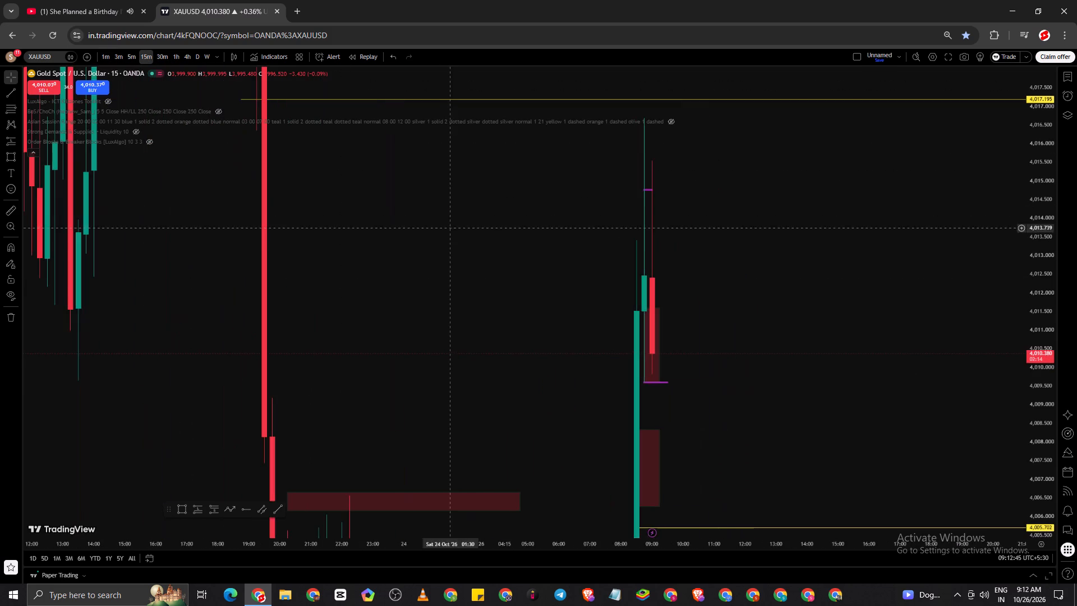
pyautogui.scroll(5, 436, 256)
pyautogui.scroll(3, 220, 284)
pyautogui.moveTo(358, 273); pyautogui.dragTo(631, 261)
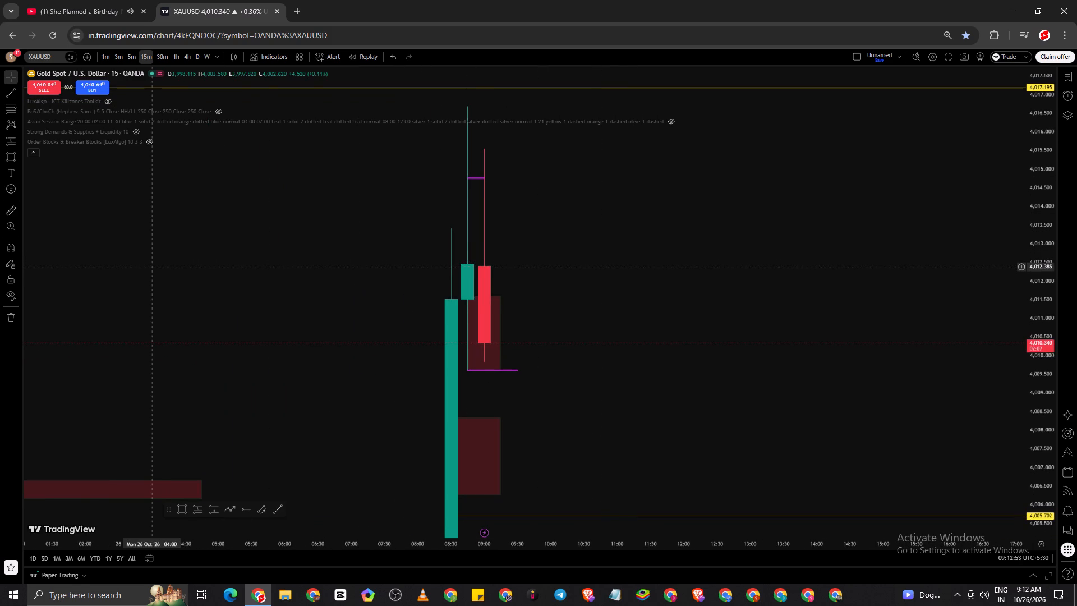
# Examine the pullback into the upper red zone above the long purple line on the 1-minute chart and the 15-minute chart.
pyautogui.click(103, 55)
pyautogui.scroll(-5, 582, 270)
pyautogui.scroll(-4, 389, 314)
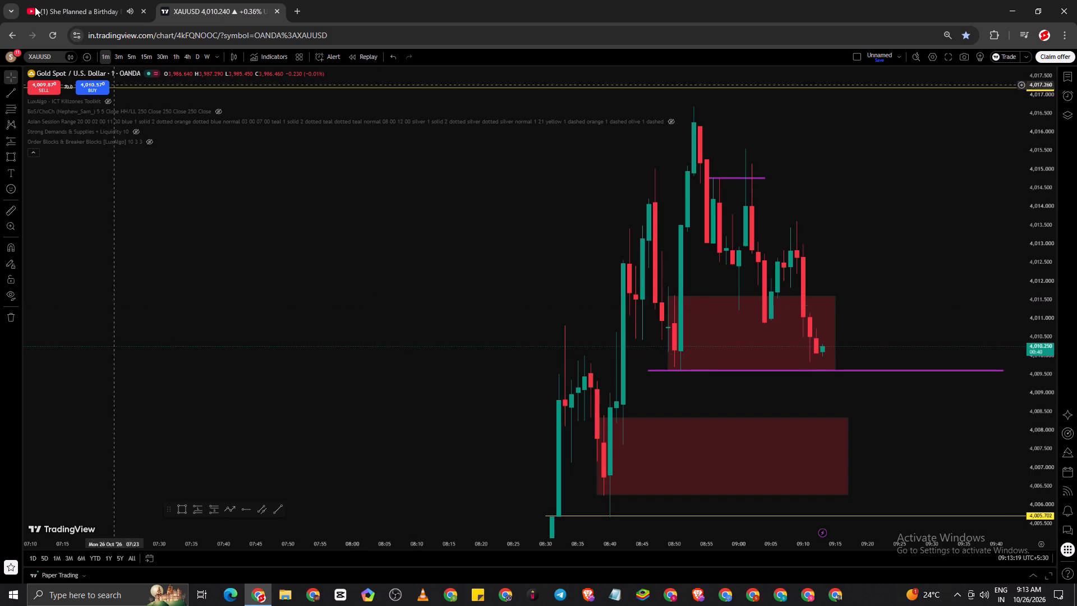
pyautogui.click(142, 57)
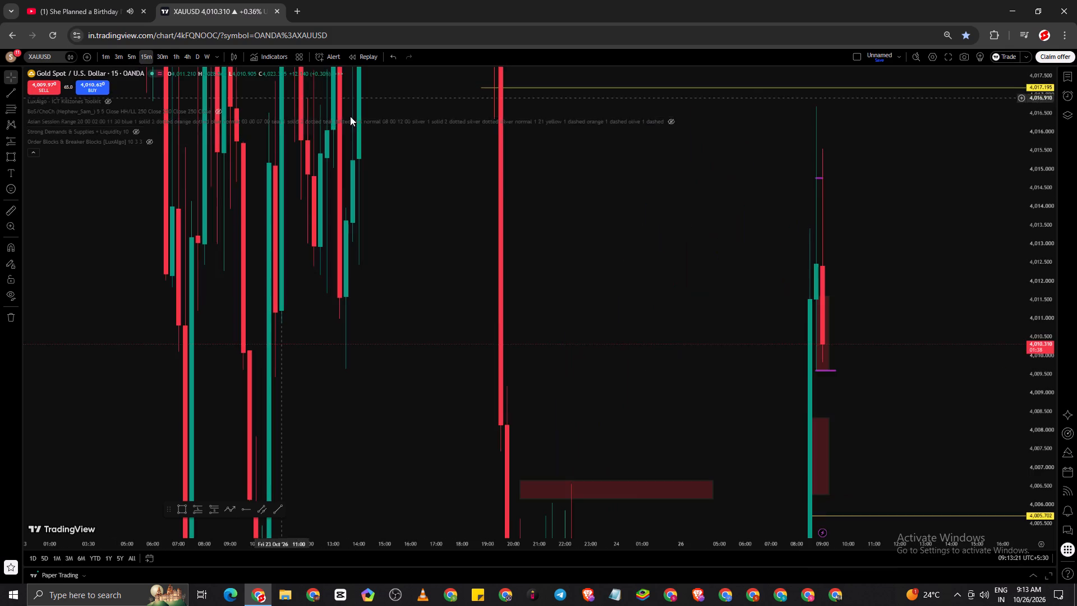
pyautogui.scroll(5, 701, 291)
pyautogui.scroll(7, 809, 394)
pyautogui.moveTo(627, 375); pyautogui.dragTo(975, 374)
pyautogui.scroll(4, 874, 375)
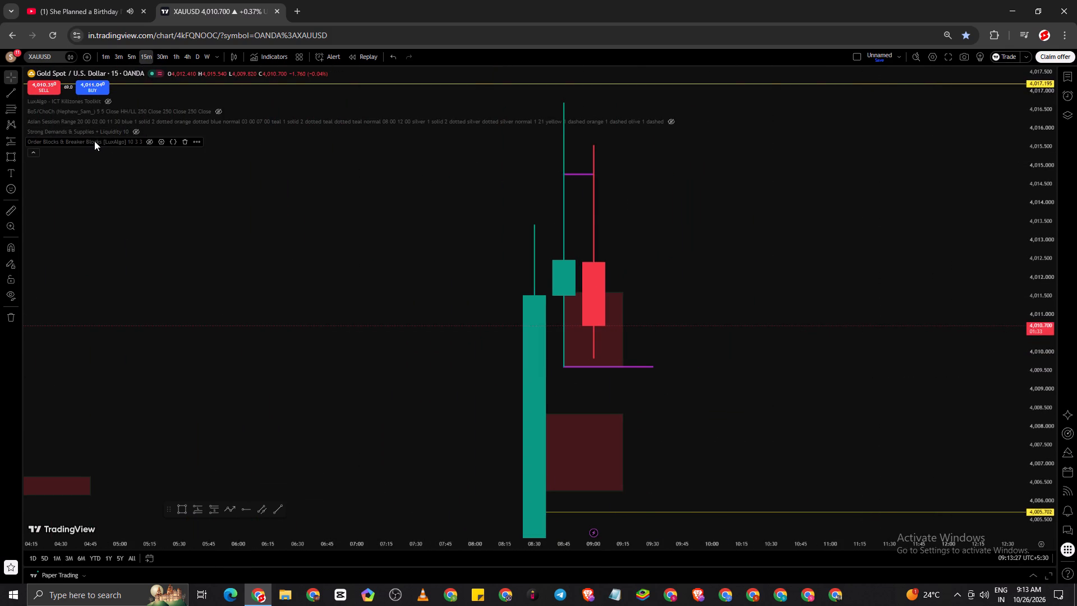
pyautogui.scroll(-7, 290, 198)
pyautogui.scroll(-6, 562, 282)
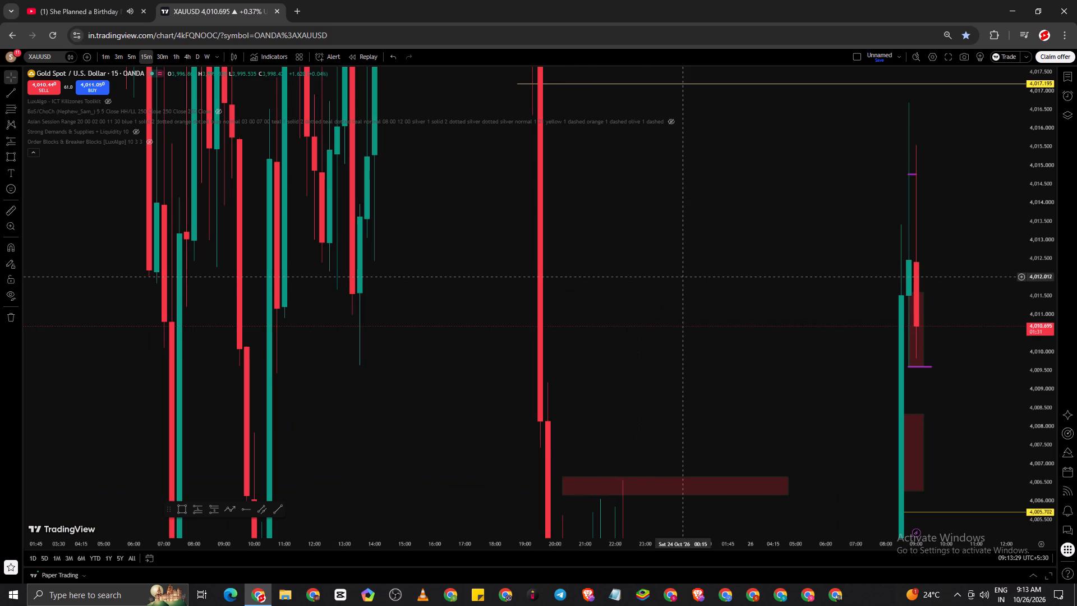
pyautogui.scroll(10, 682, 276)
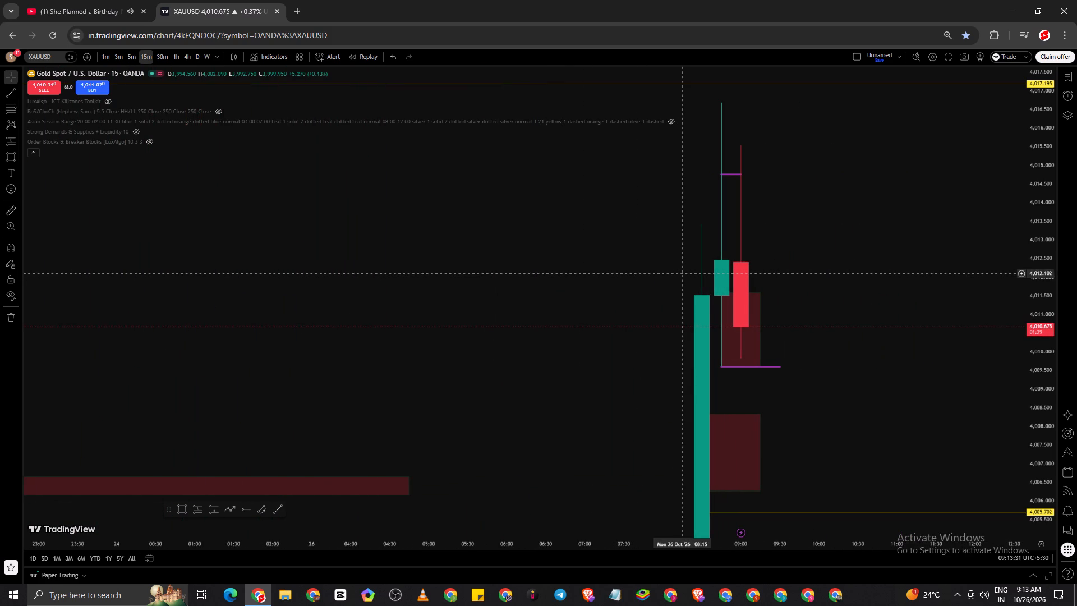
pyautogui.scroll(4, 682, 270)
pyautogui.moveTo(725, 228); pyautogui.dragTo(732, 264)
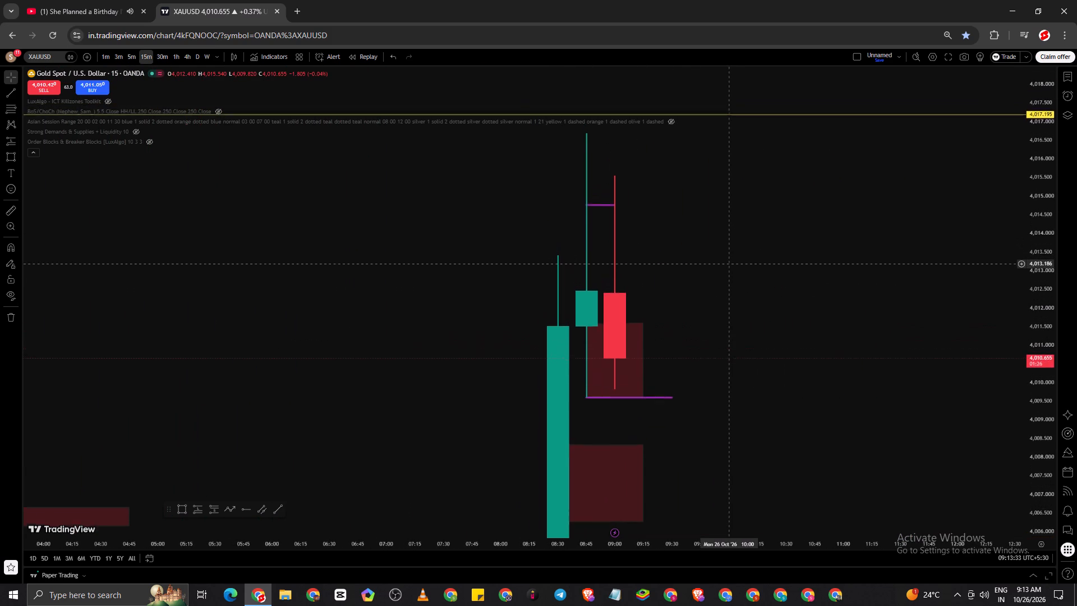
pyautogui.moveTo(732, 264); pyautogui.dragTo(732, 273)
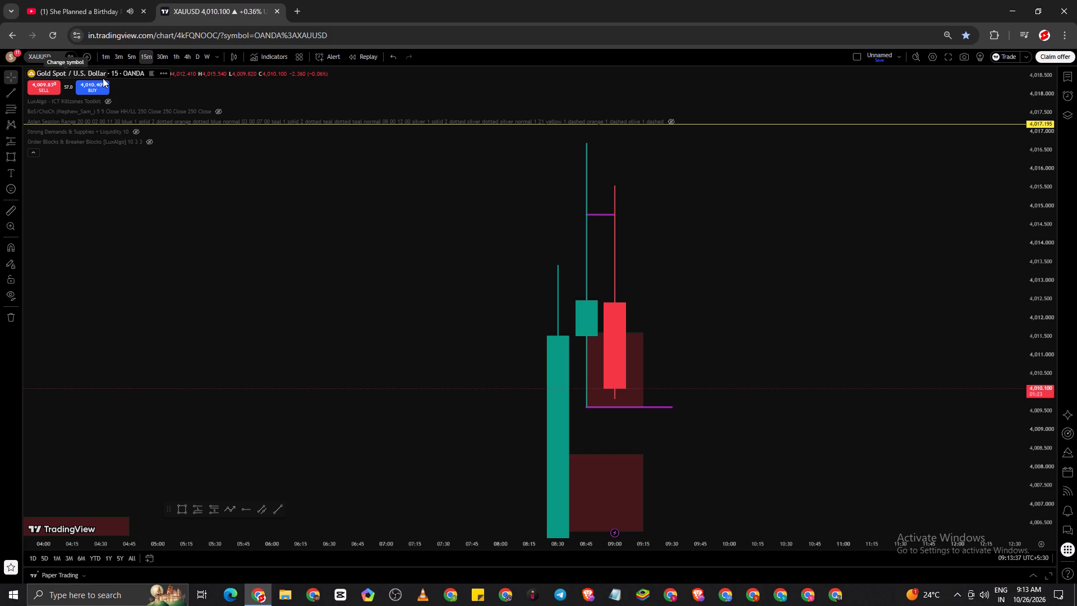
# Examine the latest 1-minute candles against the upper red zone and the long purple line beneath it.
pyautogui.click(99, 50)
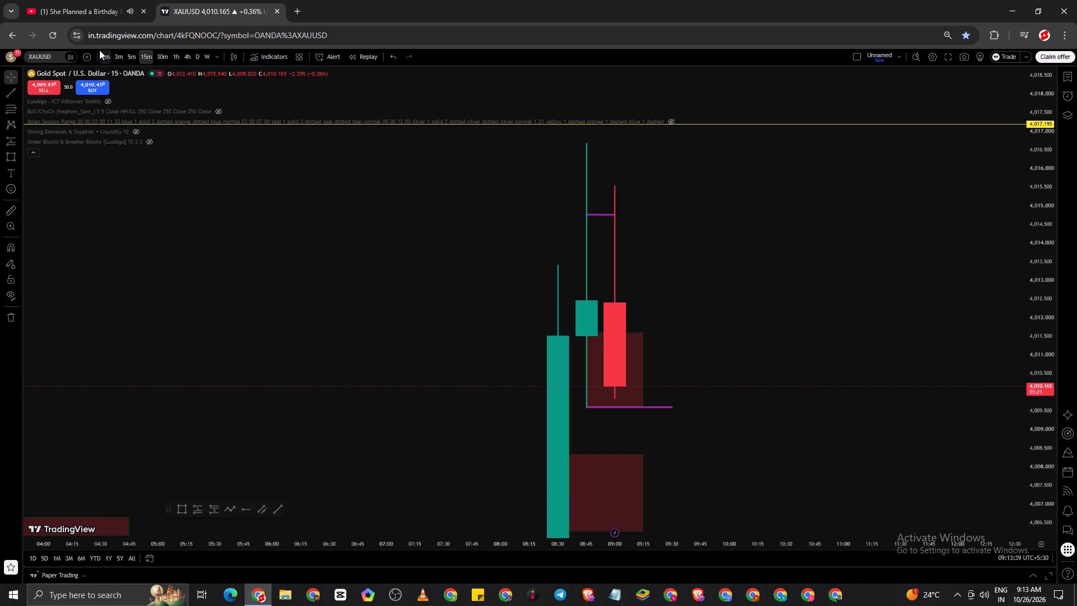
pyautogui.scroll(-13, 734, 250)
pyautogui.scroll(-6, 562, 279)
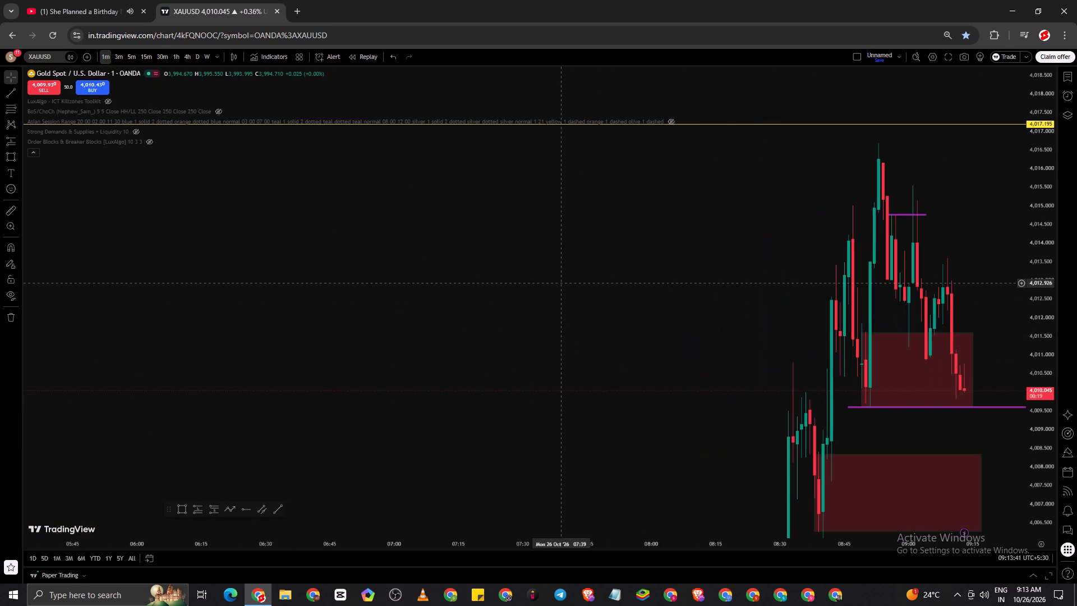
pyautogui.scroll(-5, 562, 283)
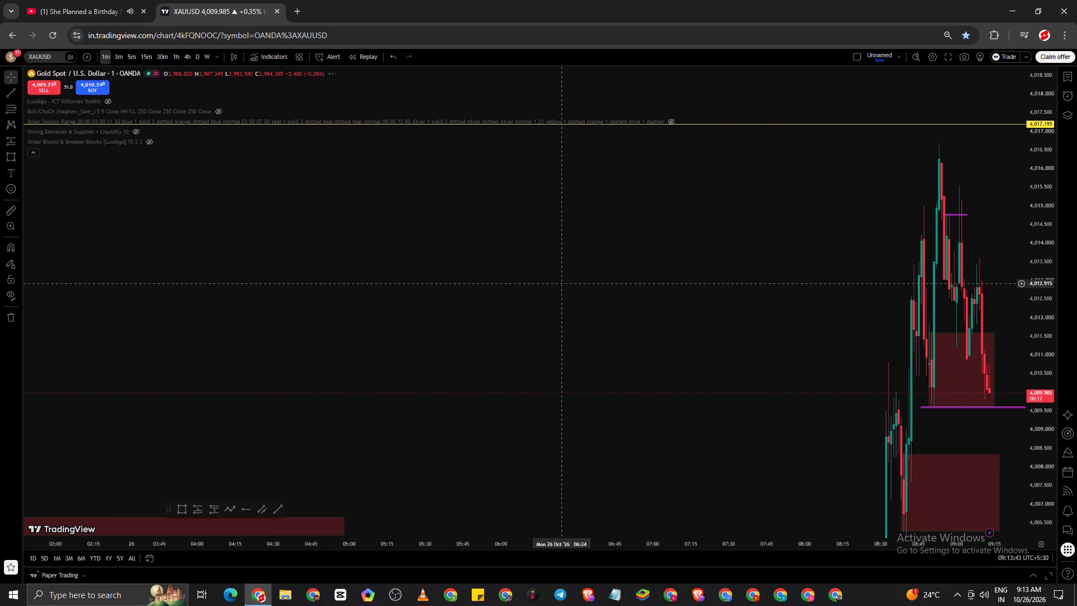
pyautogui.scroll(3, 569, 295)
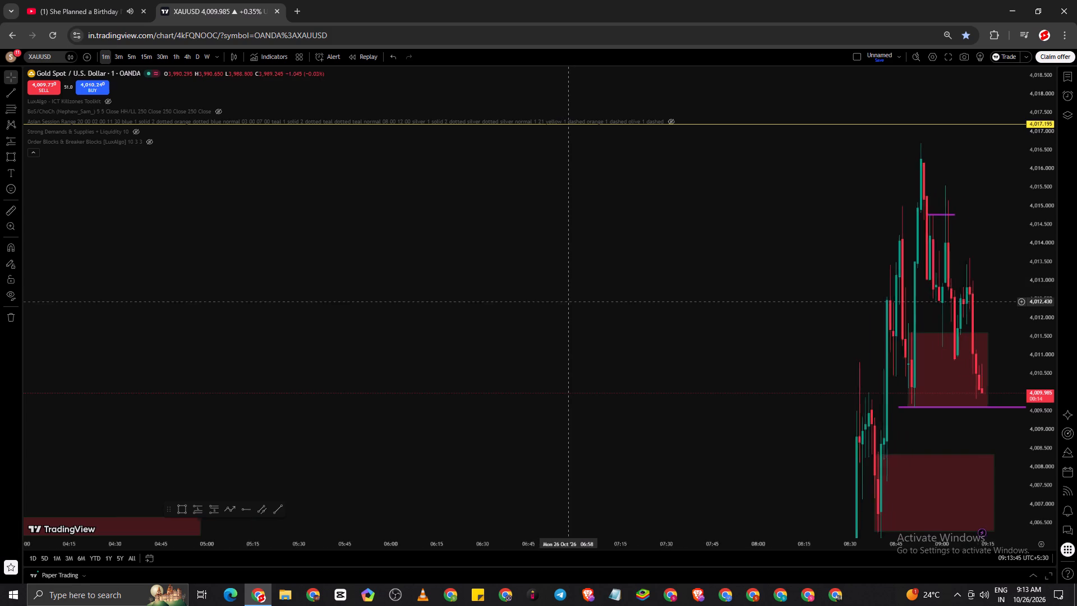
pyautogui.scroll(5, 569, 304)
pyautogui.moveTo(563, 307); pyautogui.dragTo(289, 302)
pyautogui.scroll(-2, 883, 301)
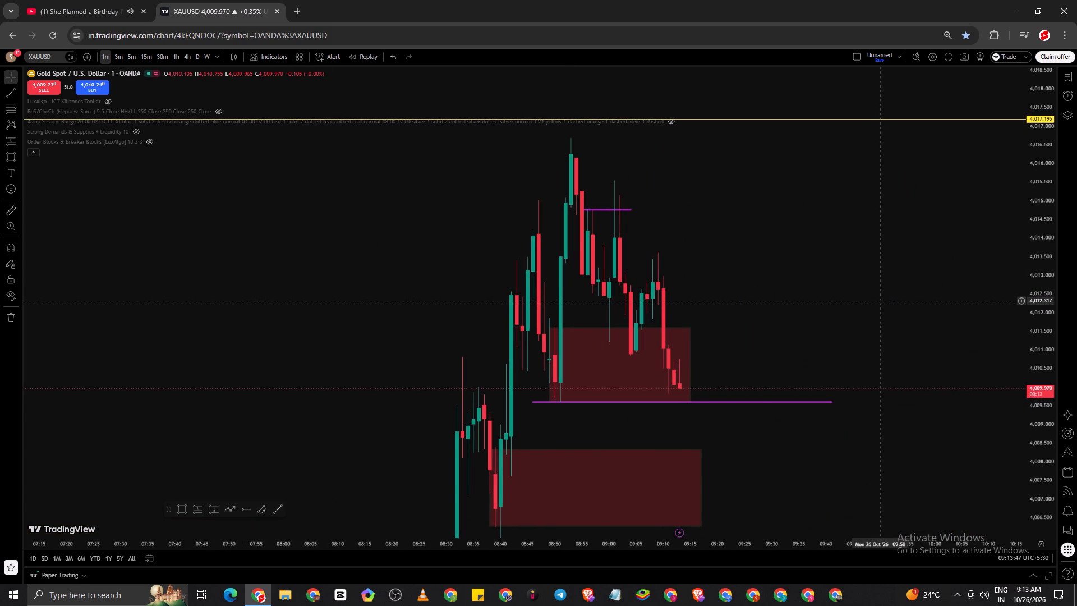
pyautogui.scroll(-2, 883, 301)
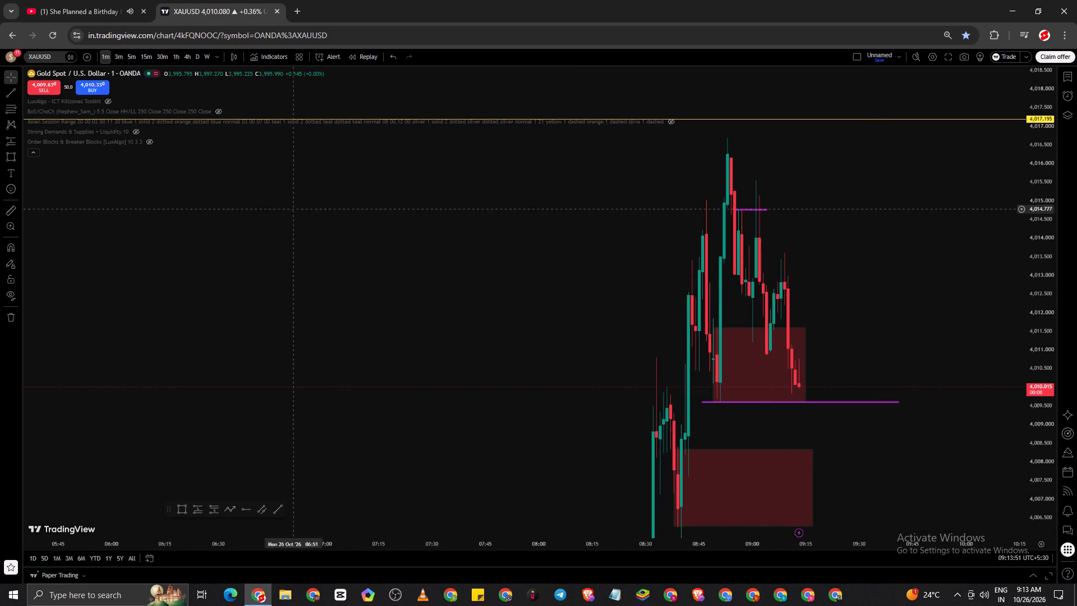
# Examine the 15-minute chart's wider structure between the 4,017.195 and 4,005.702 rays, including the levels above and the earlier range.
pyautogui.click(142, 54)
pyautogui.scroll(4, 611, 263)
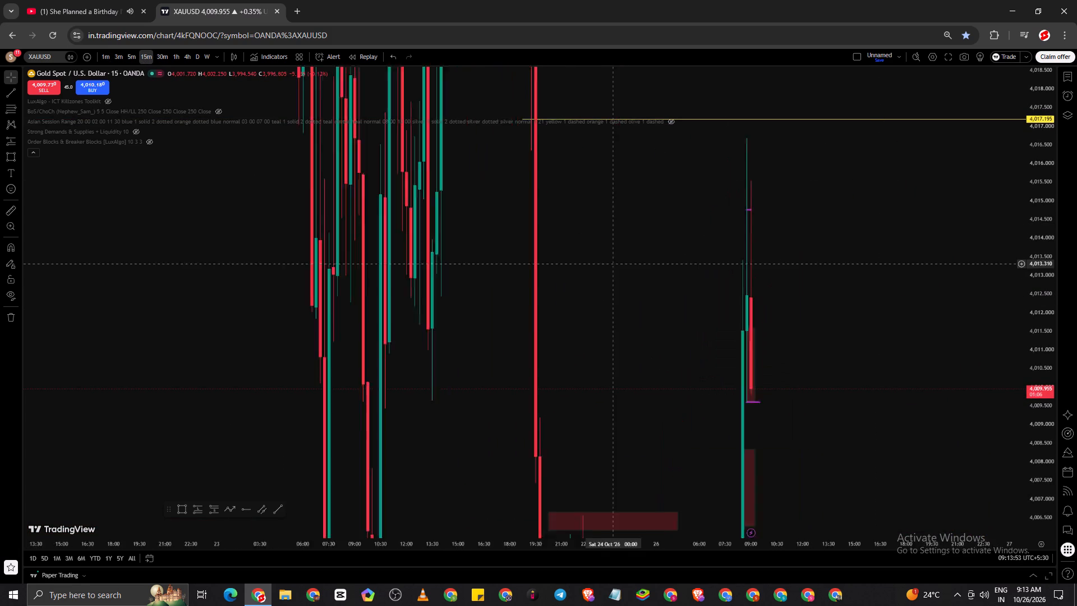
pyautogui.scroll(4, 482, 283)
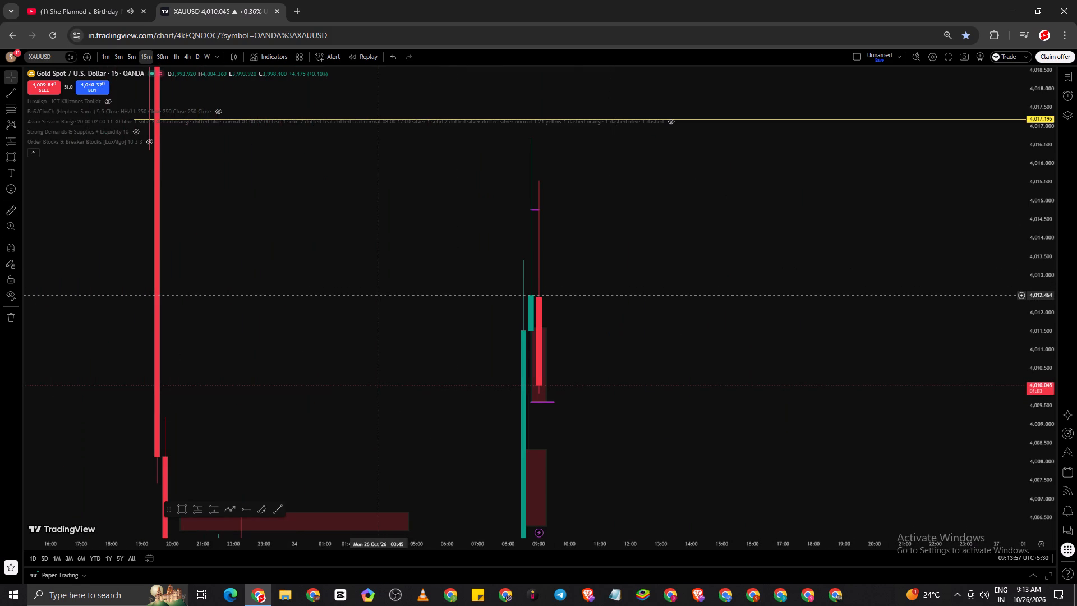
pyautogui.scroll(4, 393, 208)
pyautogui.moveTo(1046, 171); pyautogui.dragTo(1074, 291)
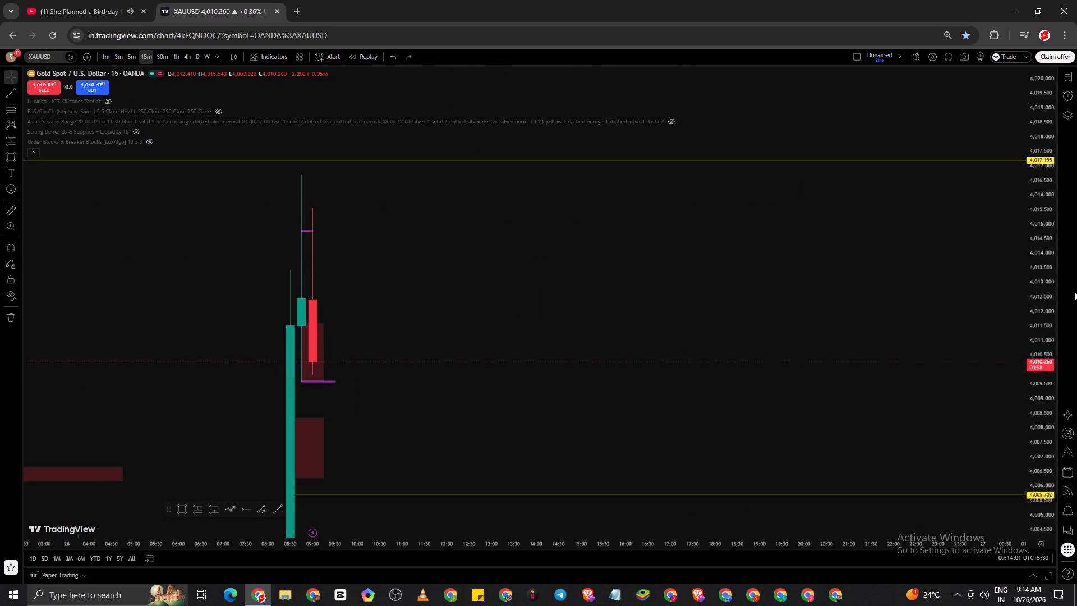
pyautogui.moveTo(1074, 291); pyautogui.dragTo(1016, 521)
pyautogui.scroll(-5, 683, 379)
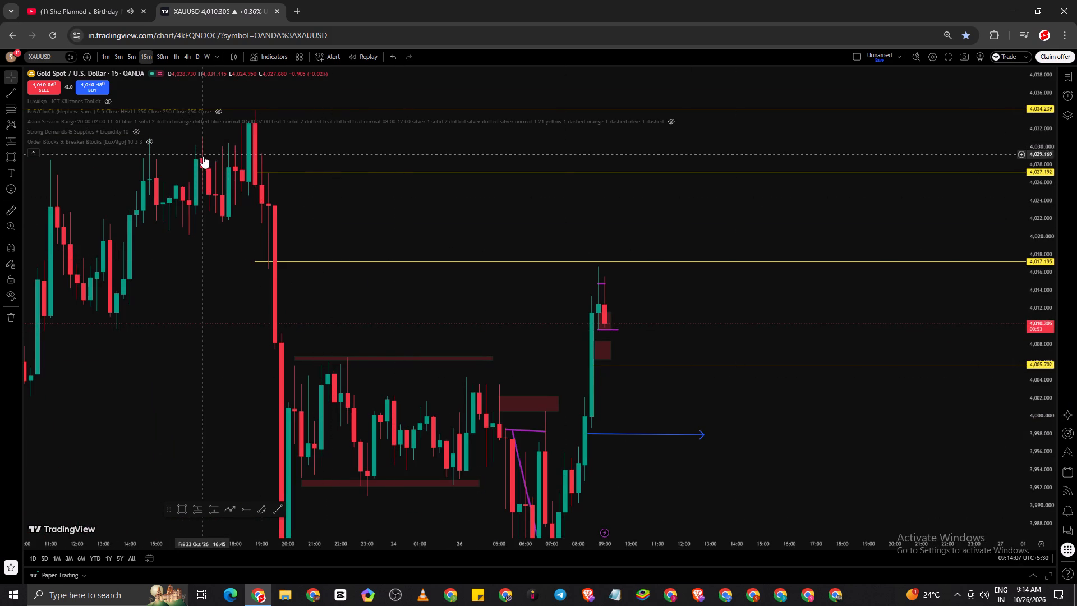
pyautogui.moveTo(1052, 402); pyautogui.dragTo(1069, 213)
pyautogui.scroll(4, 892, 256)
pyautogui.scroll(1, 595, 291)
pyautogui.moveTo(484, 294); pyautogui.dragTo(733, 283)
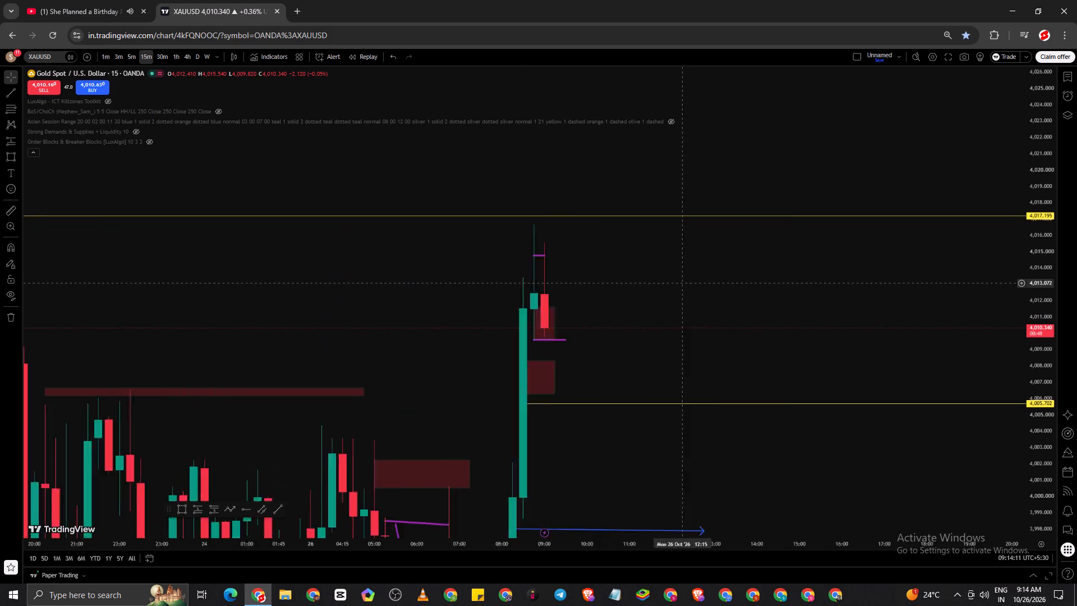
pyautogui.moveTo(733, 283); pyautogui.dragTo(803, 283)
pyautogui.scroll(7, 769, 287)
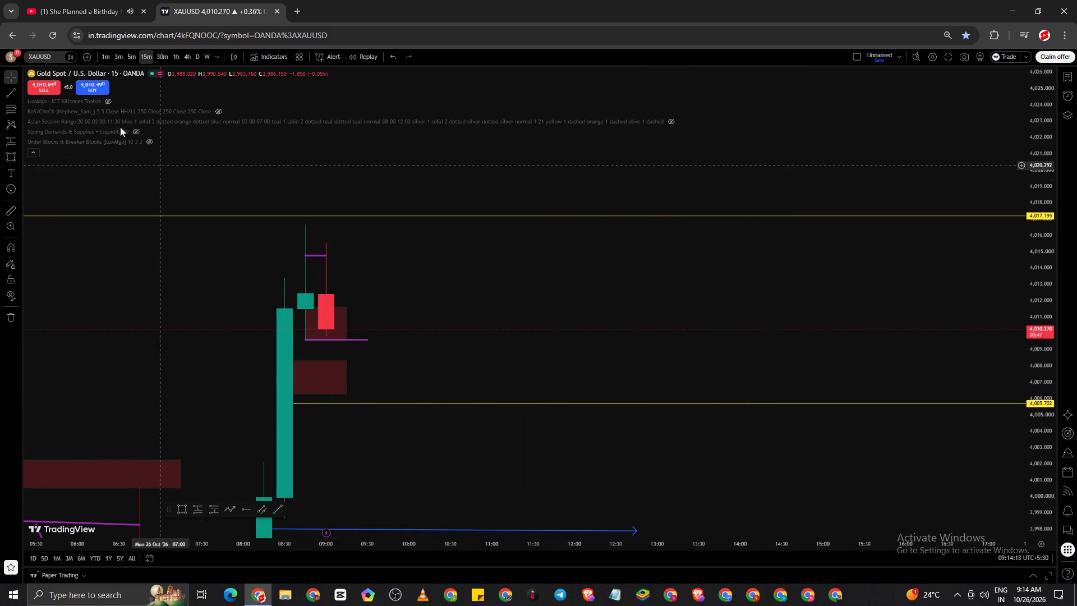
# Examine the 5-minute candles around the two red zones and the long purple line.
pyautogui.click(134, 55)
pyautogui.scroll(-5, 609, 303)
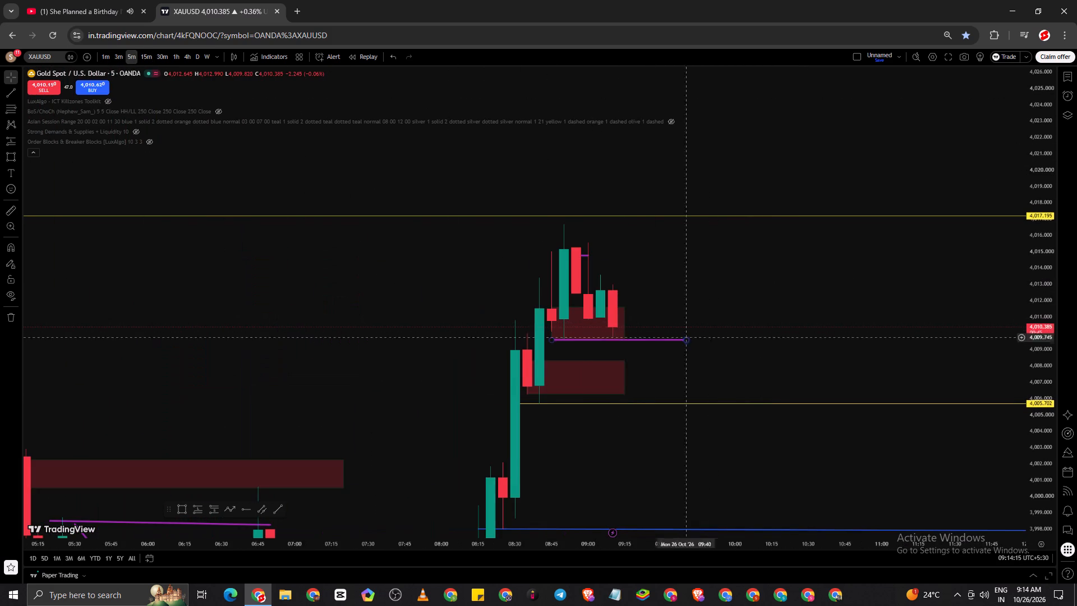
pyautogui.moveTo(817, 326); pyautogui.dragTo(645, 304)
pyautogui.click(645, 304)
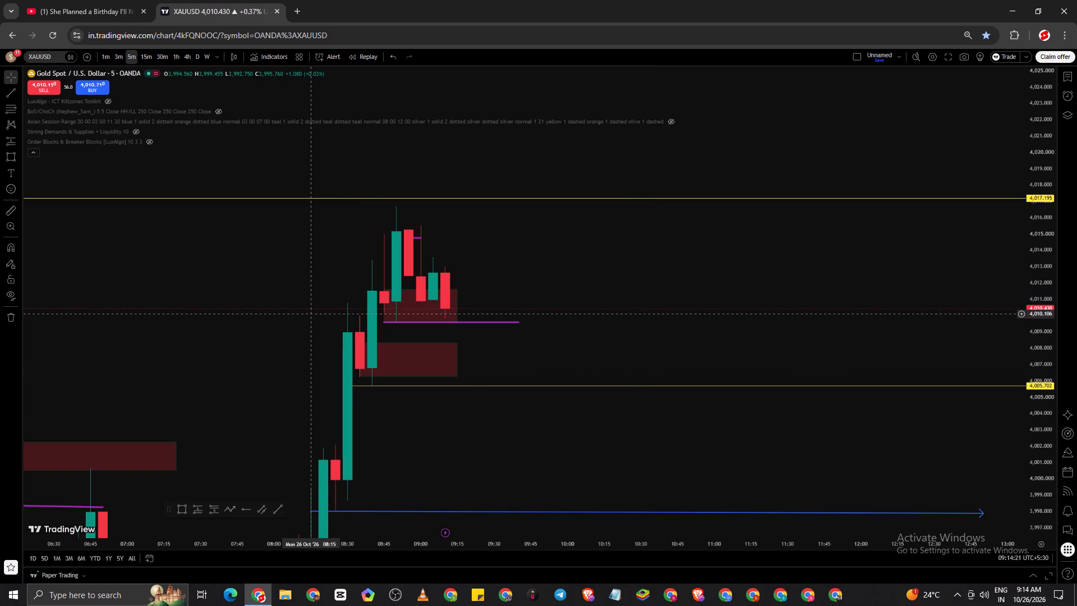
pyautogui.scroll(-6, 454, 320)
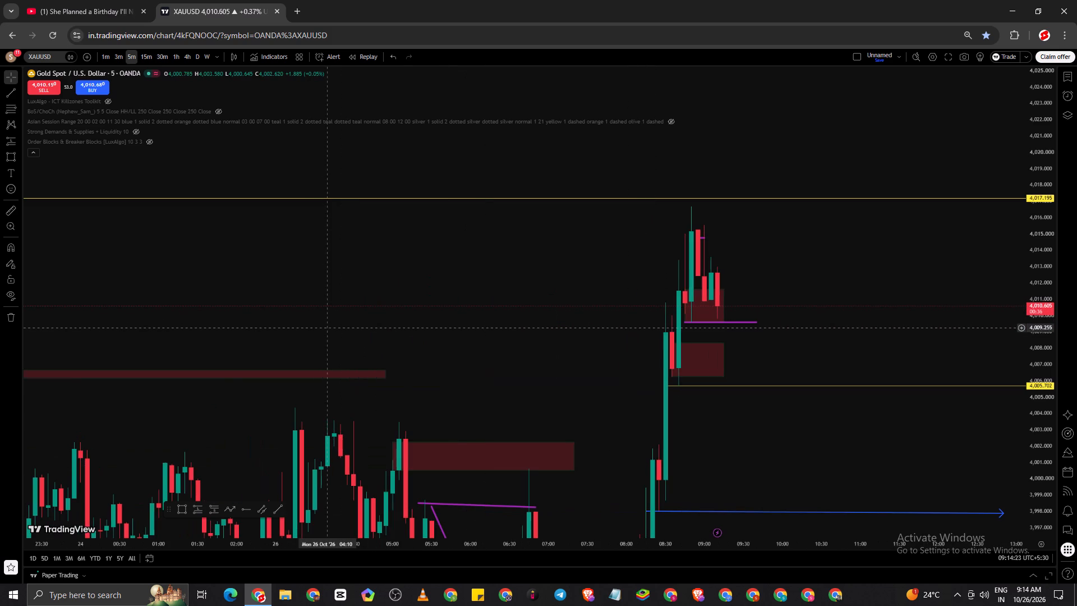
pyautogui.scroll(3, 330, 319)
pyautogui.scroll(5, 461, 313)
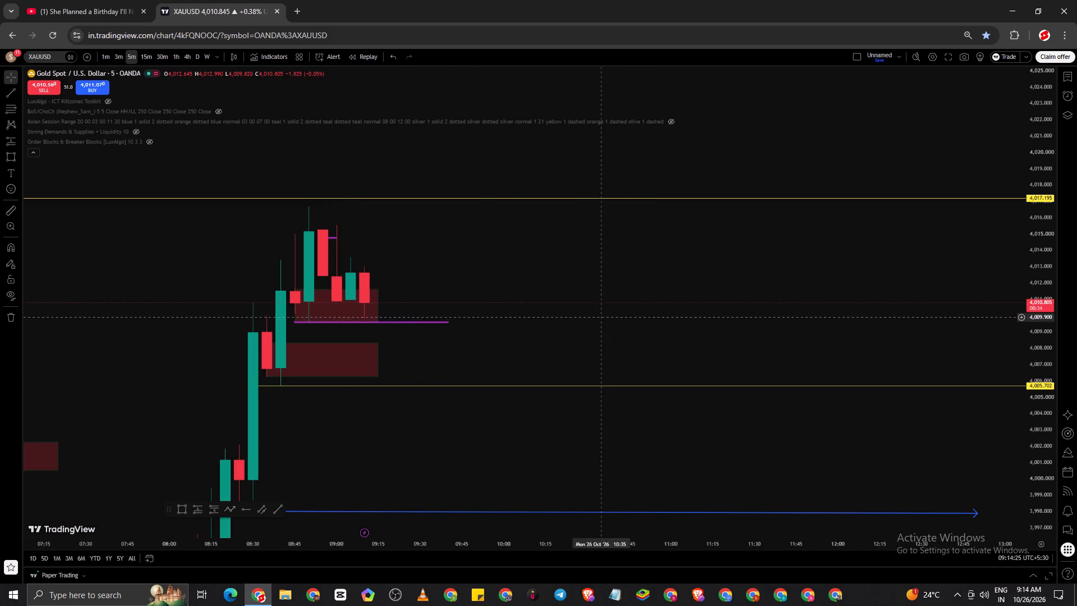
pyautogui.scroll(-5, 579, 249)
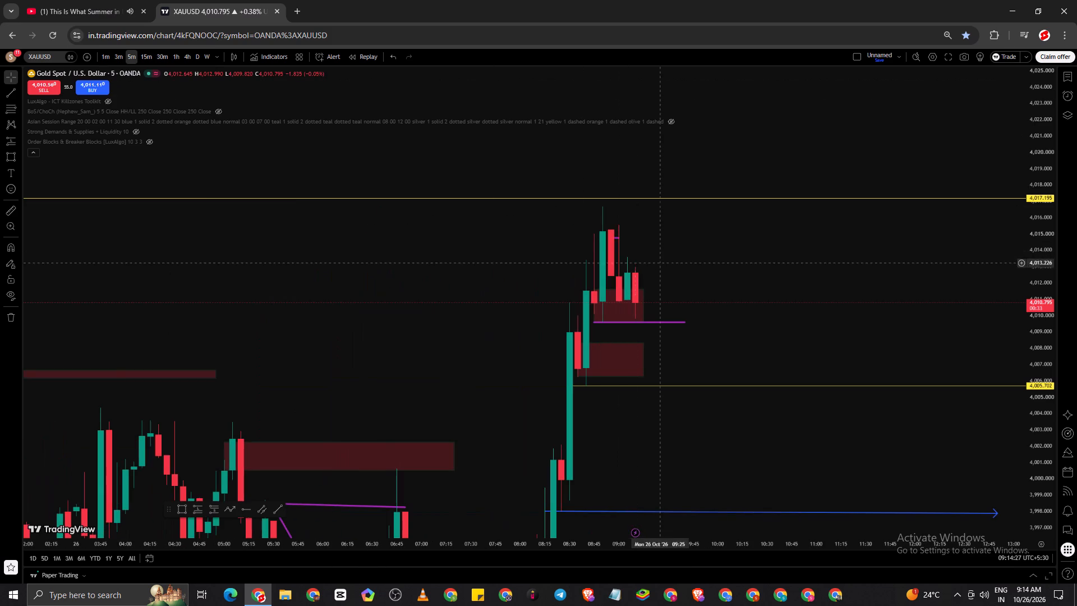
pyautogui.moveTo(1045, 356); pyautogui.dragTo(1045, 121)
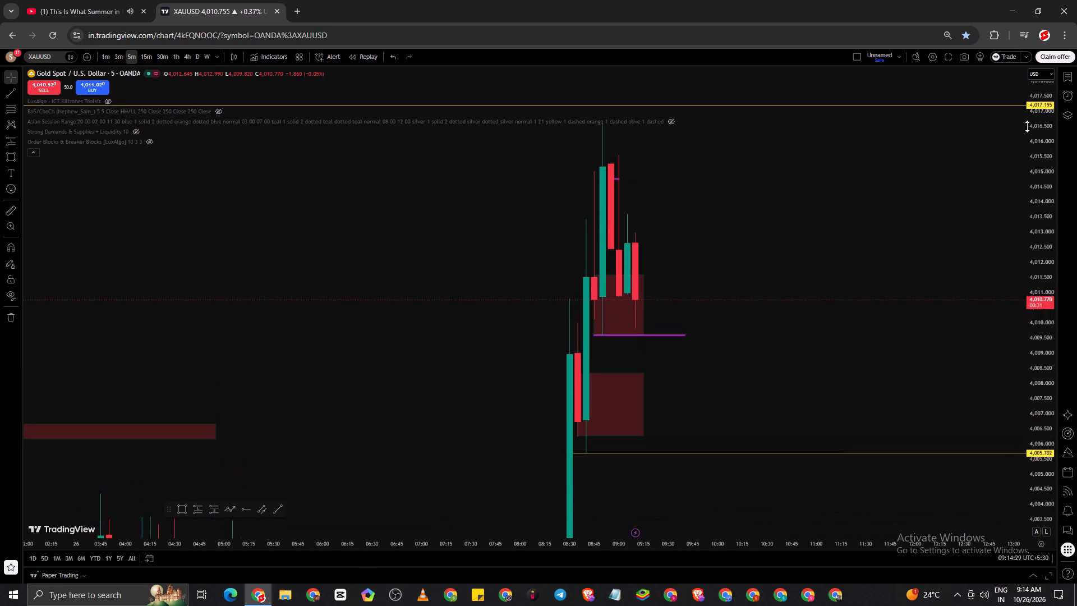
pyautogui.scroll(4, 849, 213)
pyautogui.scroll(3, 577, 235)
pyautogui.moveTo(409, 254); pyautogui.dragTo(697, 290)
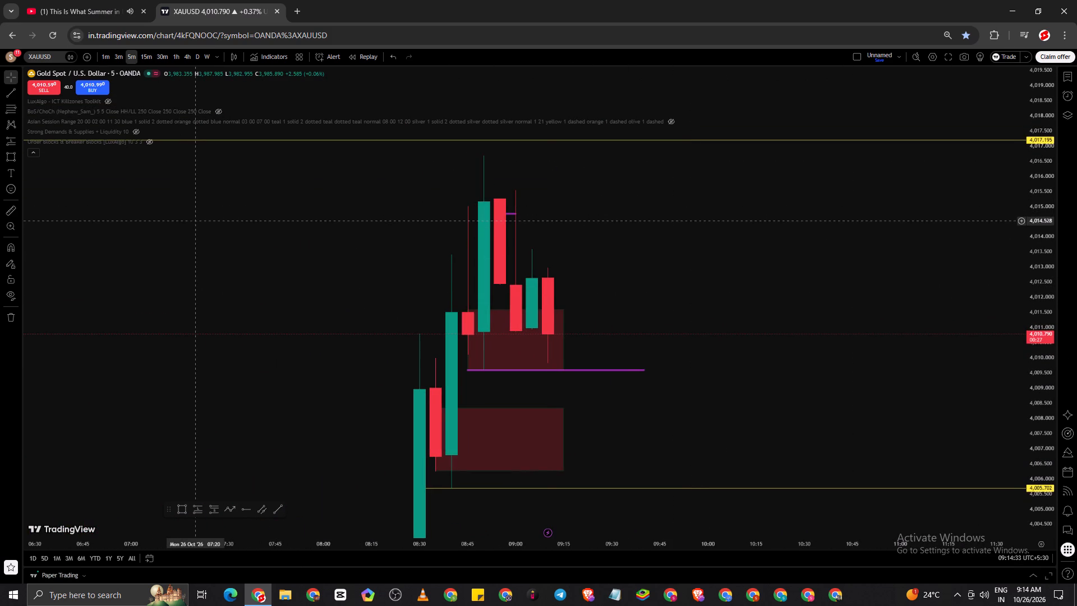
# Compare price's reaction in the upper red zone on the 1-minute chart and the 5-minute chart, finishing on 1-minute.
pyautogui.click(111, 57)
pyautogui.scroll(-2, 650, 279)
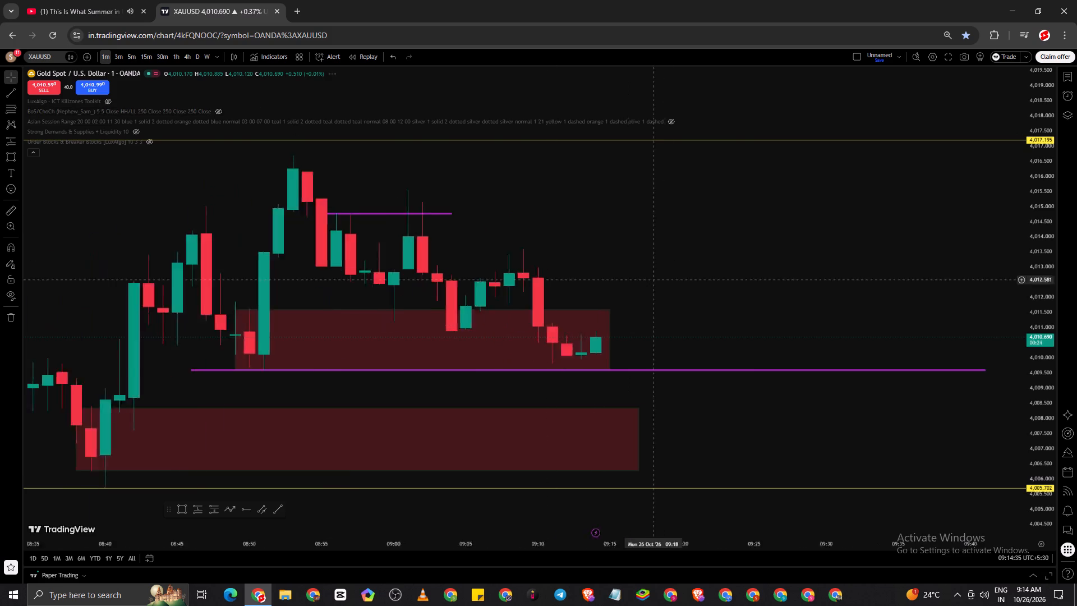
pyautogui.scroll(-3, 655, 286)
pyautogui.scroll(-5, 777, 318)
pyautogui.moveTo(917, 304); pyautogui.dragTo(907, 302)
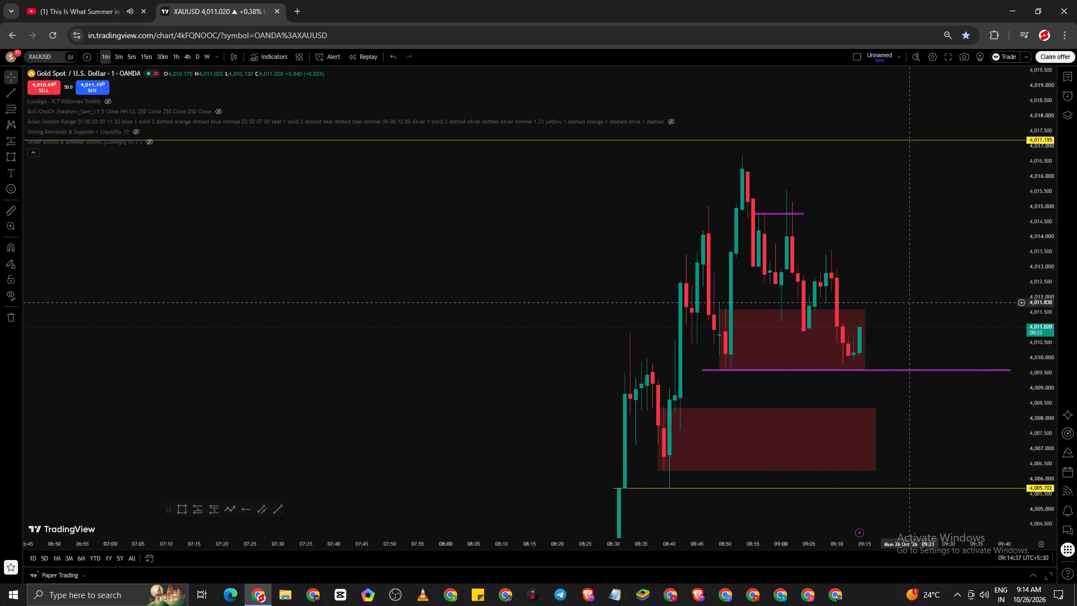
pyautogui.moveTo(907, 302); pyautogui.dragTo(698, 328)
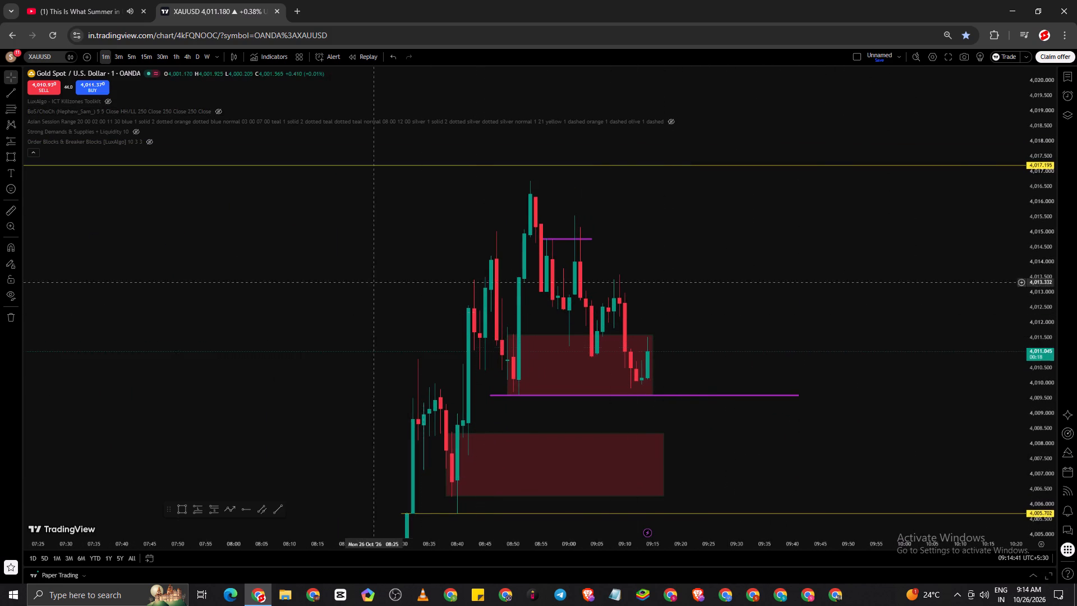
pyautogui.click(133, 56)
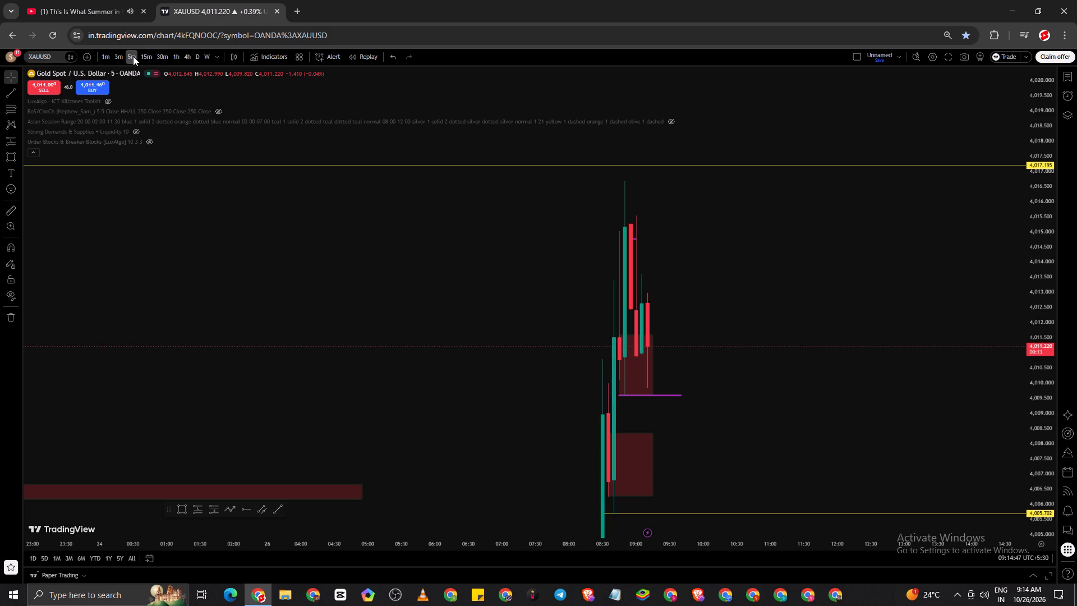
pyautogui.scroll(5, 157, 158)
pyautogui.scroll(3, 149, 222)
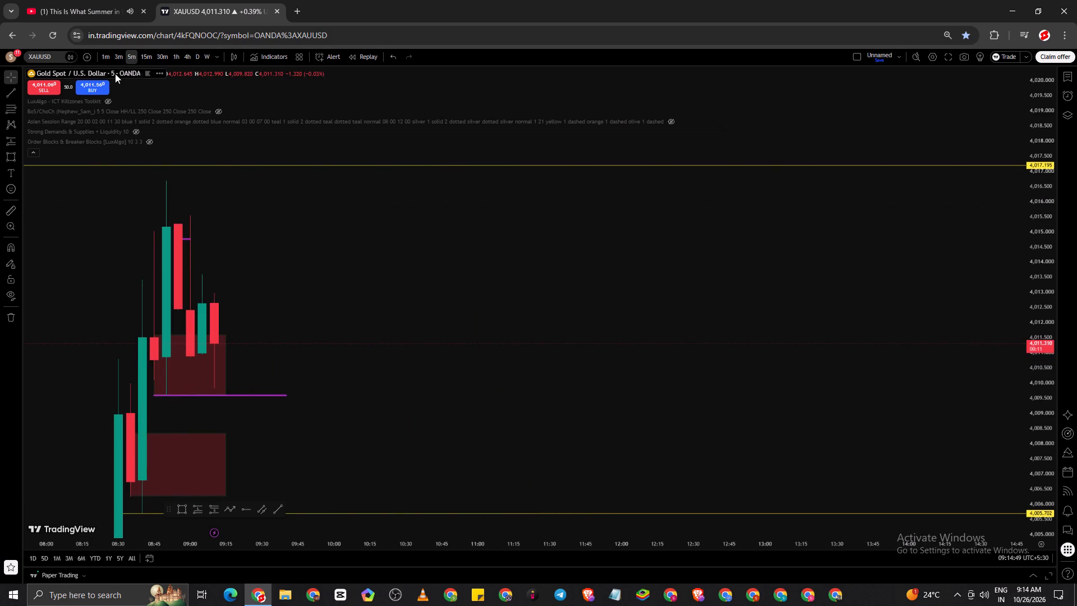
pyautogui.click(99, 53)
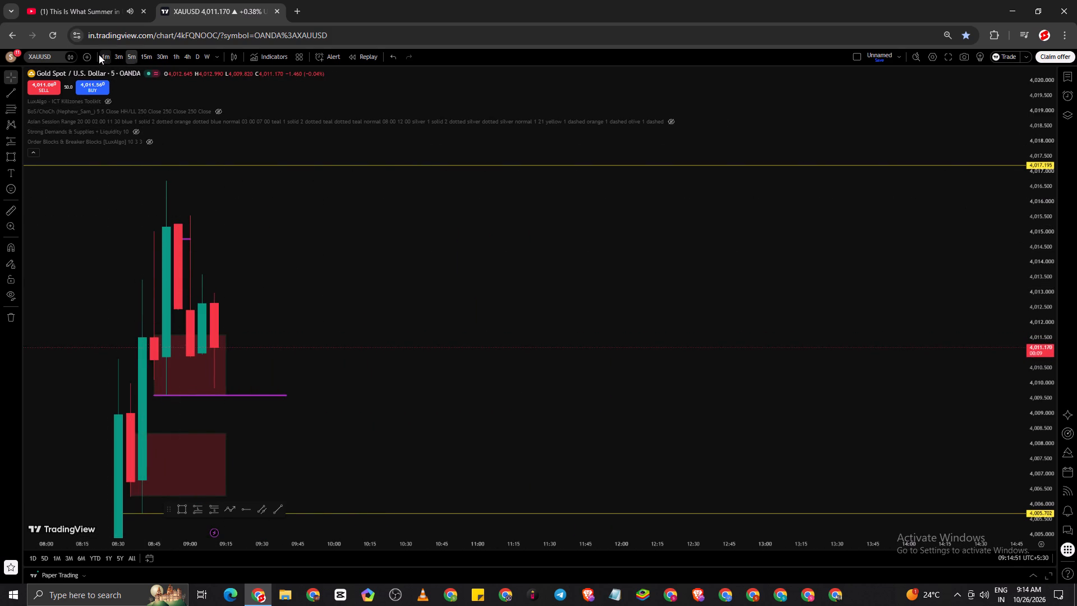
pyautogui.scroll(-6, 395, 245)
pyautogui.scroll(-3, 586, 341)
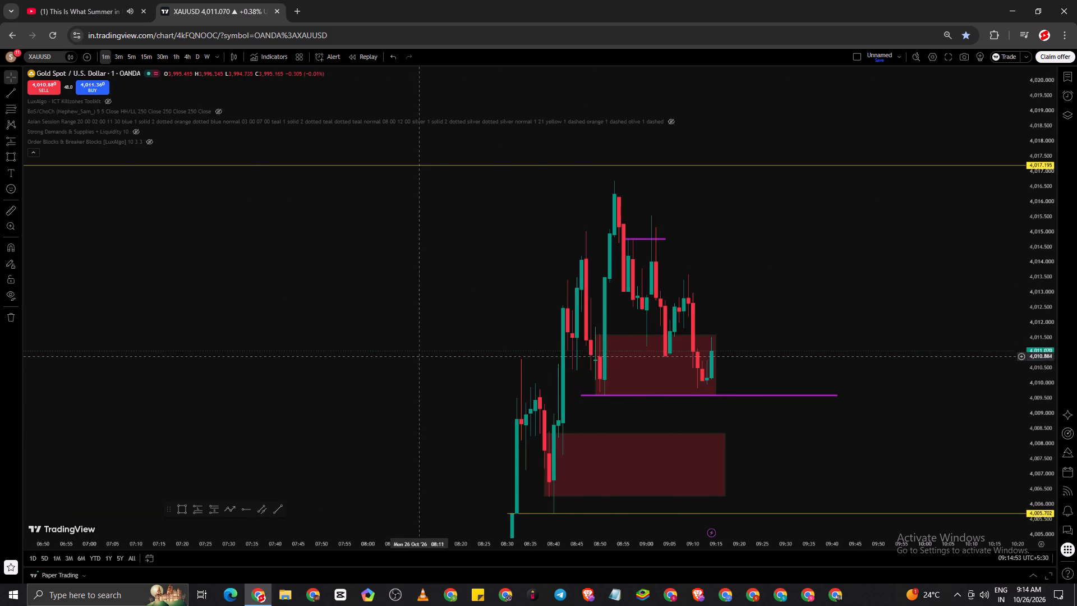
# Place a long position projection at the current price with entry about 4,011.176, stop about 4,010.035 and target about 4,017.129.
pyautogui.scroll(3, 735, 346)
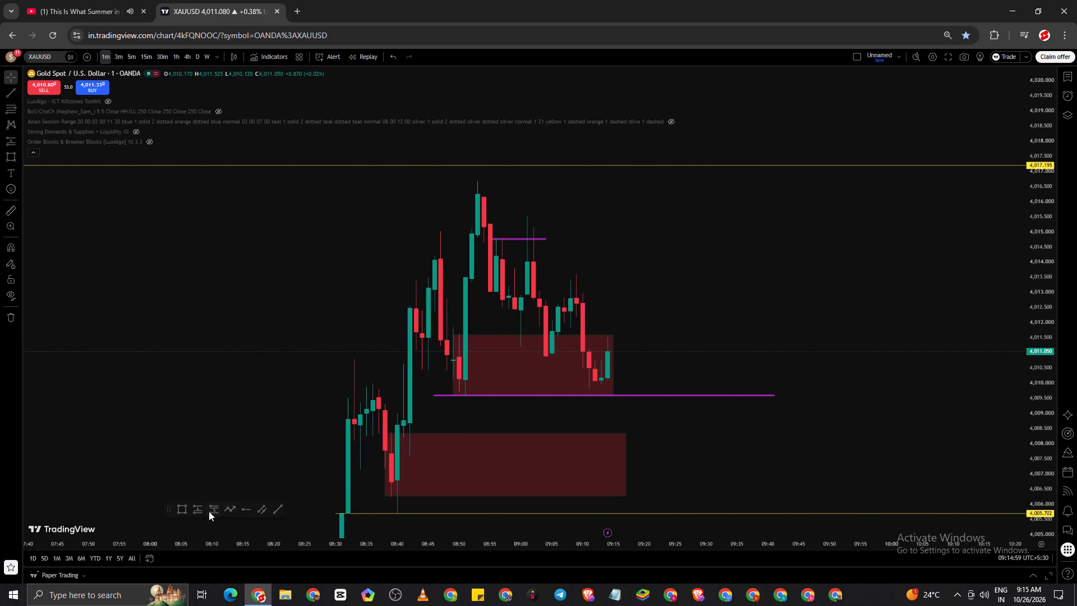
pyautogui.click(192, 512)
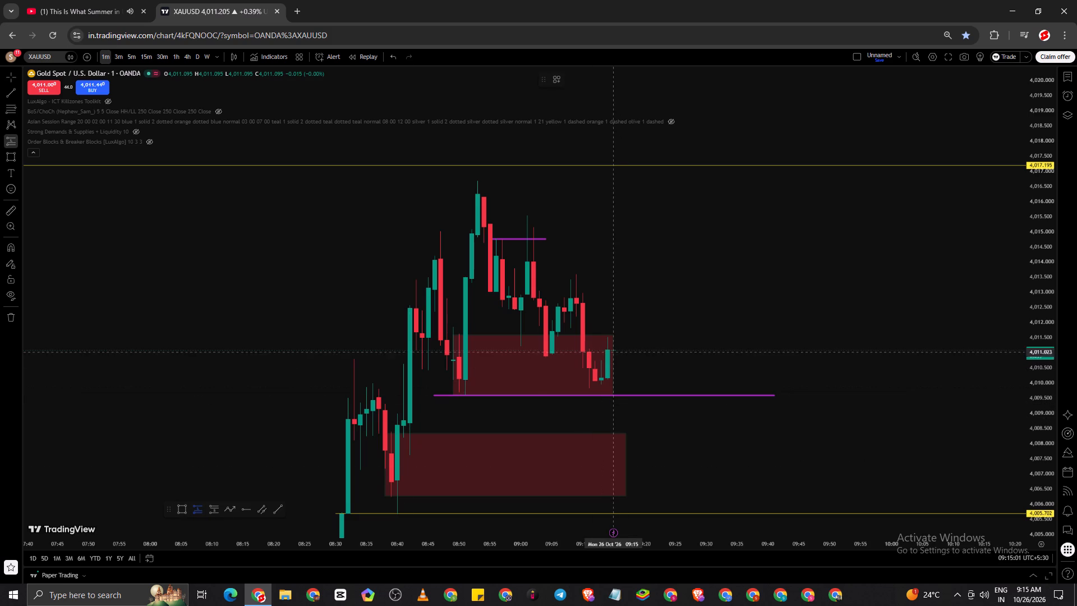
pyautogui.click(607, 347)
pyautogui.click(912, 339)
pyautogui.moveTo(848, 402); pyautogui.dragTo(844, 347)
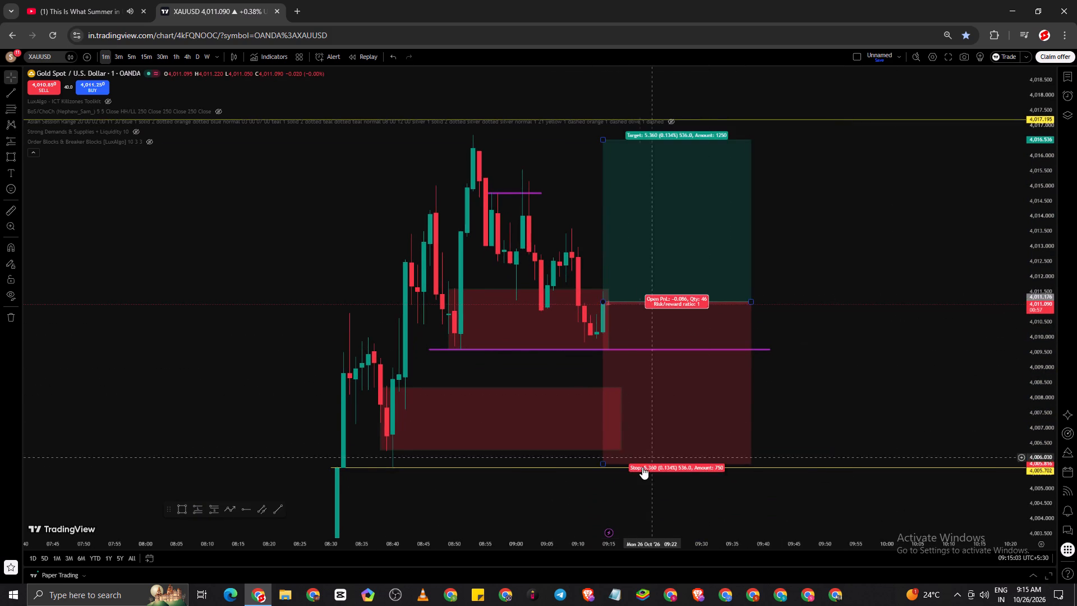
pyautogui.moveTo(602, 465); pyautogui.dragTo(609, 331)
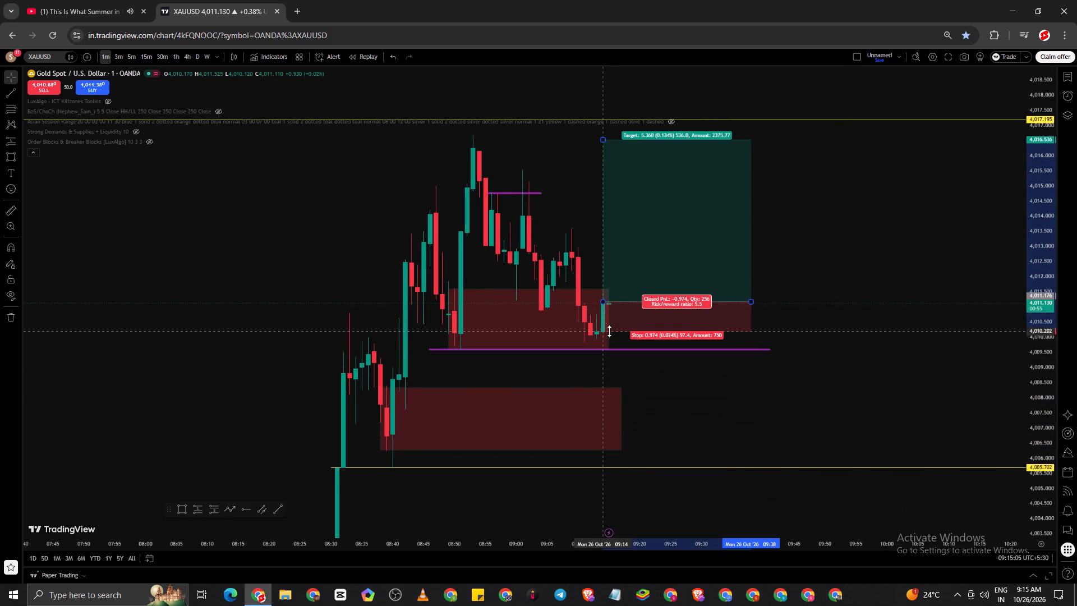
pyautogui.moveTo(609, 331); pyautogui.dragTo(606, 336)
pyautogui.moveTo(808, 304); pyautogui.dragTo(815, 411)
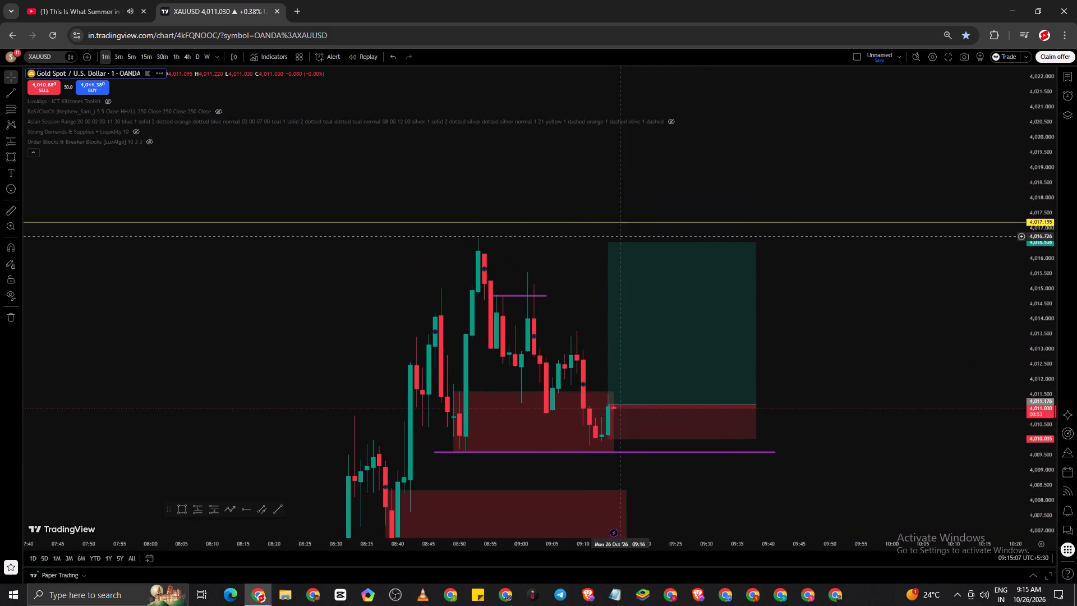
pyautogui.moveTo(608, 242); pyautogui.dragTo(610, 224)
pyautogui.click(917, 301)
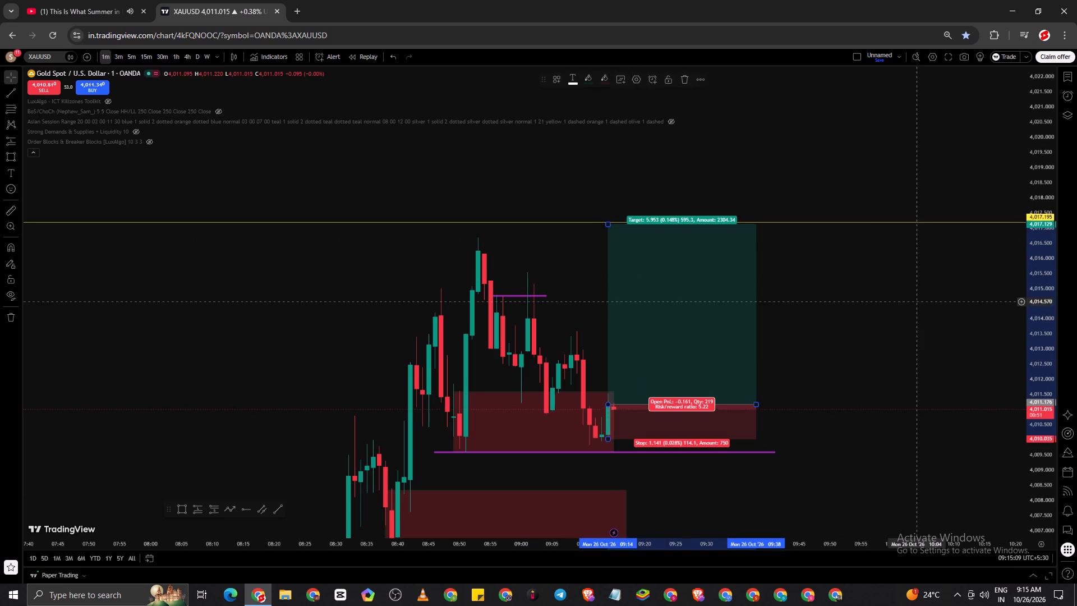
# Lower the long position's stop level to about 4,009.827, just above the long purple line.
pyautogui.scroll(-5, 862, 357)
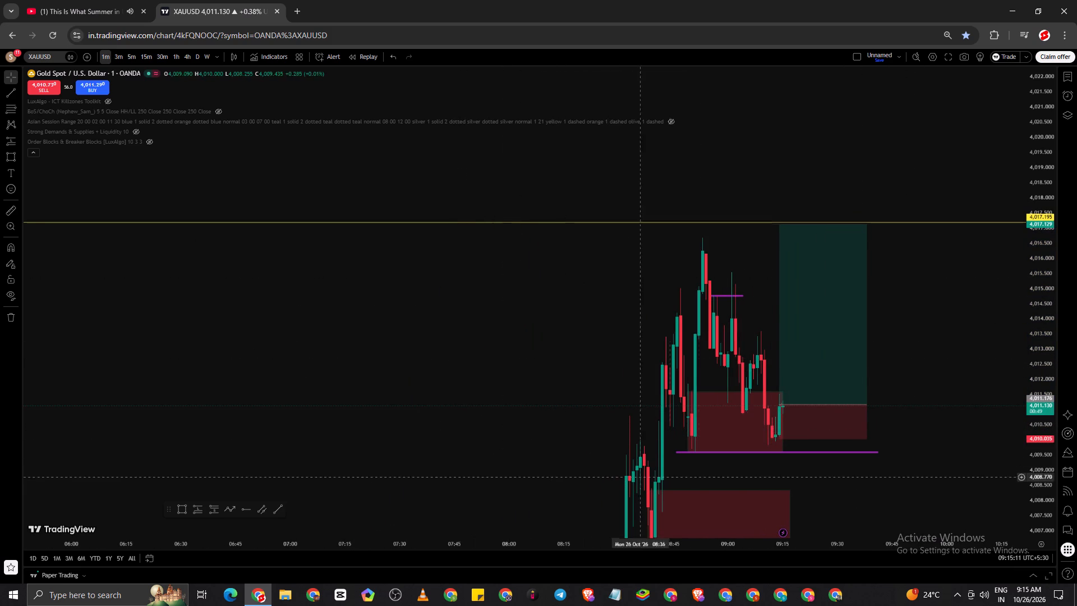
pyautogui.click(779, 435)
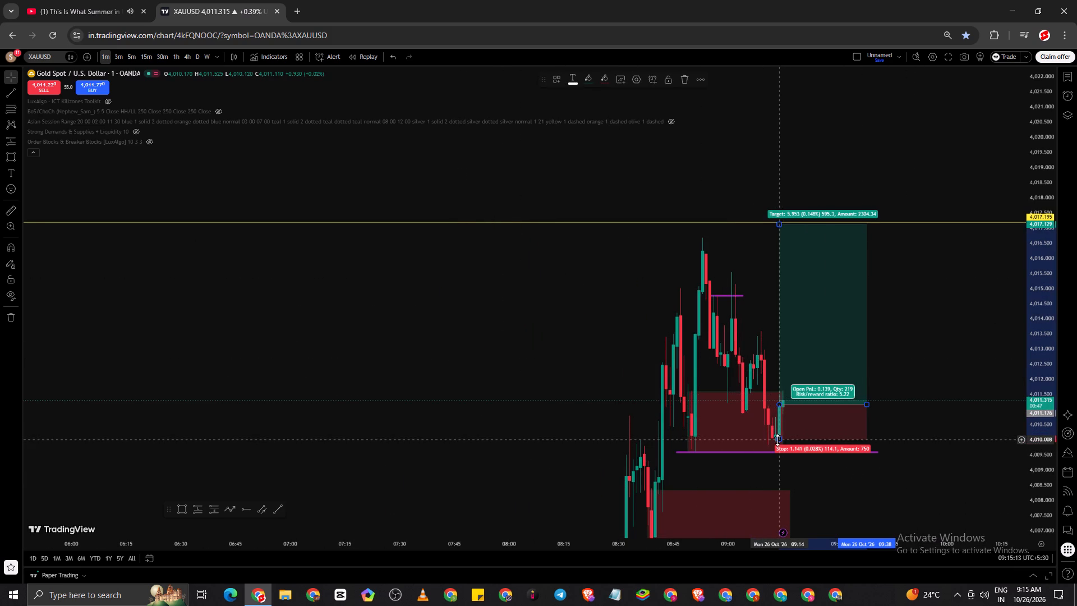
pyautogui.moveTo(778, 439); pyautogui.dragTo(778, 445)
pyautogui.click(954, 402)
# Examine the long position projection against the candles and red zones on the 15-minute and 5-minute charts.
pyautogui.scroll(2, 956, 404)
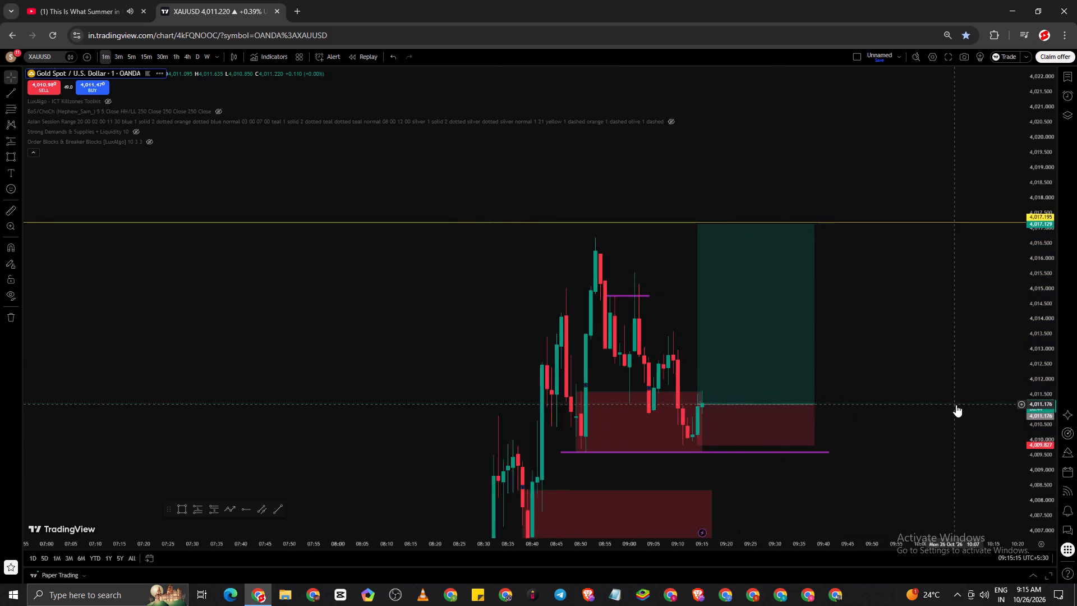
pyautogui.scroll(2, 956, 405)
pyautogui.moveTo(956, 408); pyautogui.dragTo(892, 432)
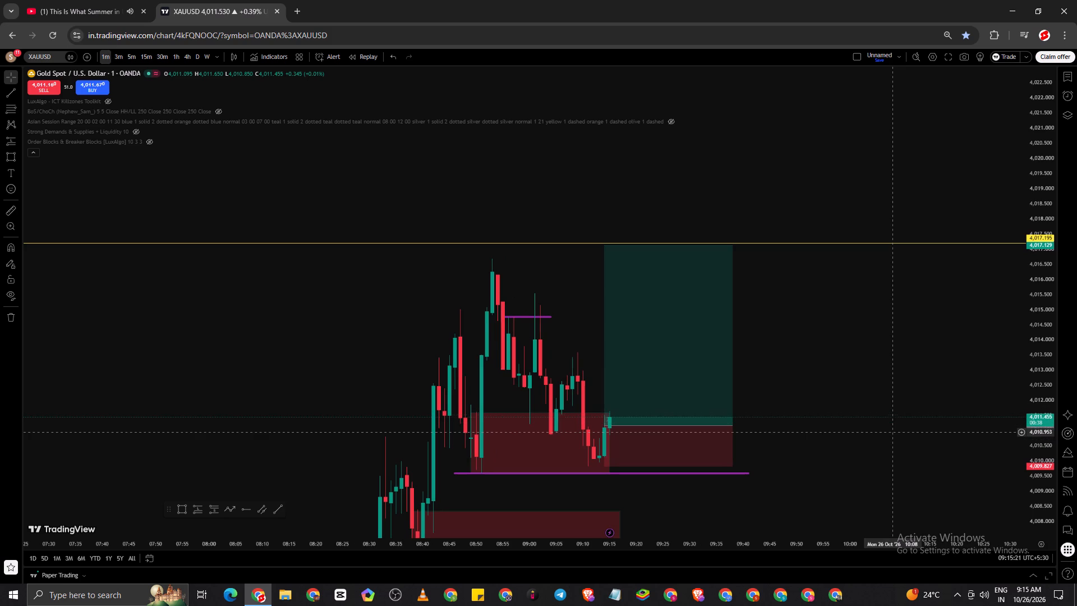
pyautogui.scroll(3, 892, 432)
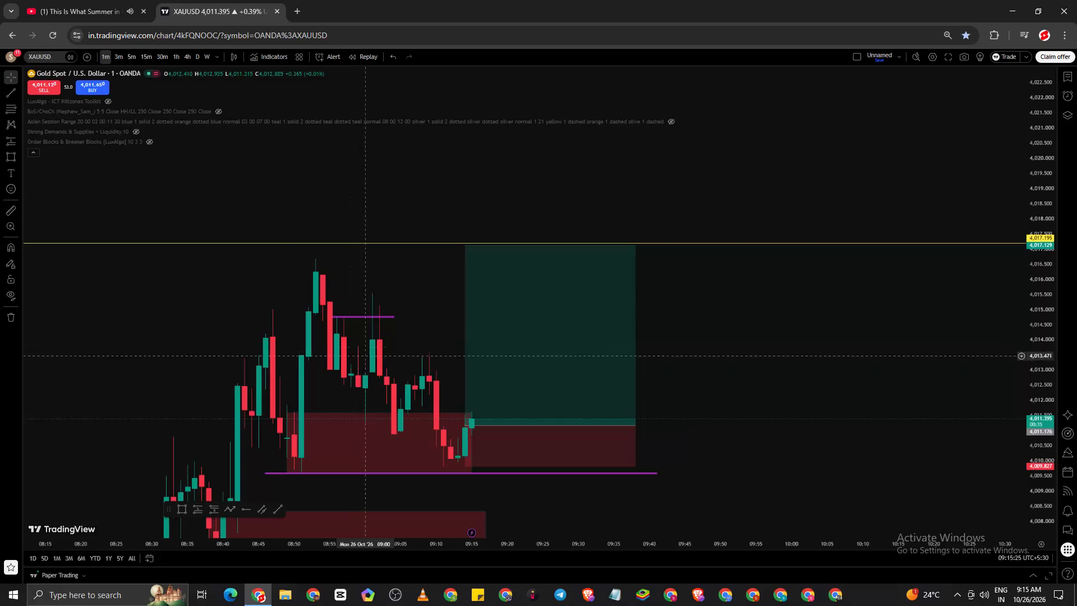
pyautogui.click(150, 64)
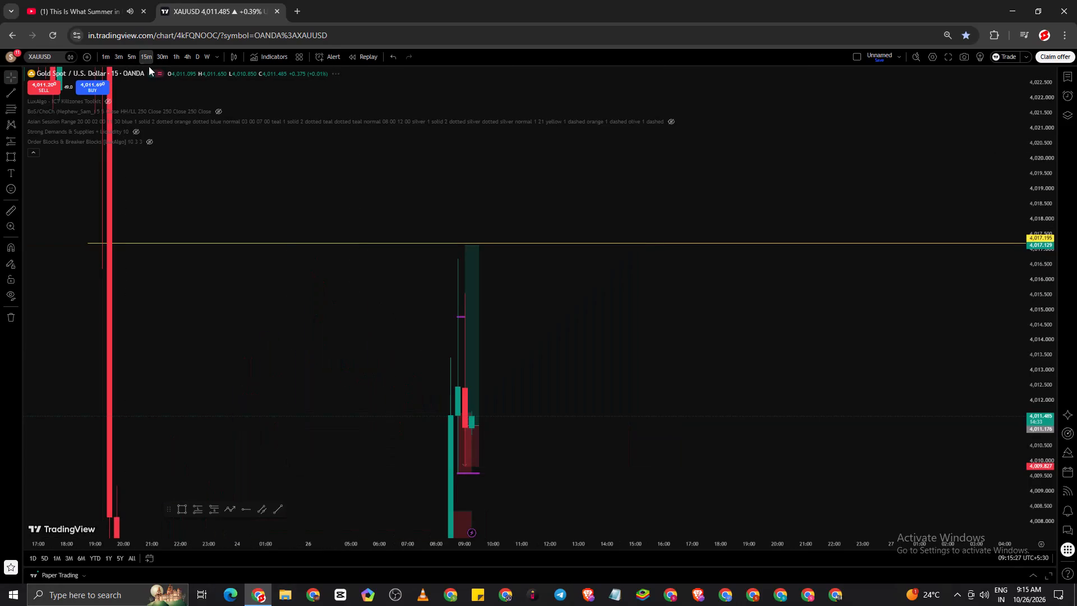
pyautogui.scroll(4, 639, 315)
pyautogui.moveTo(525, 393); pyautogui.dragTo(1043, 316)
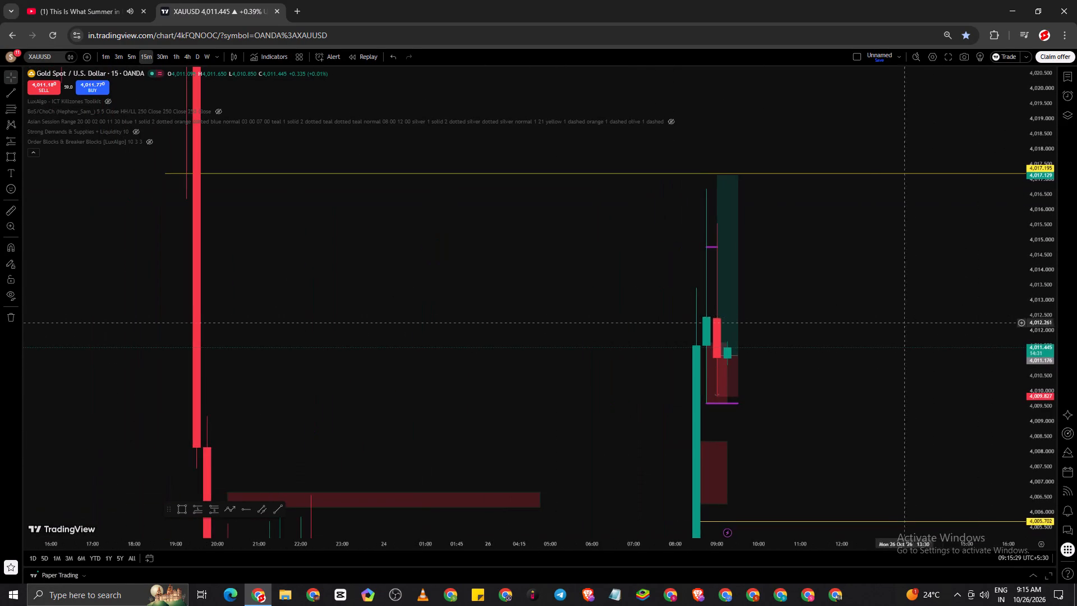
pyautogui.scroll(3, 882, 324)
pyautogui.scroll(4, 501, 323)
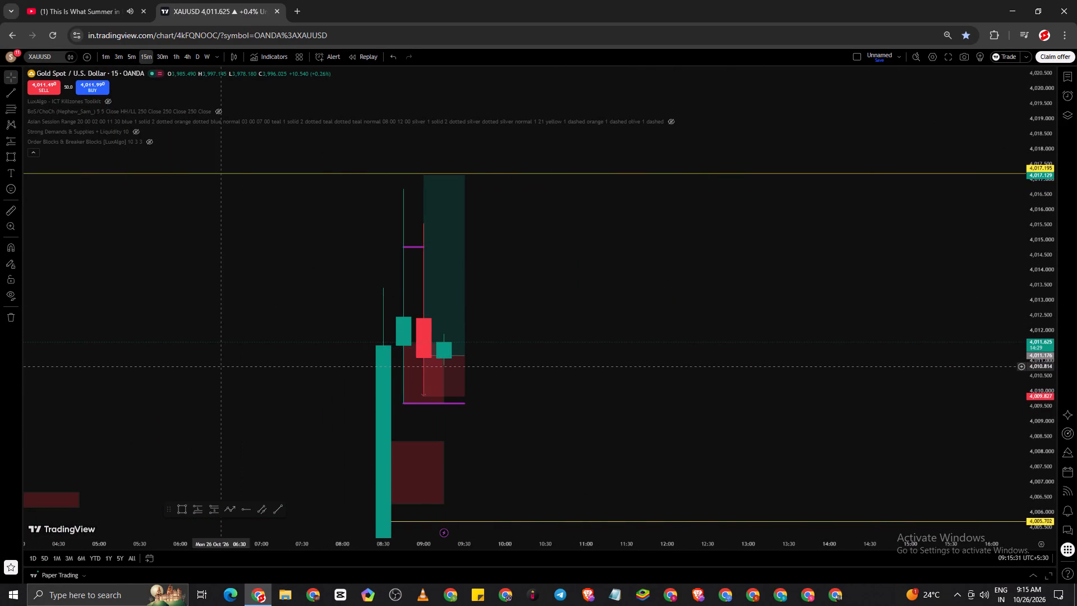
pyautogui.click(126, 57)
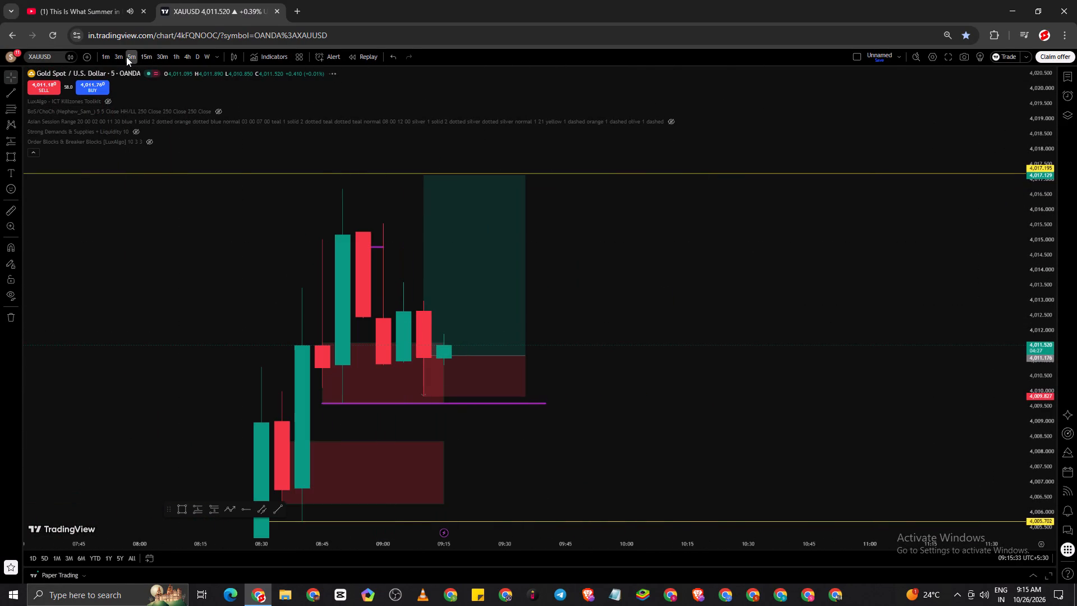
pyautogui.scroll(-6, 850, 272)
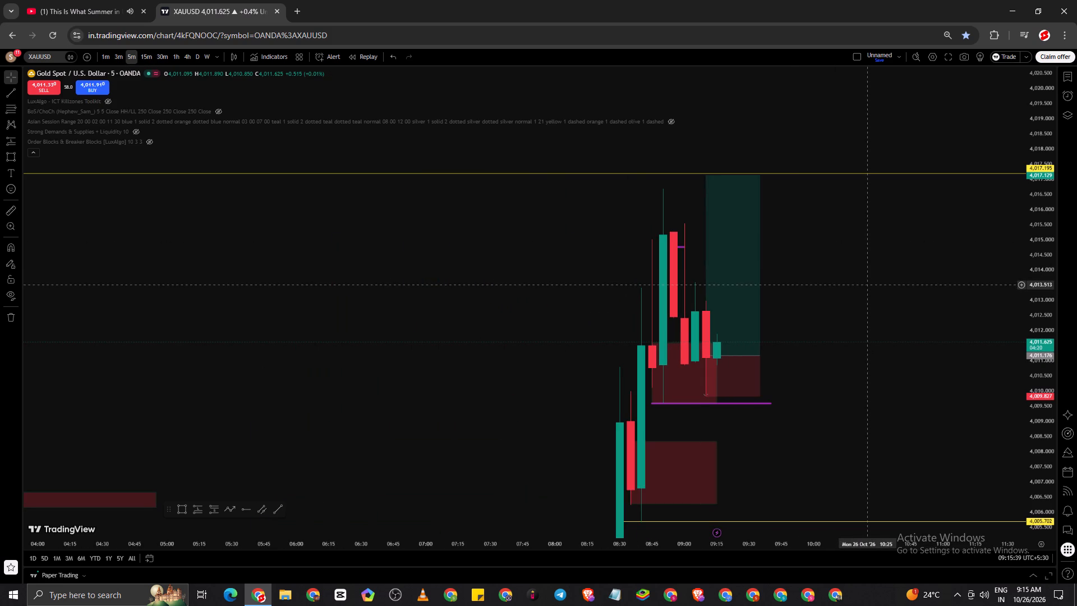
pyautogui.scroll(4, 869, 284)
pyautogui.scroll(4, 773, 298)
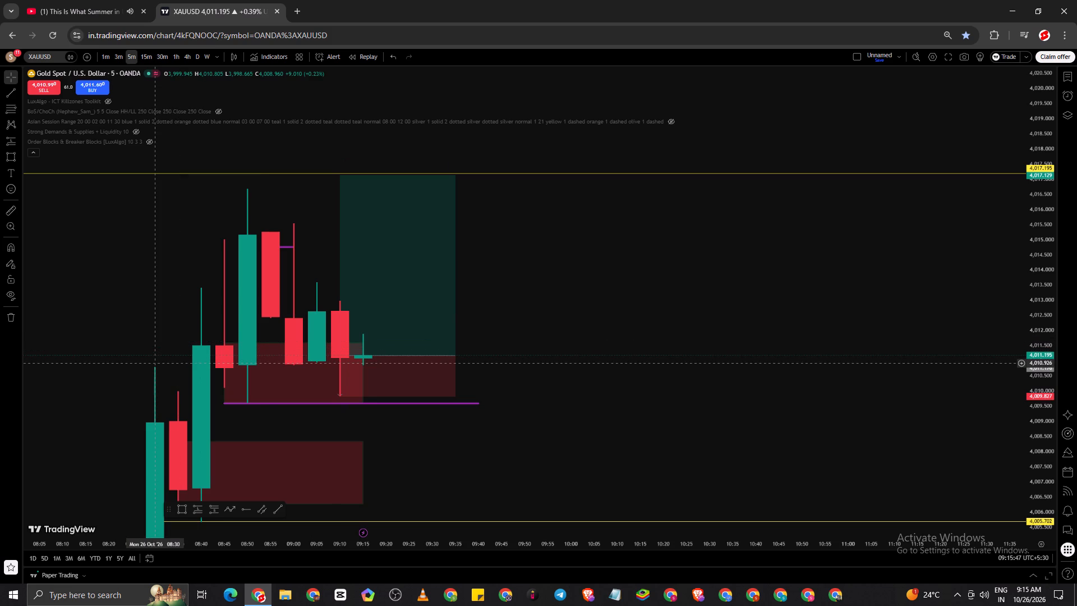
pyautogui.scroll(-9, 163, 363)
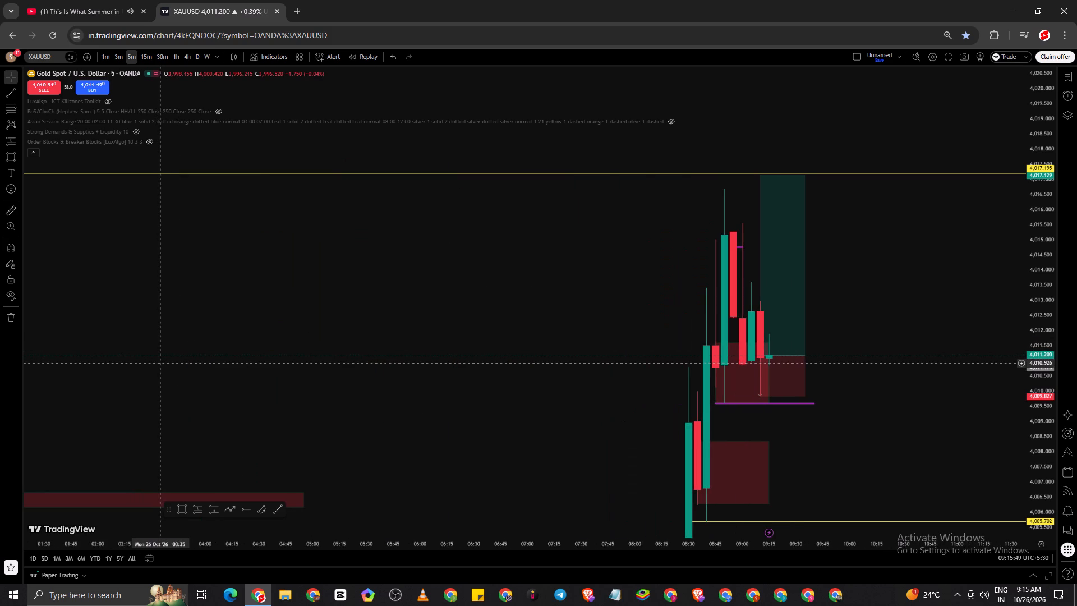
# On the 1-minute chart, draw a descending trend line from about 4,016.781 at 08:54 to about 4,011.162 at 09:21.
pyautogui.click(109, 64)
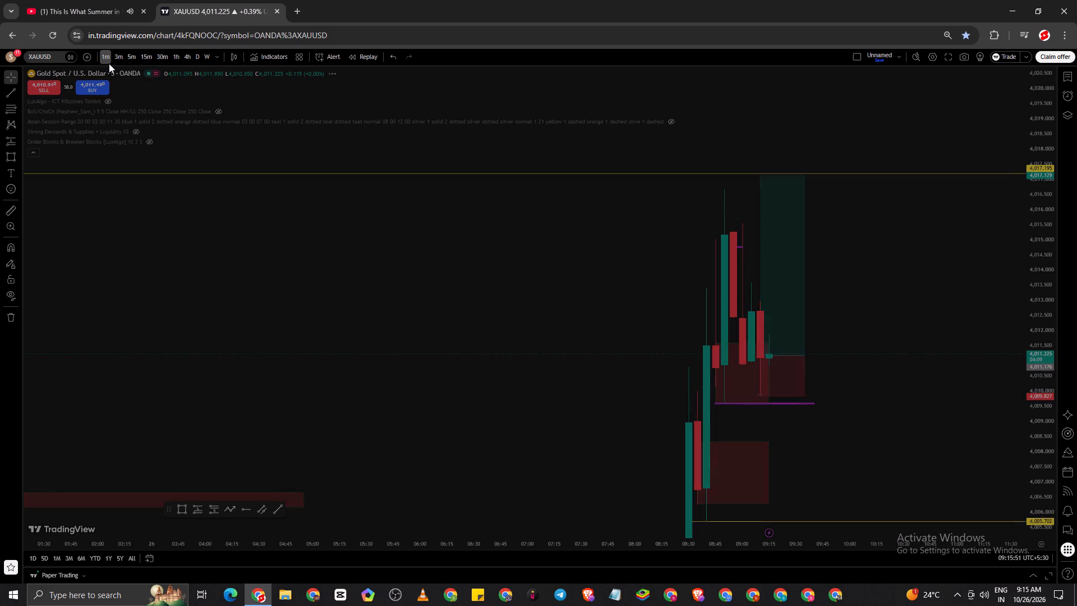
pyautogui.scroll(4, 634, 273)
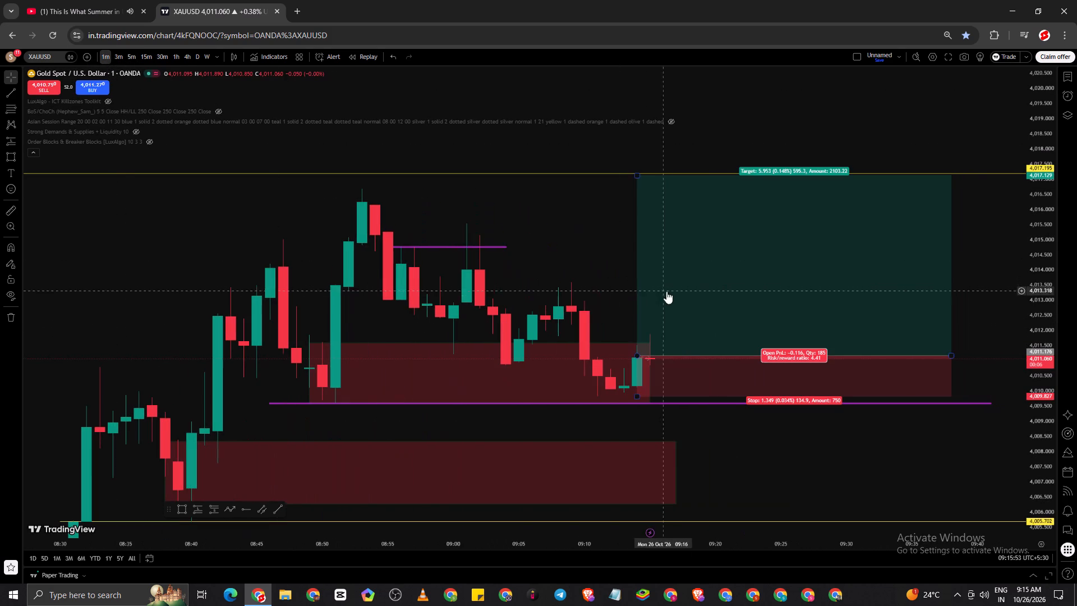
pyautogui.moveTo(560, 233); pyautogui.dragTo(389, 231)
pyautogui.scroll(-4, 386, 232)
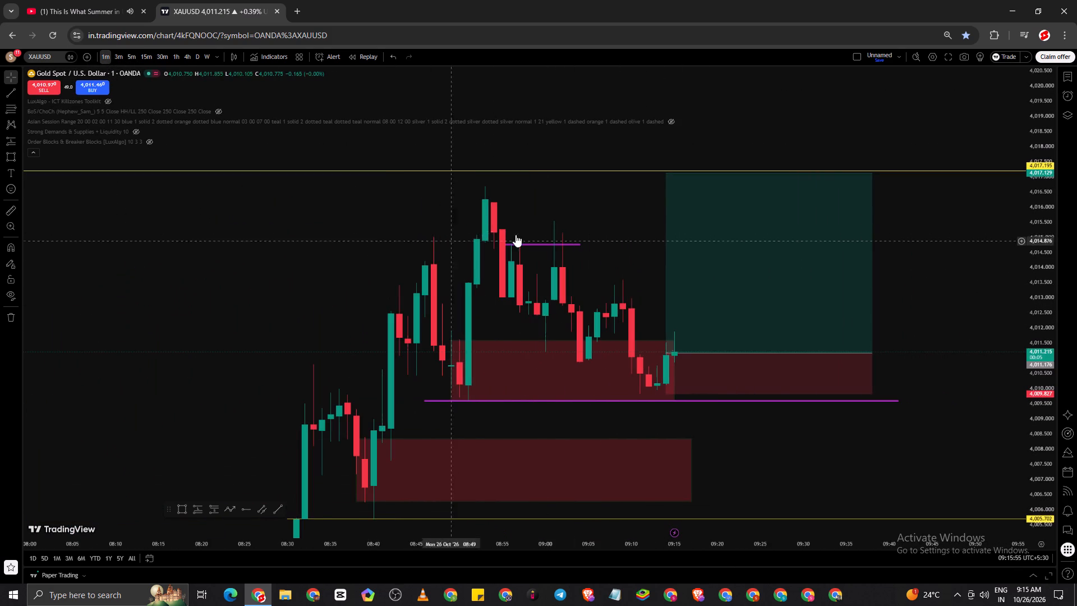
pyautogui.scroll(-4, 627, 222)
pyautogui.moveTo(408, 329); pyautogui.dragTo(335, 327)
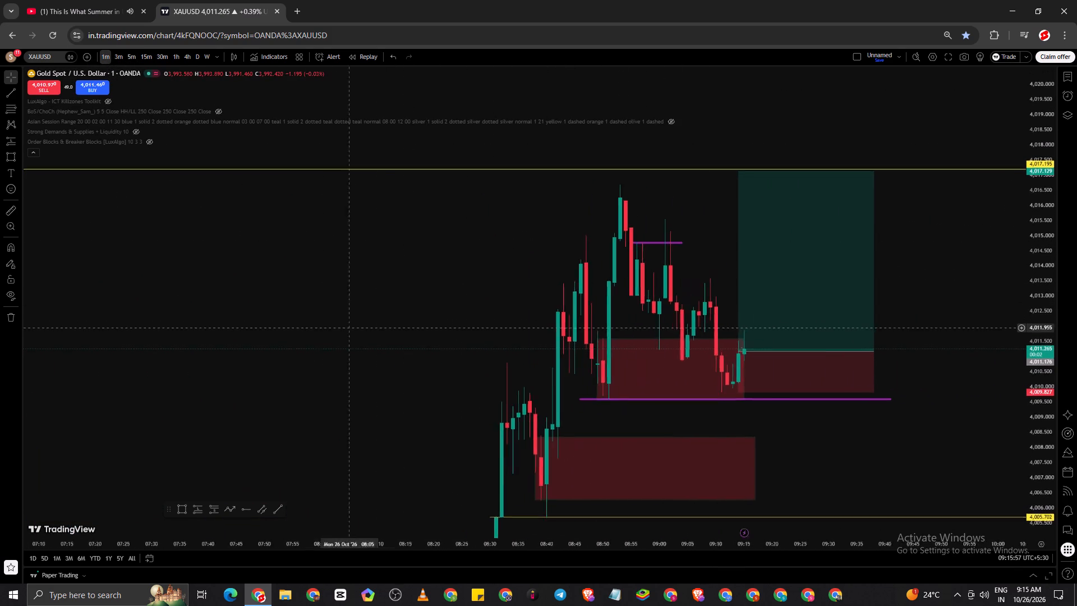
pyautogui.moveTo(335, 327); pyautogui.dragTo(291, 325)
pyautogui.scroll(3, 287, 325)
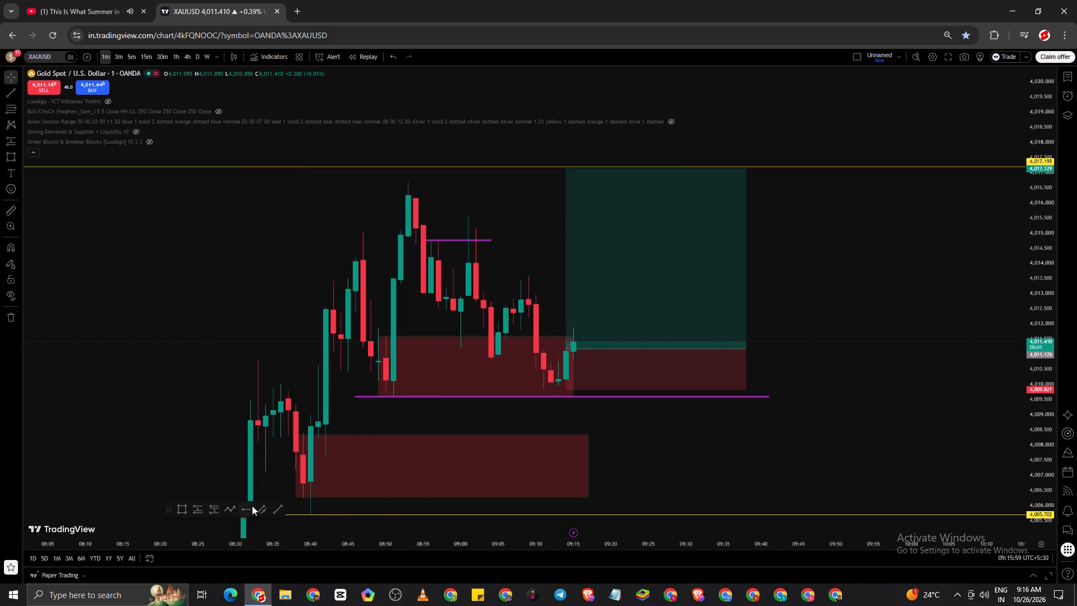
pyautogui.click(279, 507)
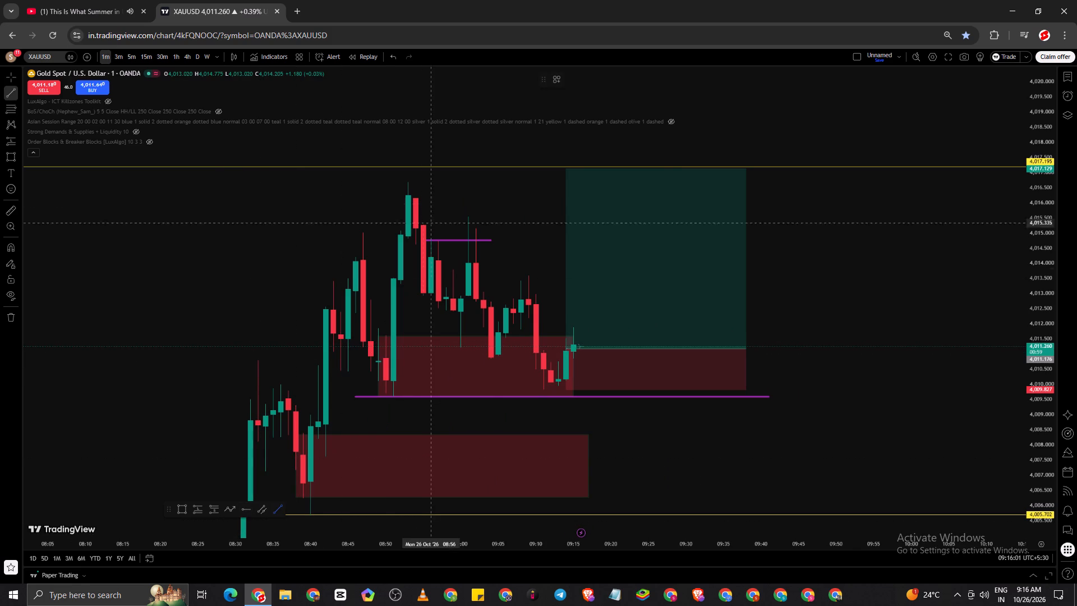
pyautogui.click(413, 179)
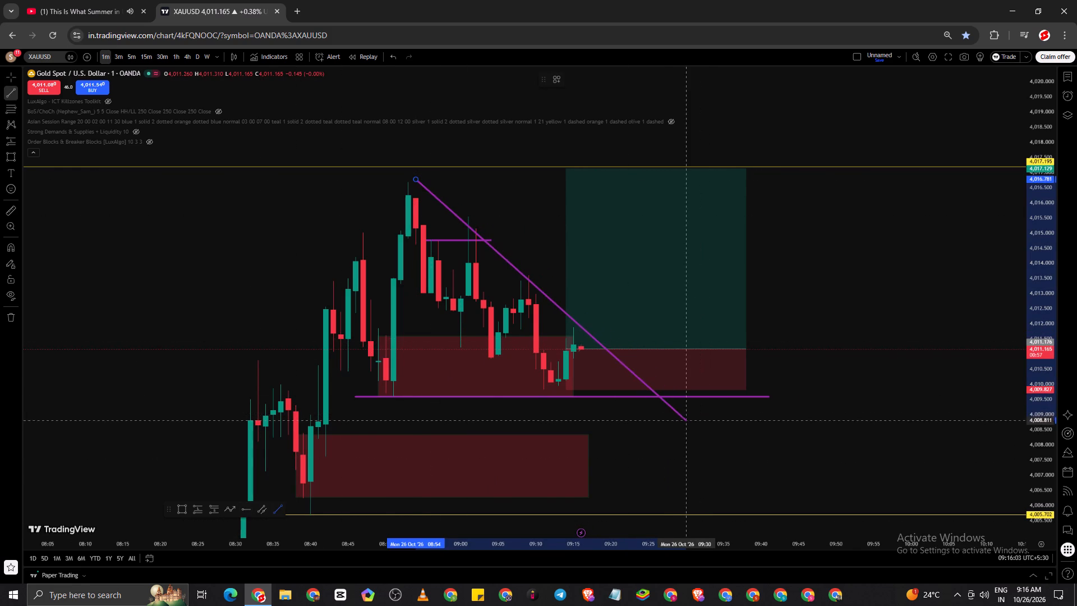
pyautogui.scroll(2, 693, 423)
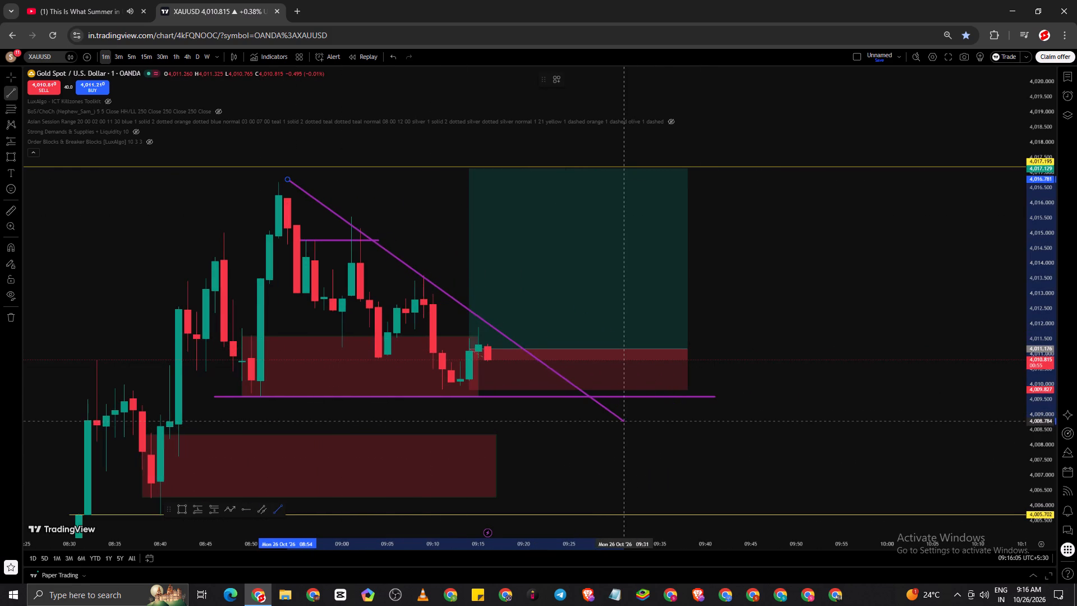
pyautogui.click(537, 349)
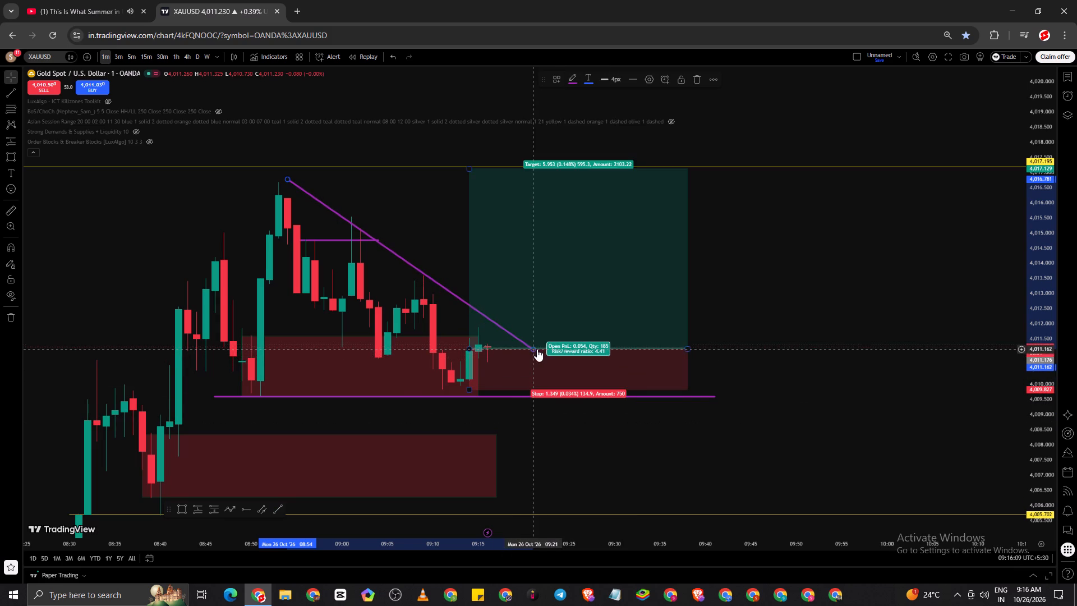
pyautogui.click(831, 365)
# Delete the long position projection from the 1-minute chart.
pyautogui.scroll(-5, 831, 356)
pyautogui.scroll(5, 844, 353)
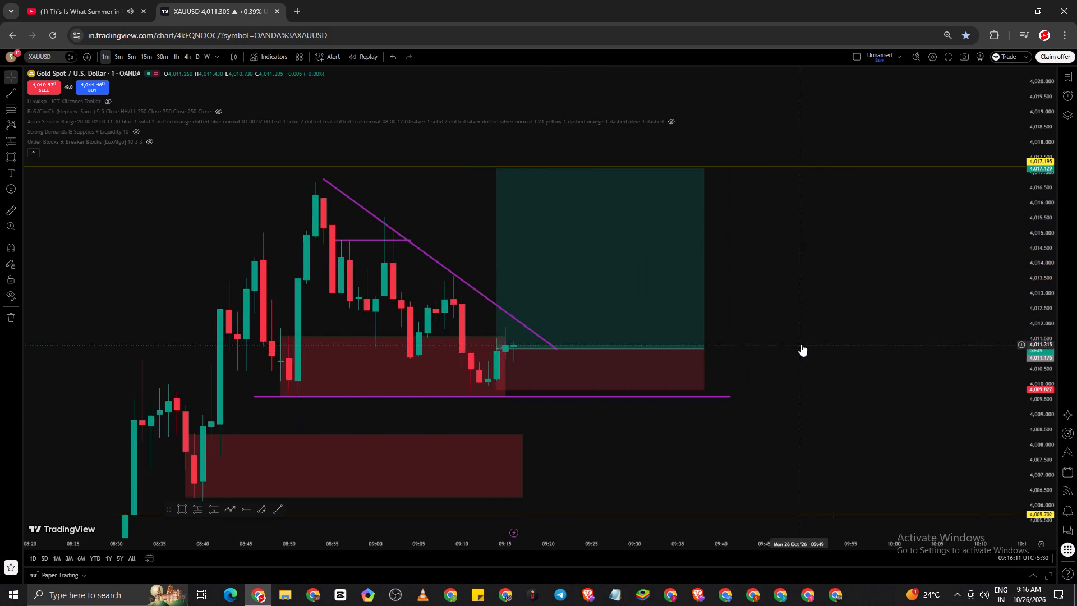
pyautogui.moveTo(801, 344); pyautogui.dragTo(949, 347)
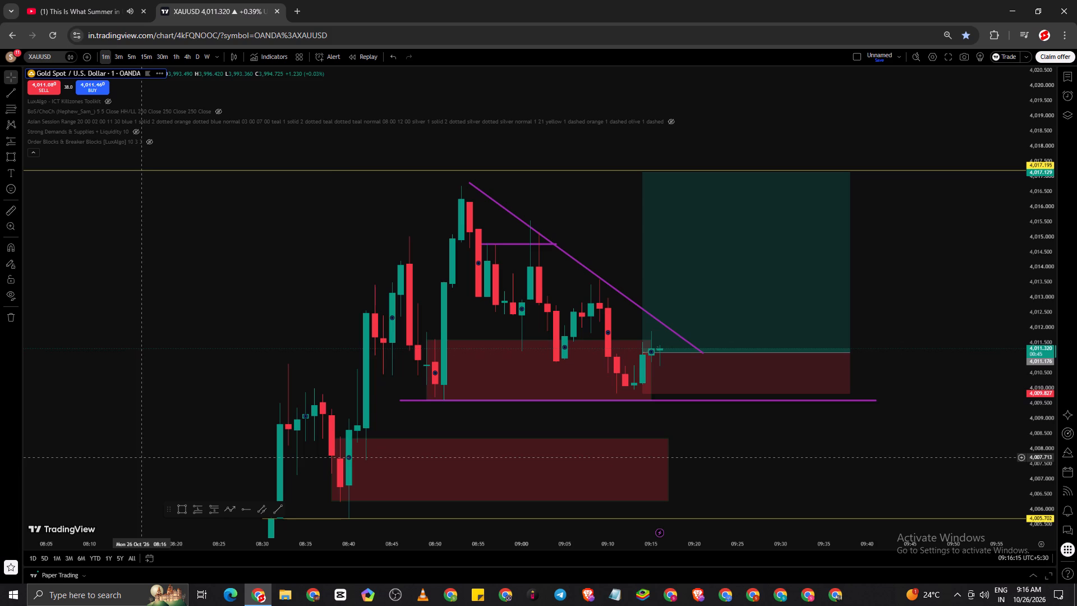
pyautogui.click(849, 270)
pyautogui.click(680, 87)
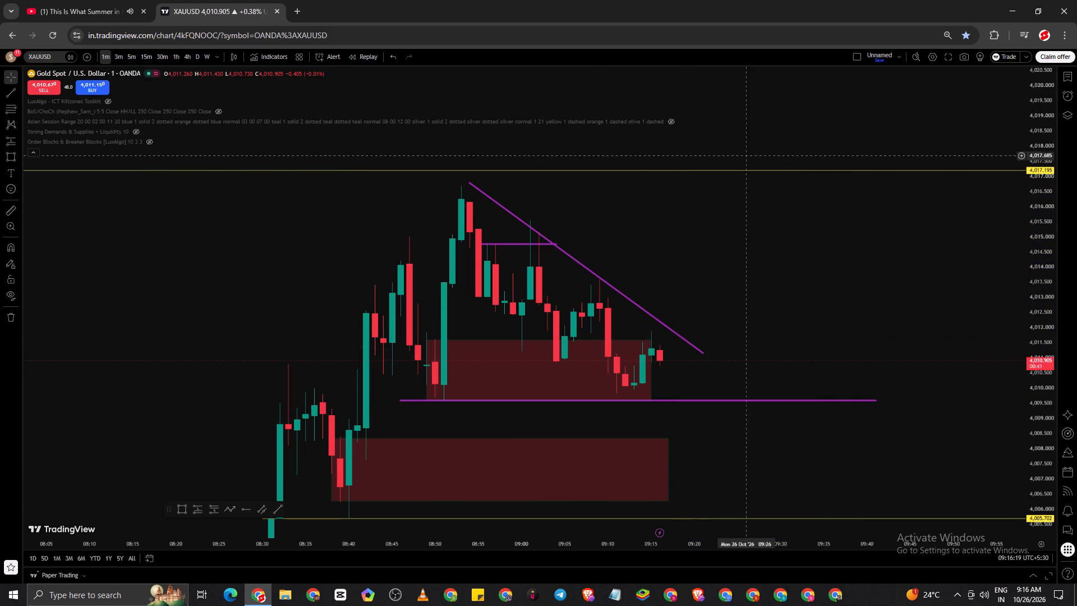
# Draw a rectangle zone over the lower high from about 4,011.858 to 4,013.388, spanning 09:07 to 09:33.
pyautogui.moveTo(868, 338); pyautogui.dragTo(772, 324)
pyautogui.scroll(2, 731, 353)
pyautogui.scroll(-4, 699, 352)
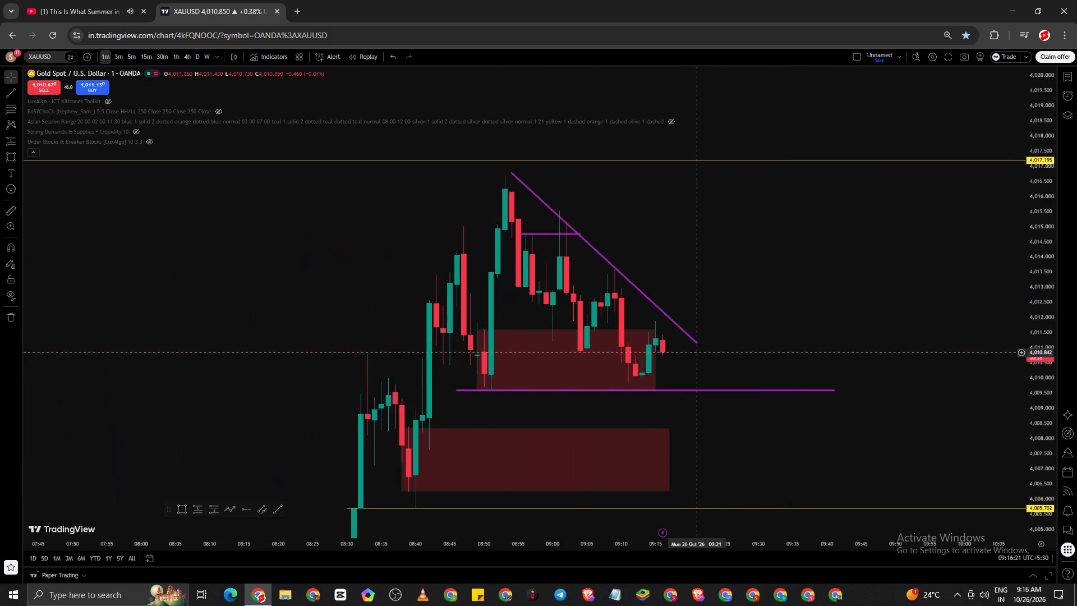
pyautogui.scroll(-4, 515, 380)
pyautogui.scroll(5, 854, 314)
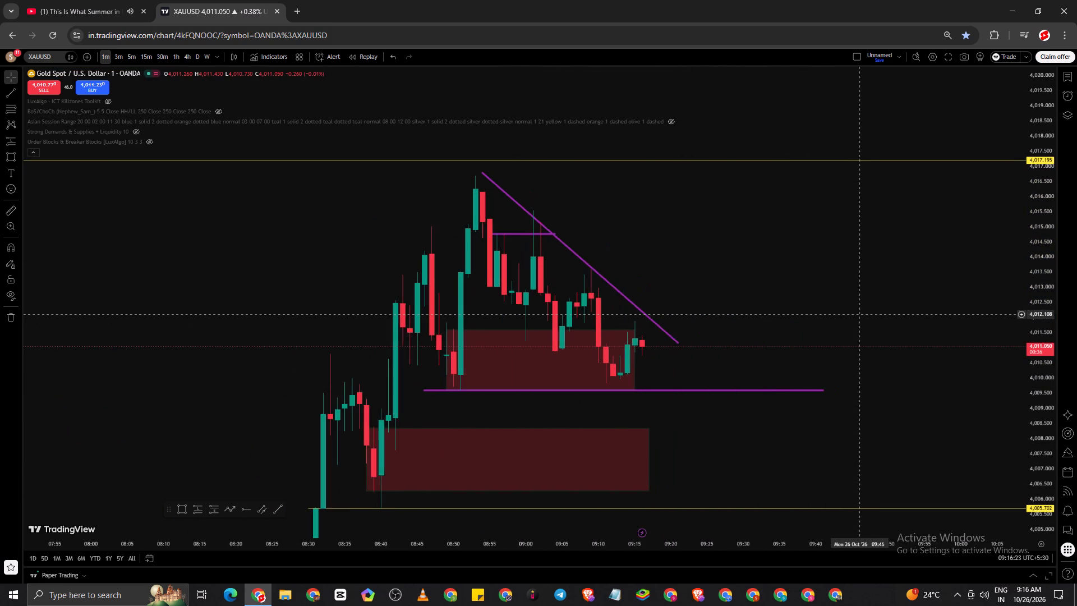
pyautogui.scroll(3, 860, 314)
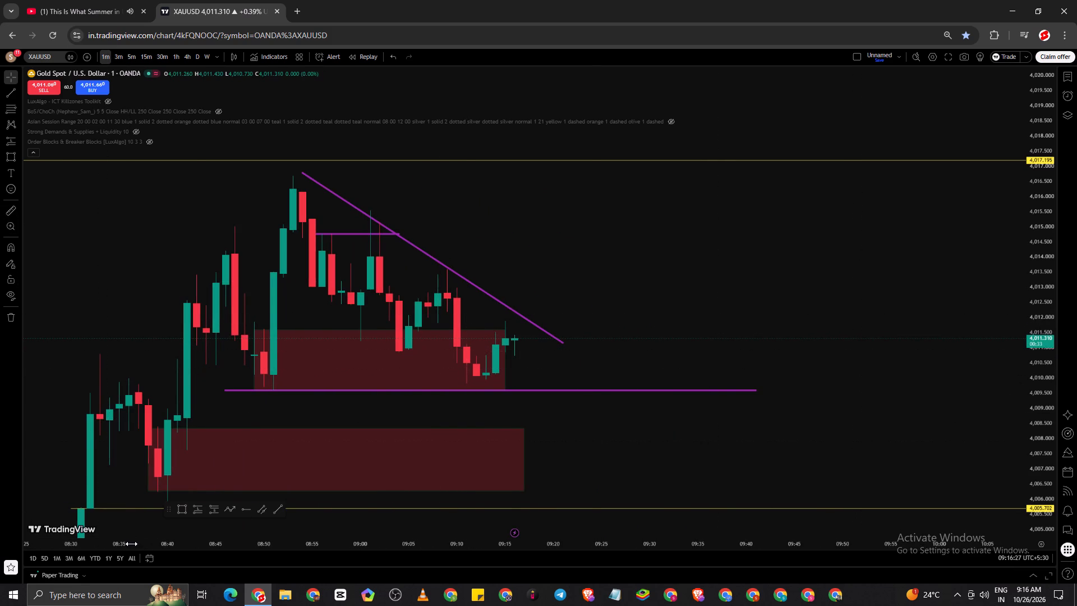
pyautogui.click(7, 155)
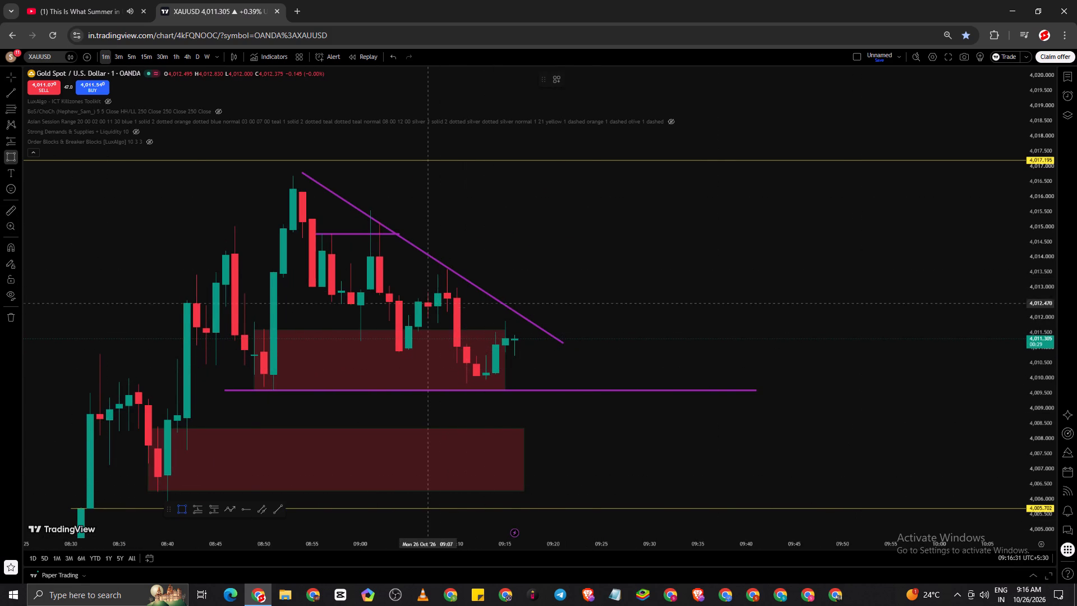
pyautogui.click(431, 322)
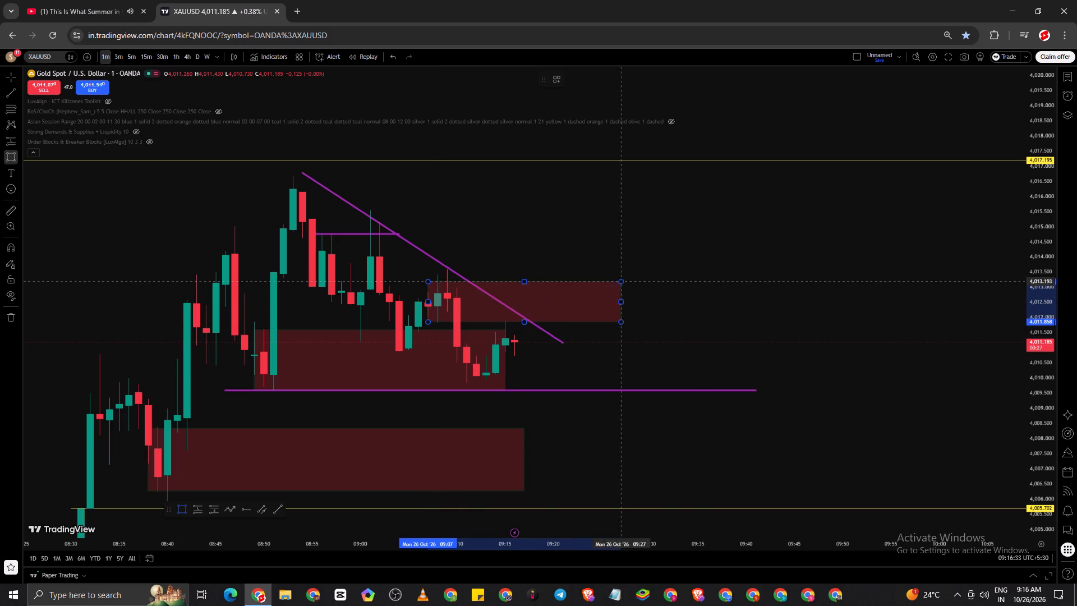
pyautogui.click(675, 276)
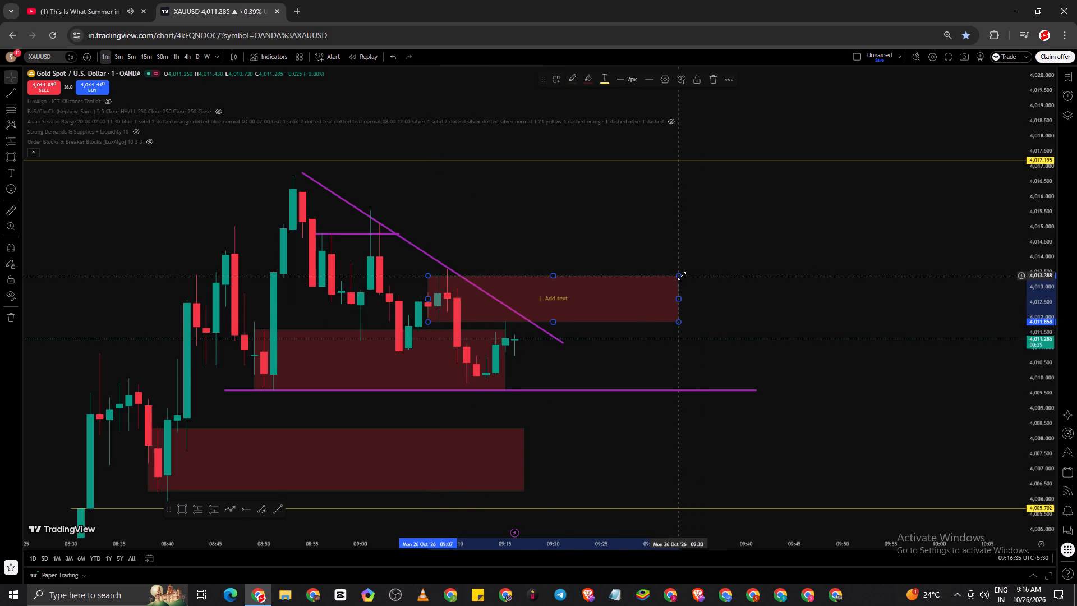
pyautogui.click(756, 322)
pyautogui.scroll(-5, 751, 381)
pyautogui.scroll(3, 737, 395)
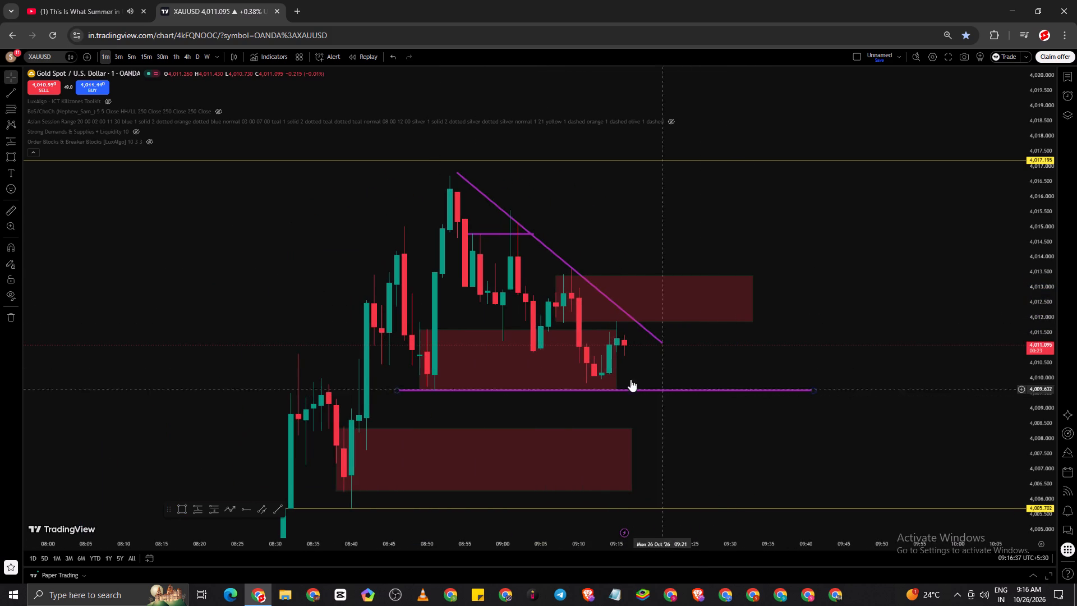
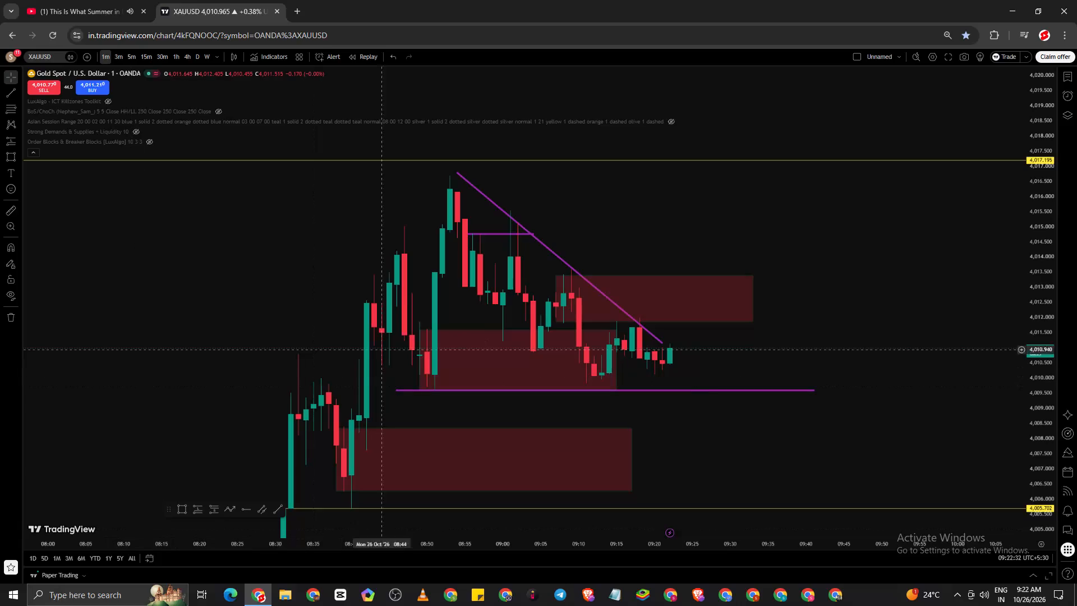
# Delete the red rectangle zone over the lower high, spanning 09:07 to 09:33, from the 1-minute chart.
pyautogui.scroll(7, 692, 343)
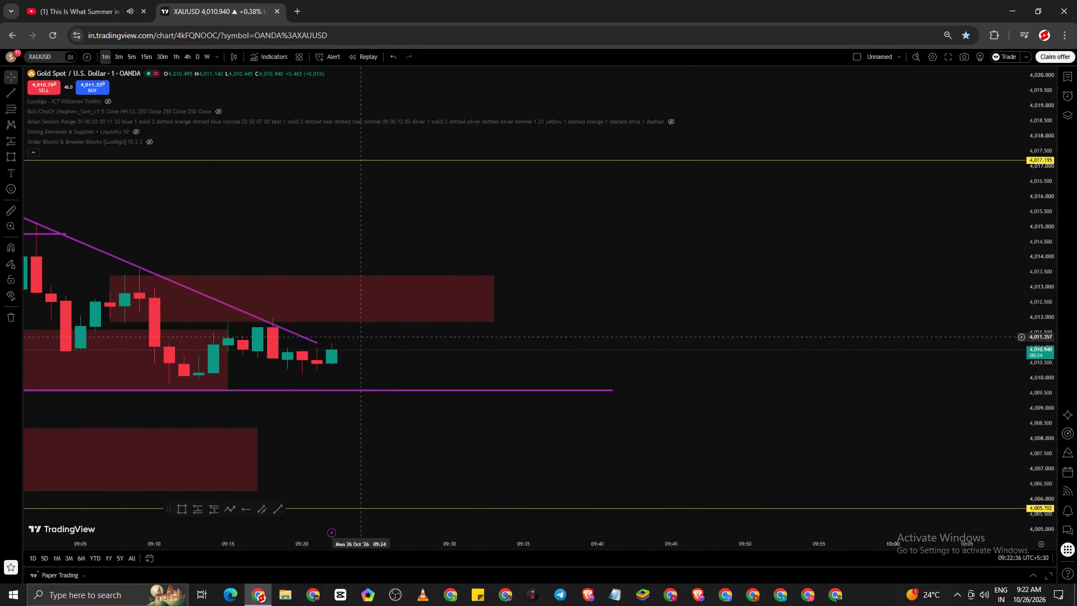
pyautogui.scroll(-6, 344, 385)
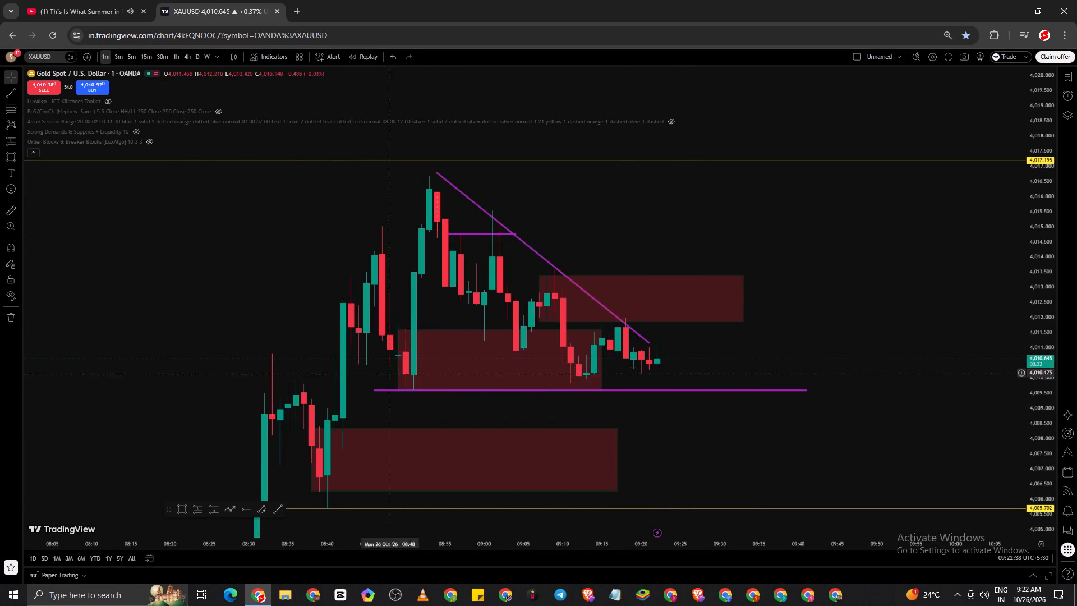
pyautogui.scroll(2, 522, 357)
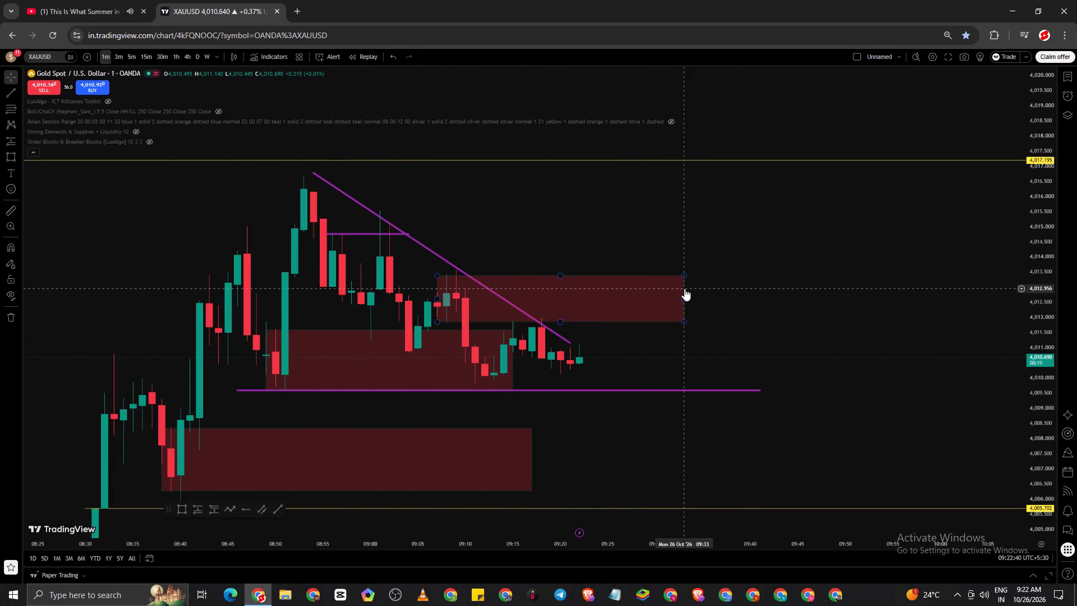
pyautogui.click(684, 288)
pyautogui.click(714, 80)
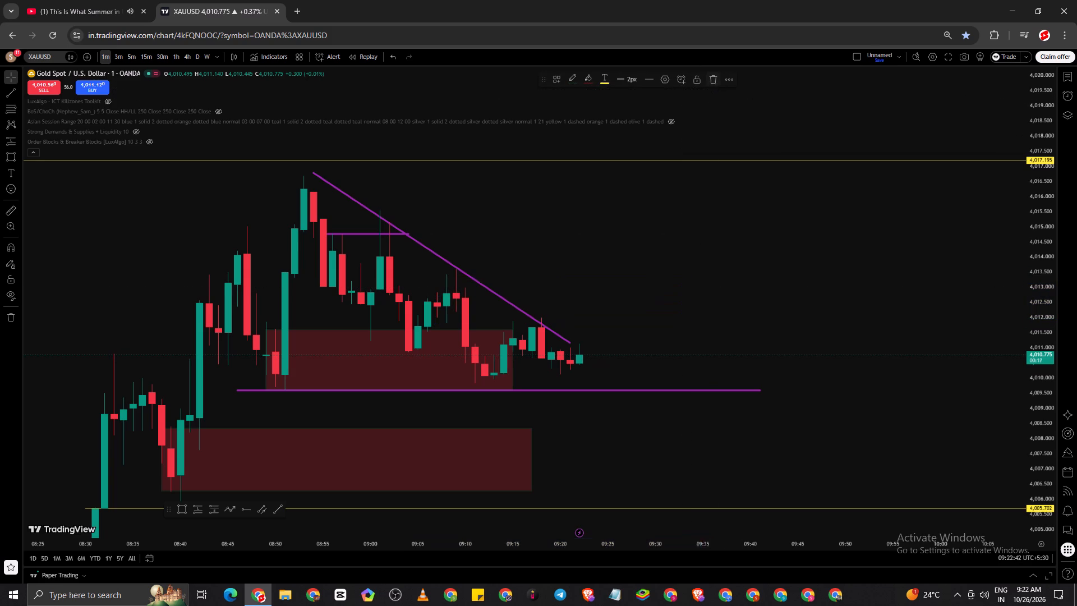
# Examine the latest 1-minute candles against the descending trend line, the purple horizontal line and the two red zones.
pyautogui.scroll(-5, 719, 208)
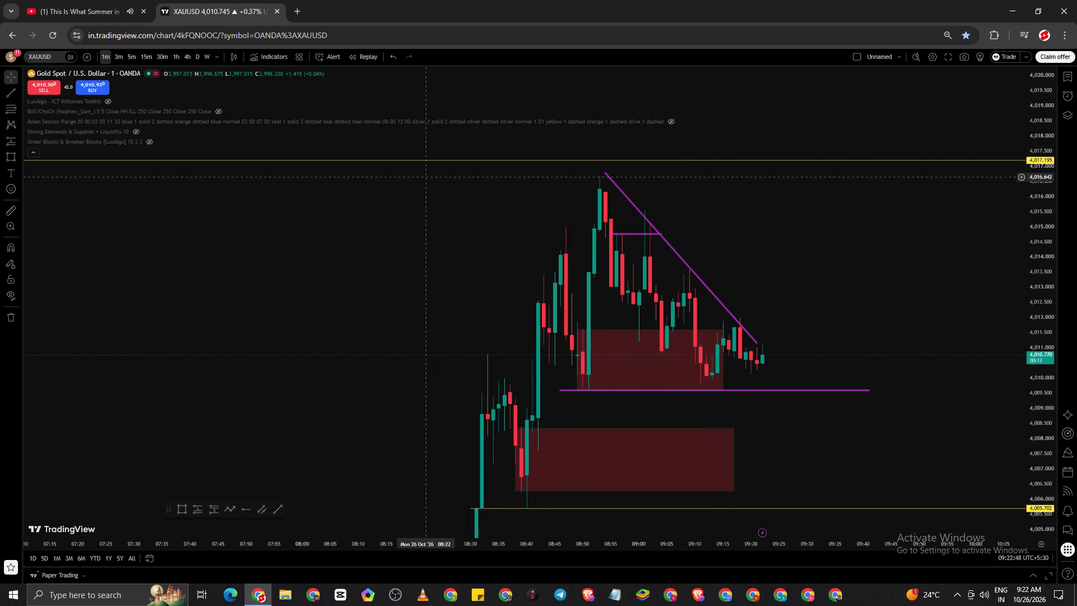
pyautogui.scroll(3, 428, 175)
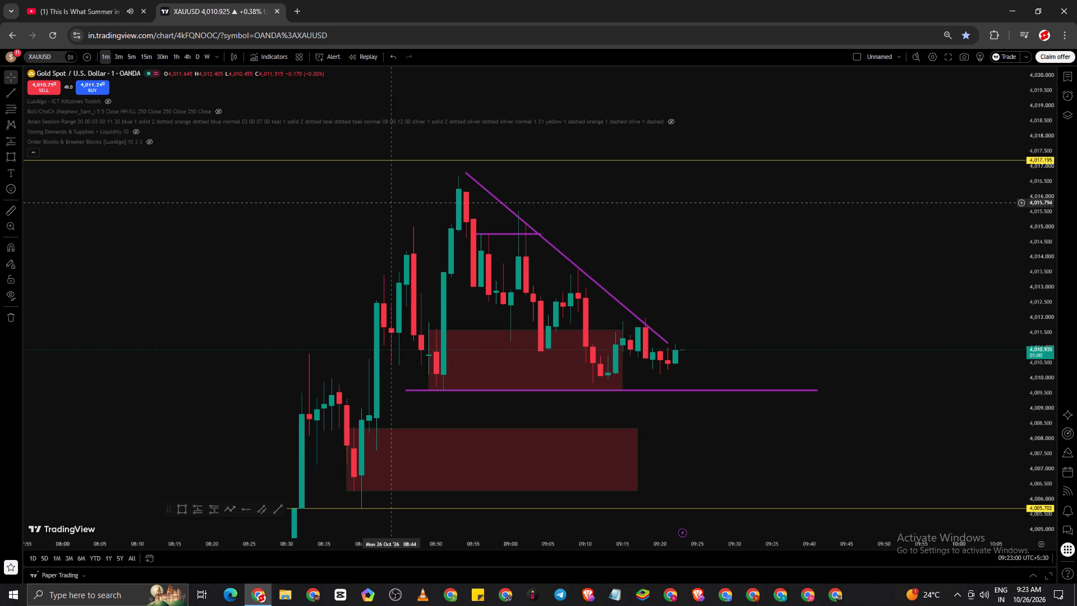
pyautogui.scroll(-6, 388, 203)
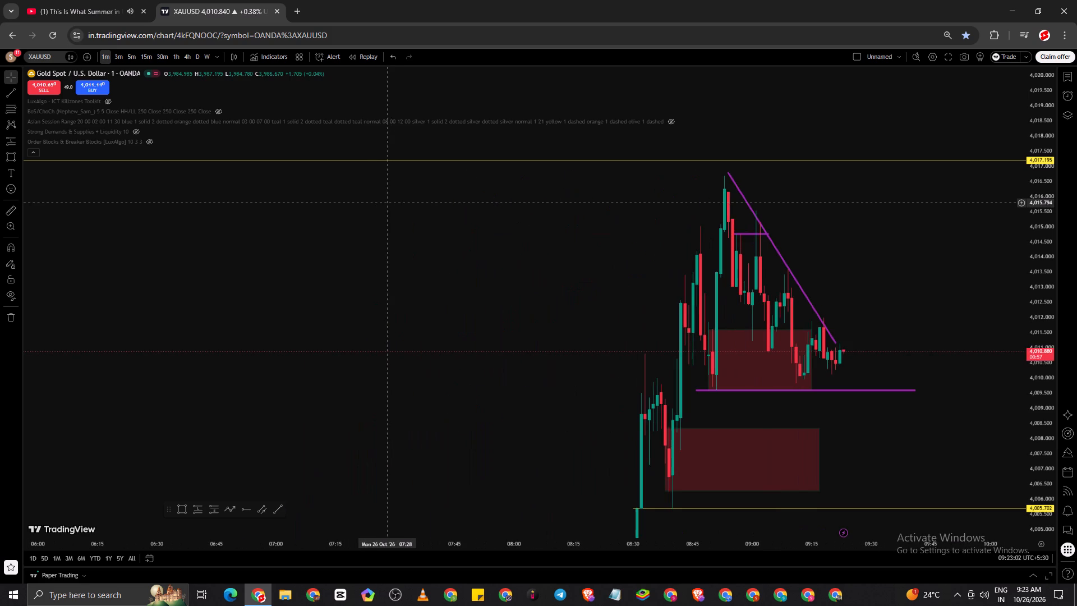
pyautogui.scroll(2, 982, 398)
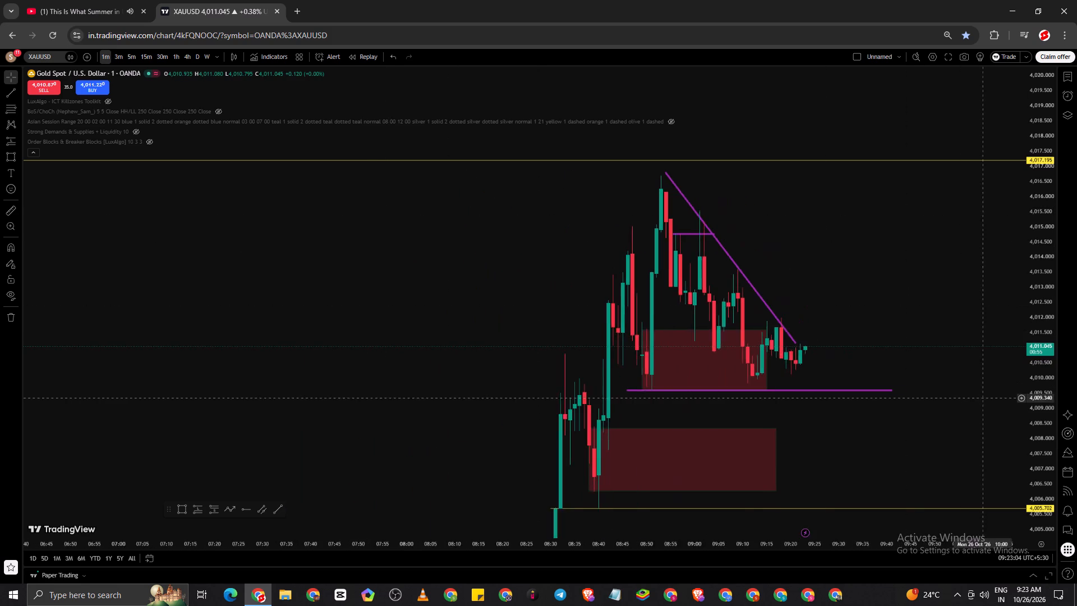
pyautogui.scroll(3, 982, 398)
pyautogui.scroll(4, 659, 384)
pyautogui.scroll(-6, 1012, 426)
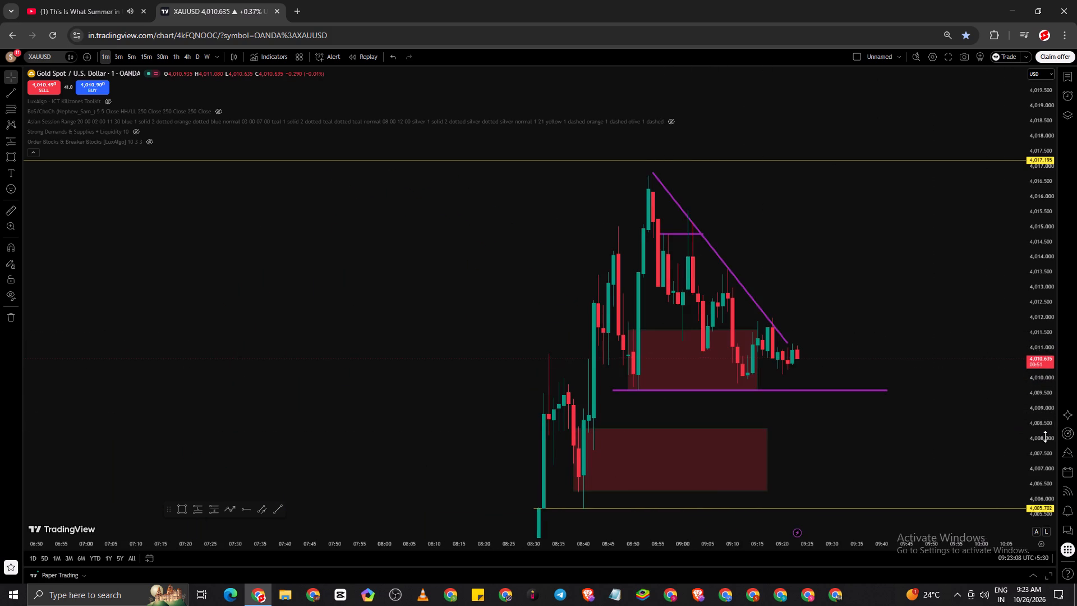
pyautogui.moveTo(1046, 438); pyautogui.dragTo(1027, 329)
pyautogui.scroll(9, 894, 333)
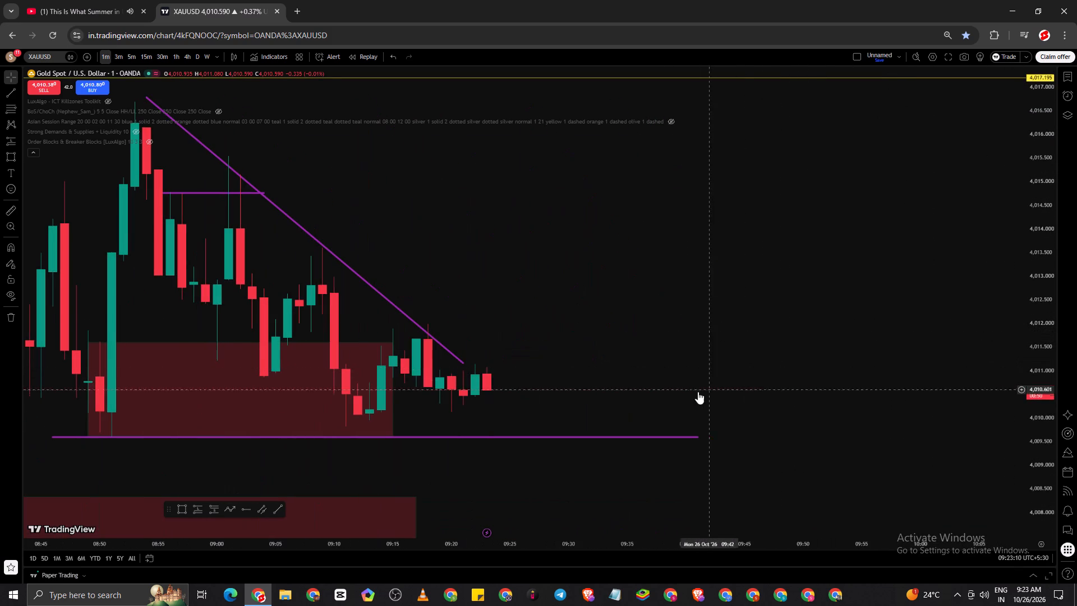
pyautogui.scroll(-5, 605, 415)
pyautogui.scroll(5, 600, 411)
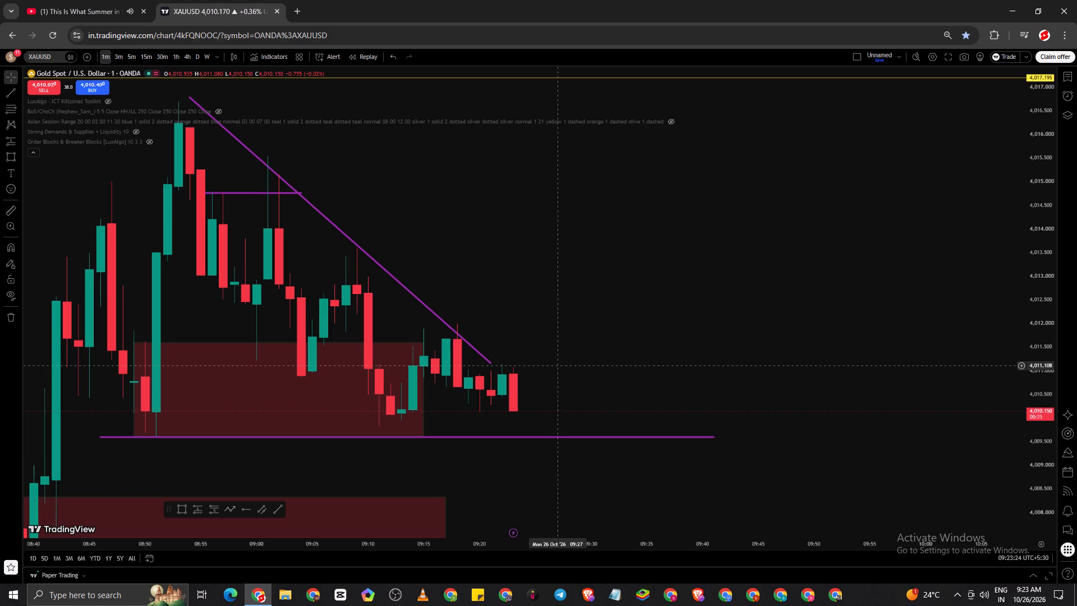
pyautogui.scroll(-6, 530, 394)
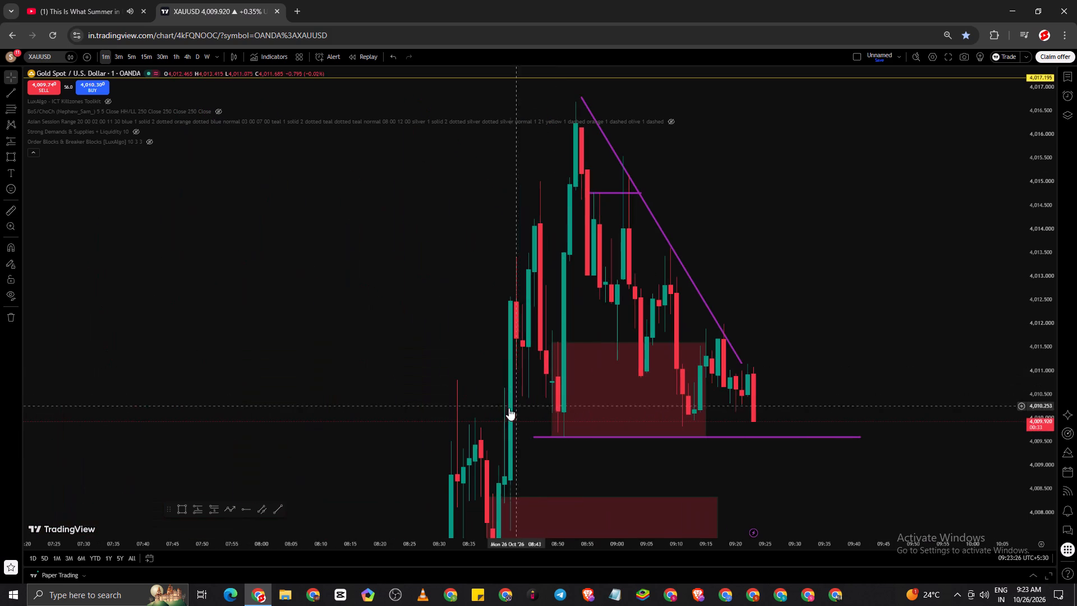
pyautogui.scroll(4, 365, 377)
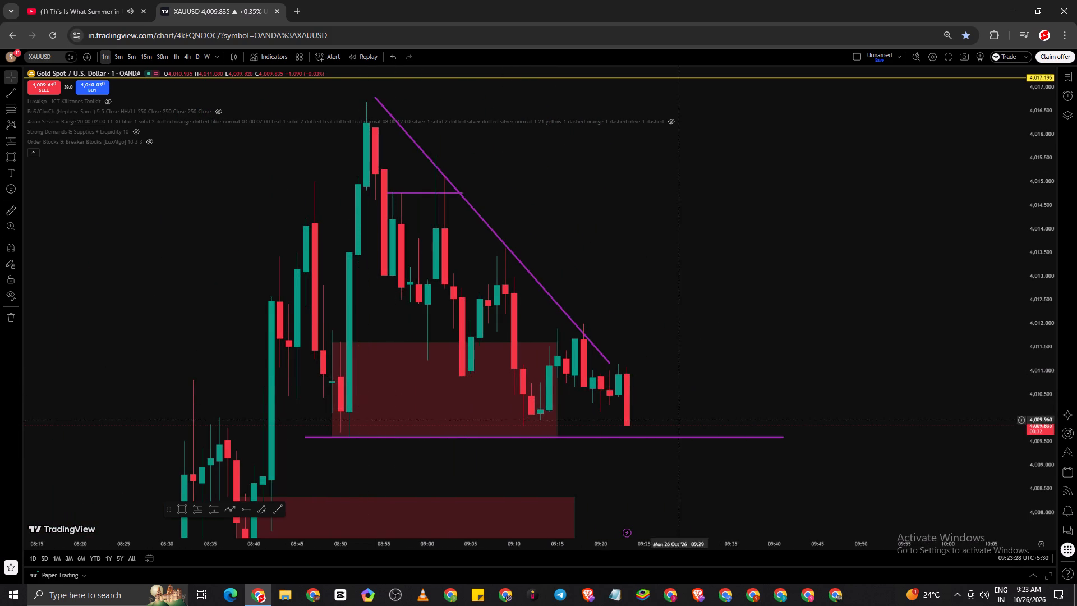
pyautogui.moveTo(788, 368); pyautogui.dragTo(781, 299)
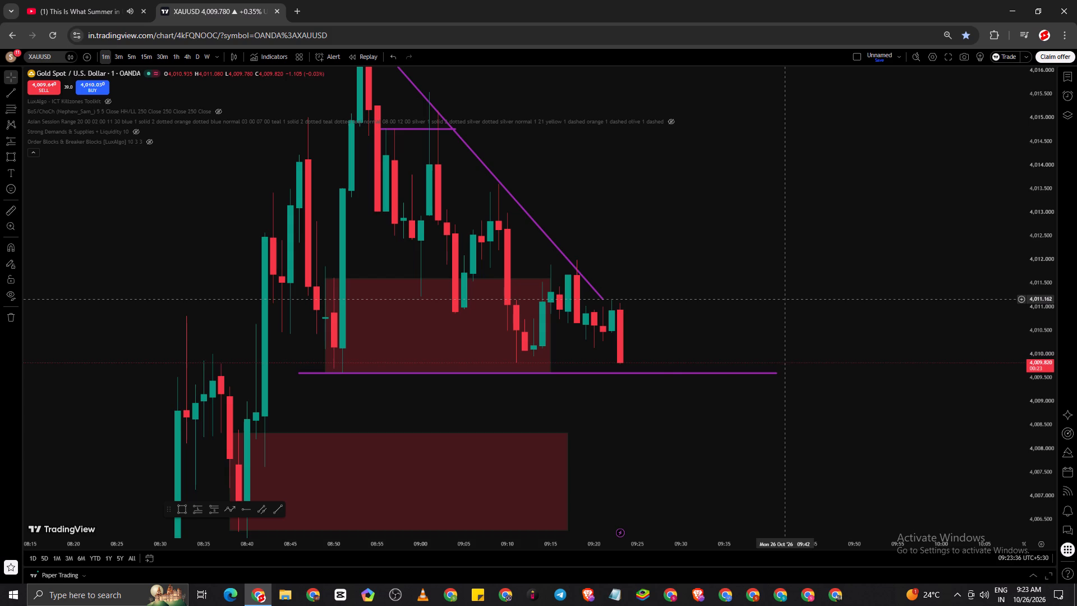
pyautogui.scroll(-5, 642, 374)
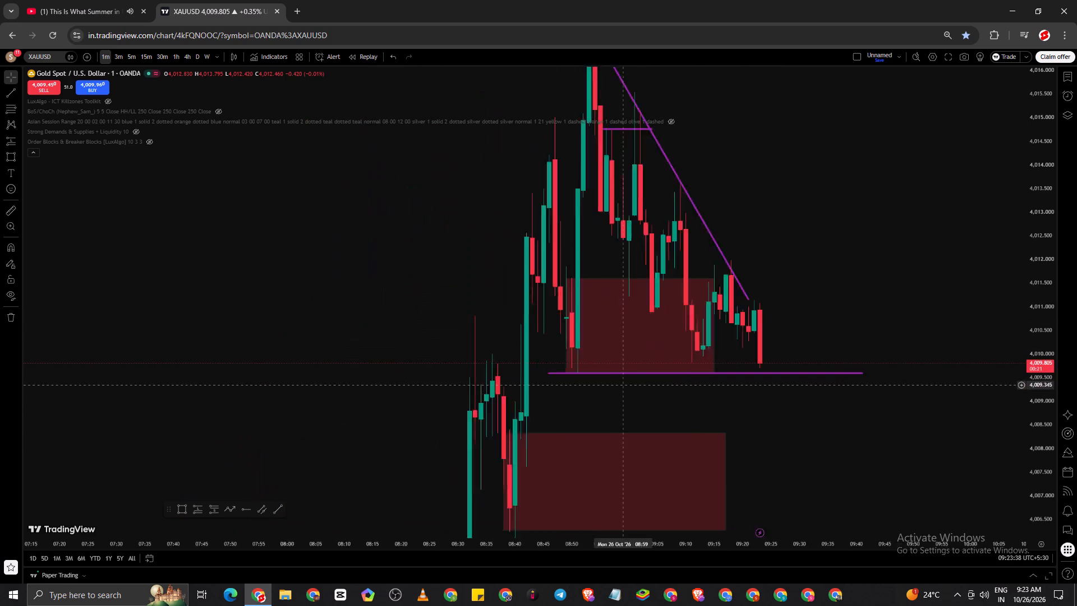
pyautogui.scroll(8, 739, 282)
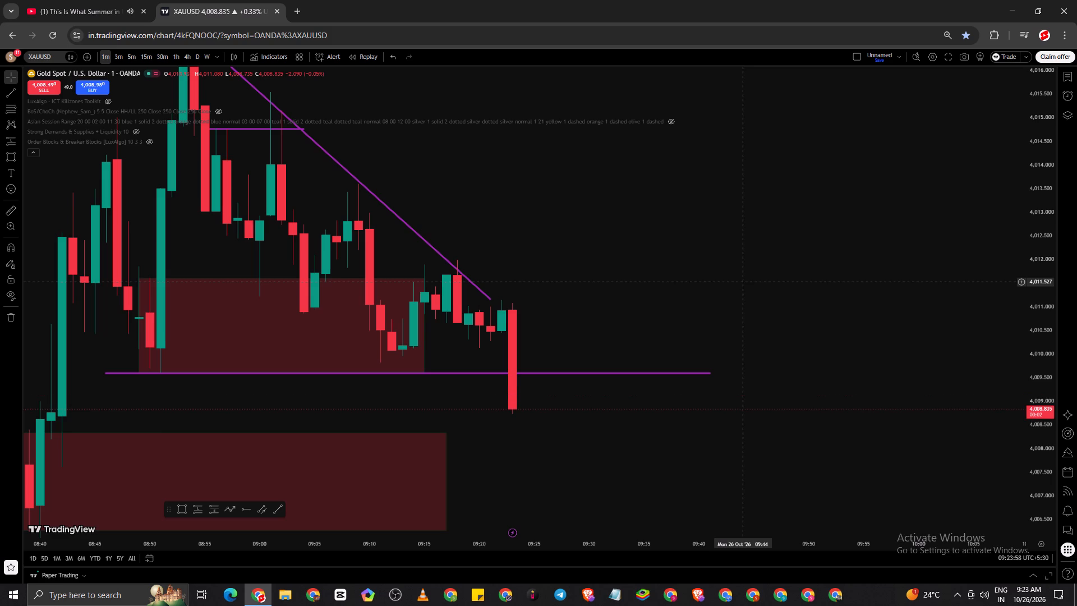
pyautogui.scroll(-4, 701, 316)
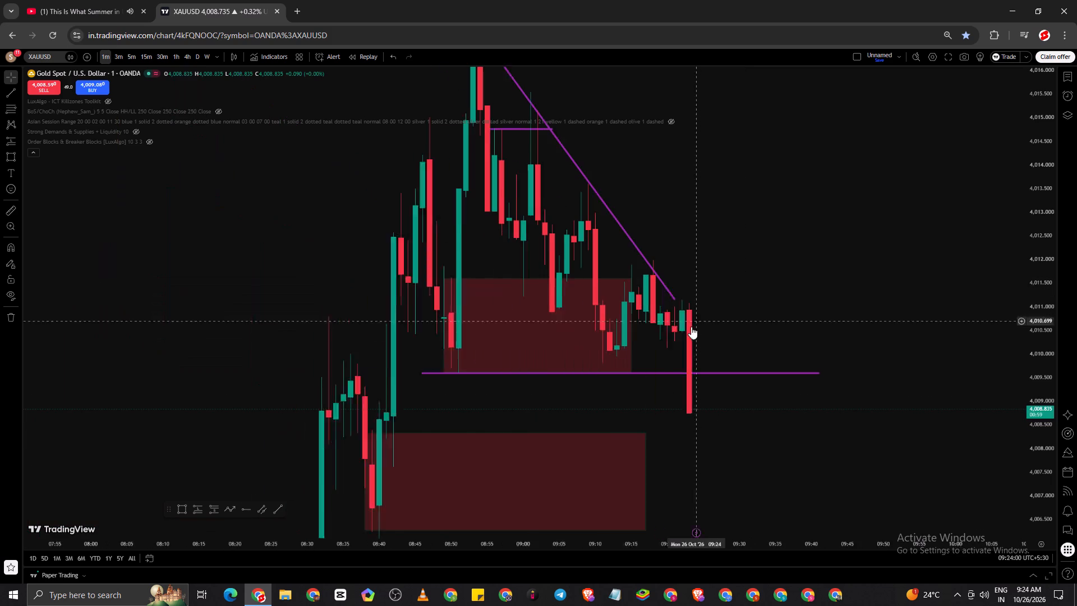
pyautogui.scroll(-1, 691, 327)
pyautogui.scroll(4, 586, 348)
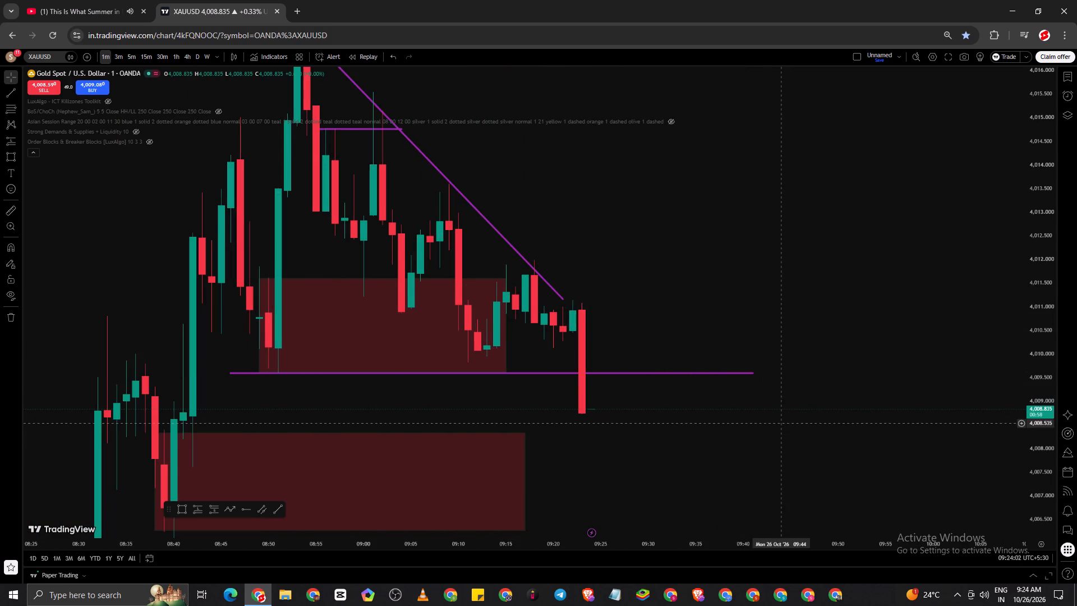
pyautogui.moveTo(767, 402); pyautogui.dragTo(751, 340)
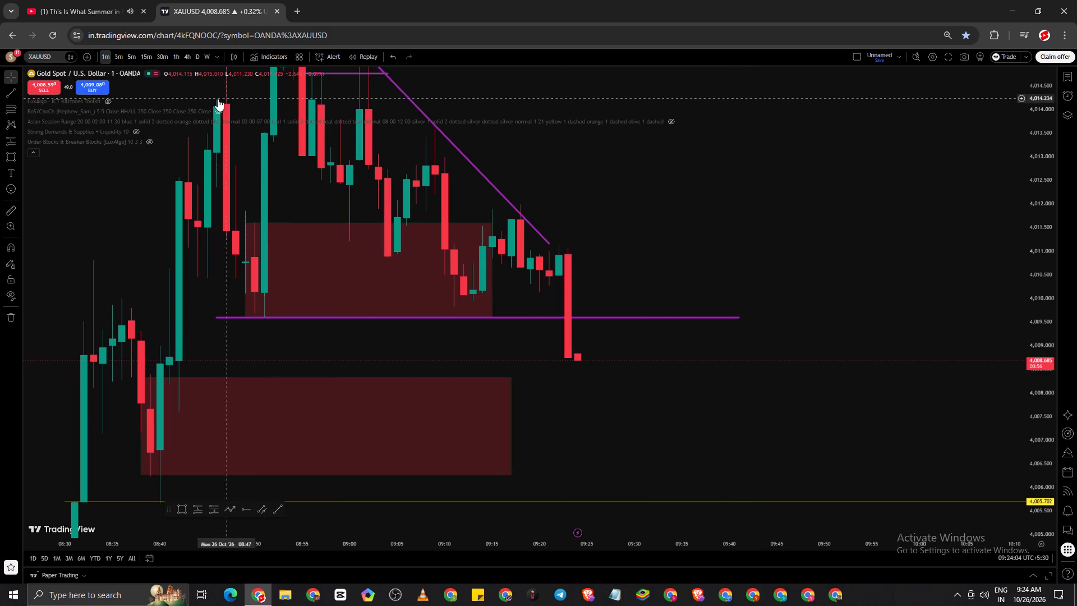
# Compare the pullback on the 15-minute chart and again on the 1-minute chart with the red zones and yellow levels.
pyautogui.click(148, 52)
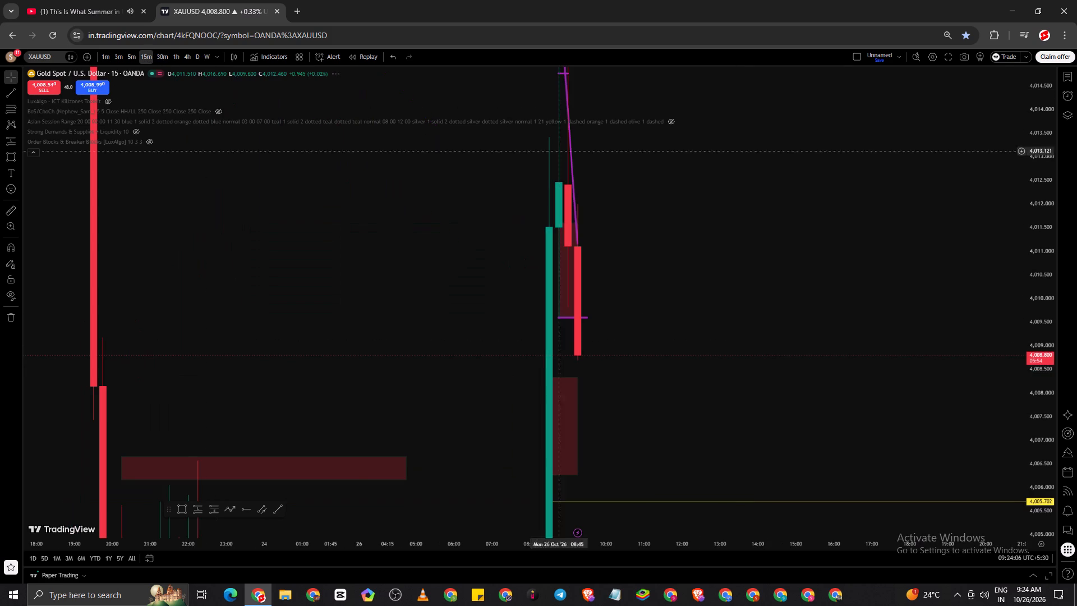
pyautogui.moveTo(1041, 189); pyautogui.dragTo(1034, 462)
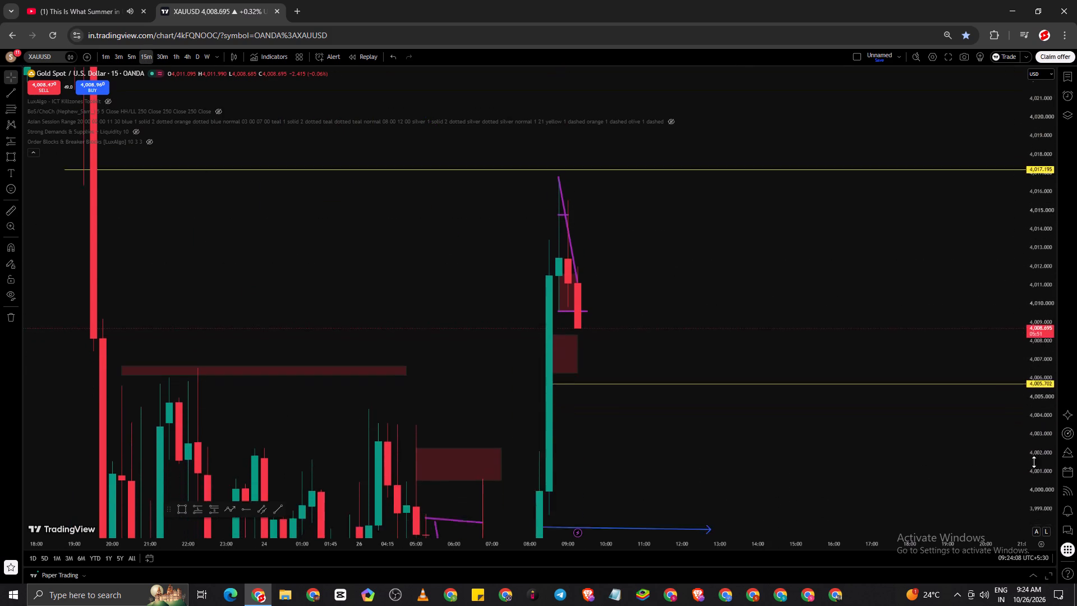
pyautogui.moveTo(1034, 462); pyautogui.dragTo(1004, 544)
pyautogui.scroll(-1, 728, 404)
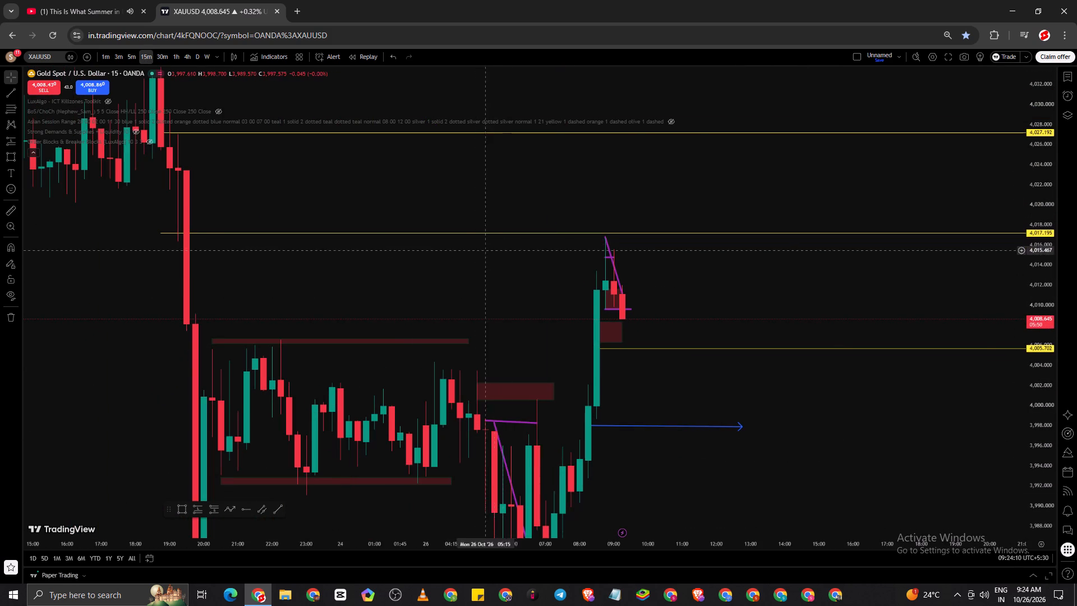
pyautogui.scroll(3, 485, 250)
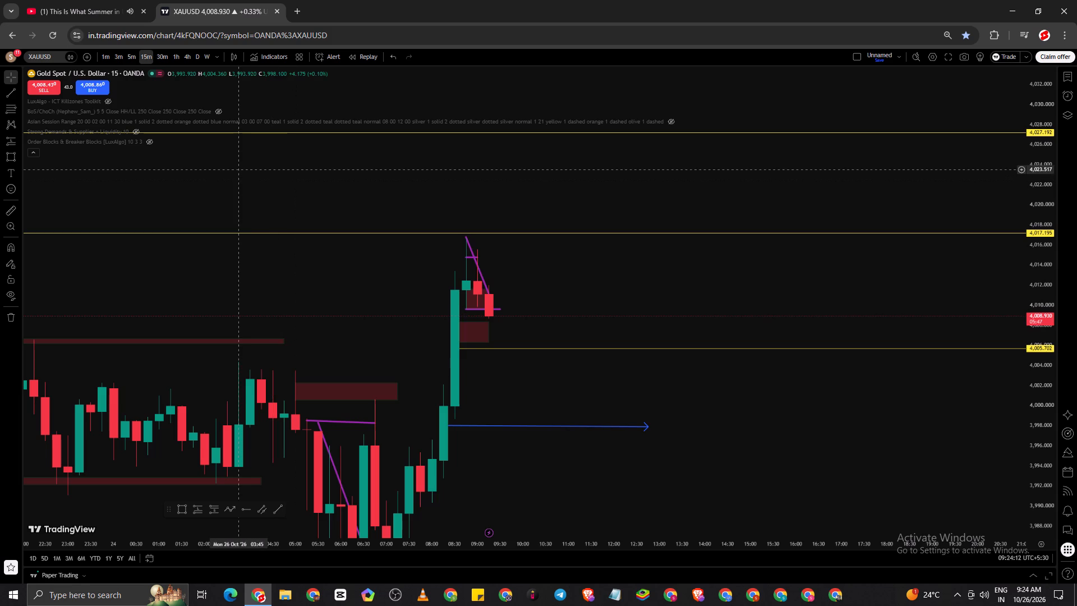
pyautogui.click(107, 56)
pyautogui.scroll(-5, 472, 278)
pyautogui.scroll(-6, 533, 304)
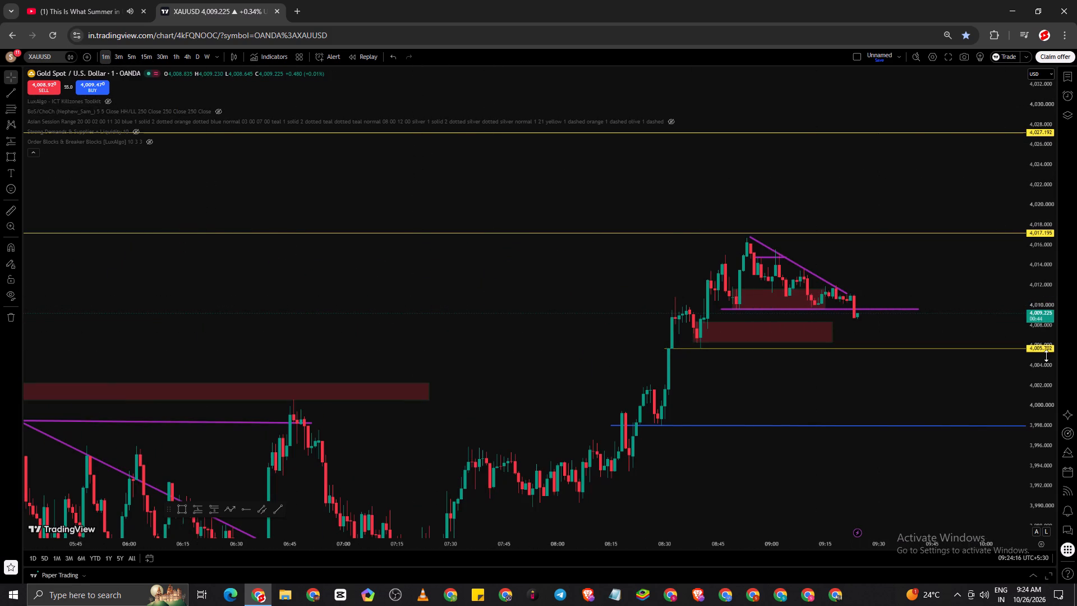
pyautogui.moveTo(1041, 415); pyautogui.dragTo(1056, 39)
pyautogui.scroll(3, 986, 237)
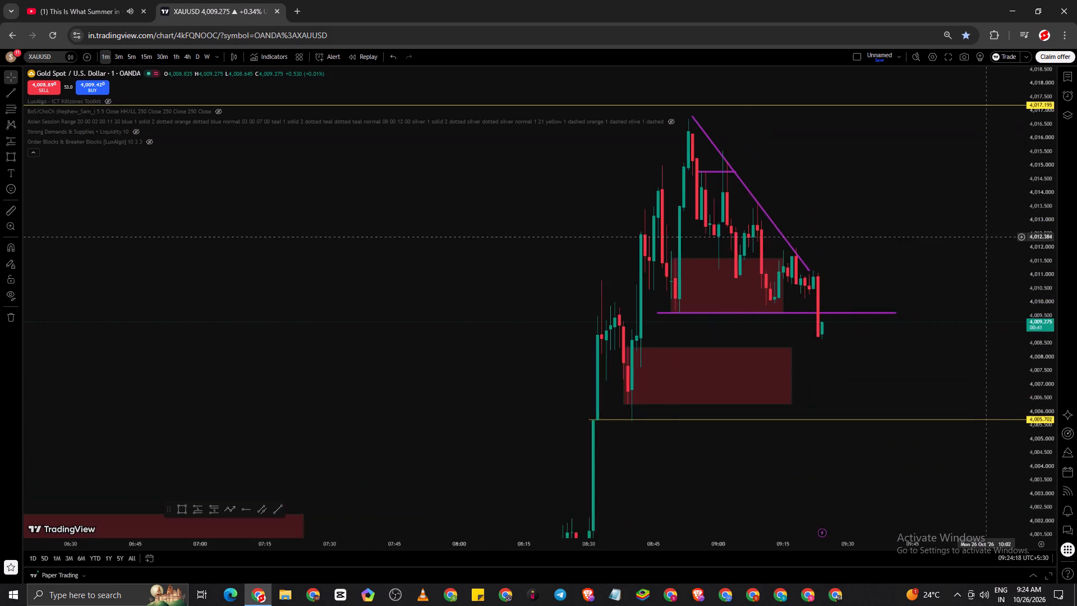
pyautogui.moveTo(983, 234); pyautogui.dragTo(963, 221)
pyautogui.scroll(3, 949, 228)
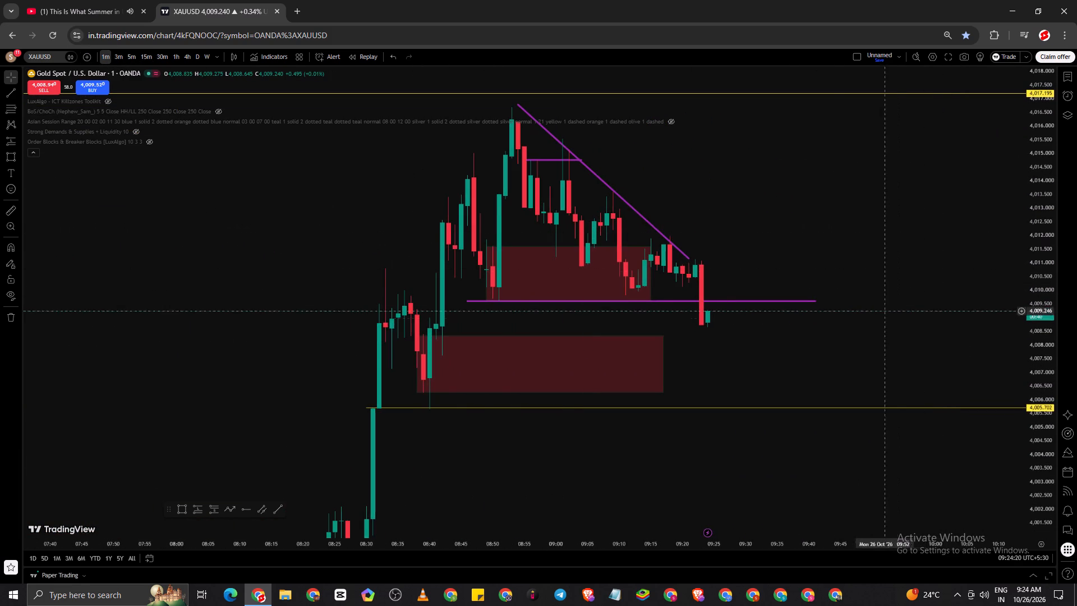
pyautogui.scroll(-3, 805, 348)
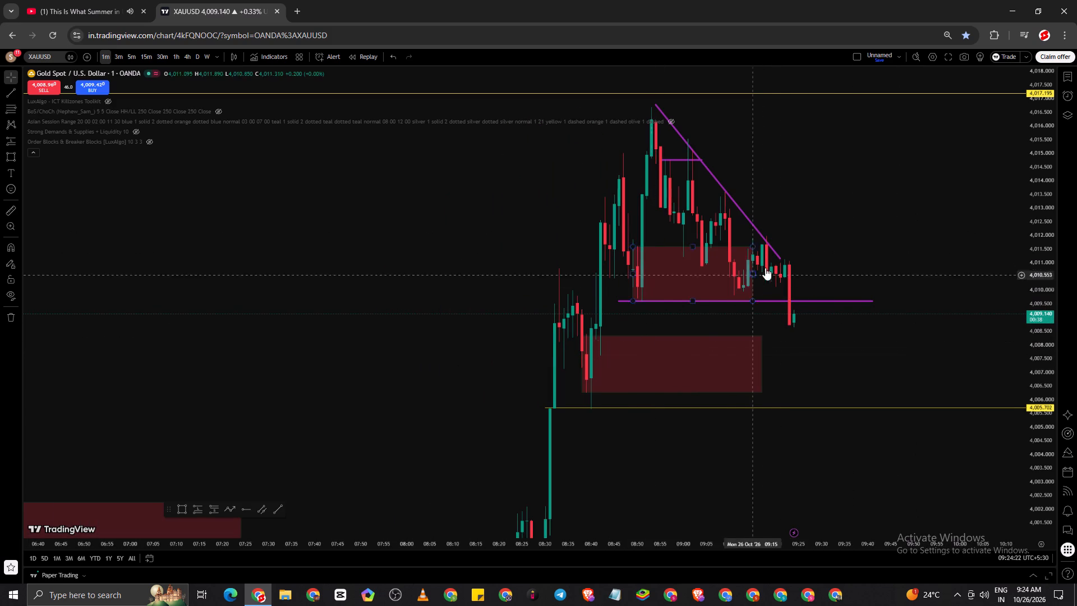
pyautogui.scroll(3, 771, 260)
pyautogui.moveTo(845, 254); pyautogui.dragTo(858, 270)
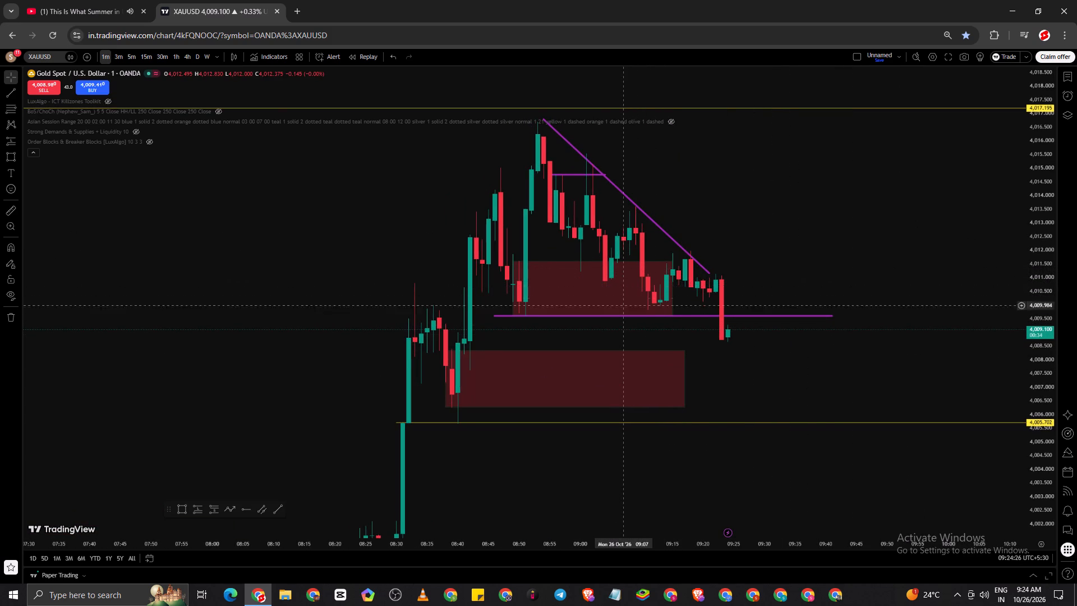
pyautogui.scroll(-4, 610, 332)
pyautogui.scroll(3, 559, 355)
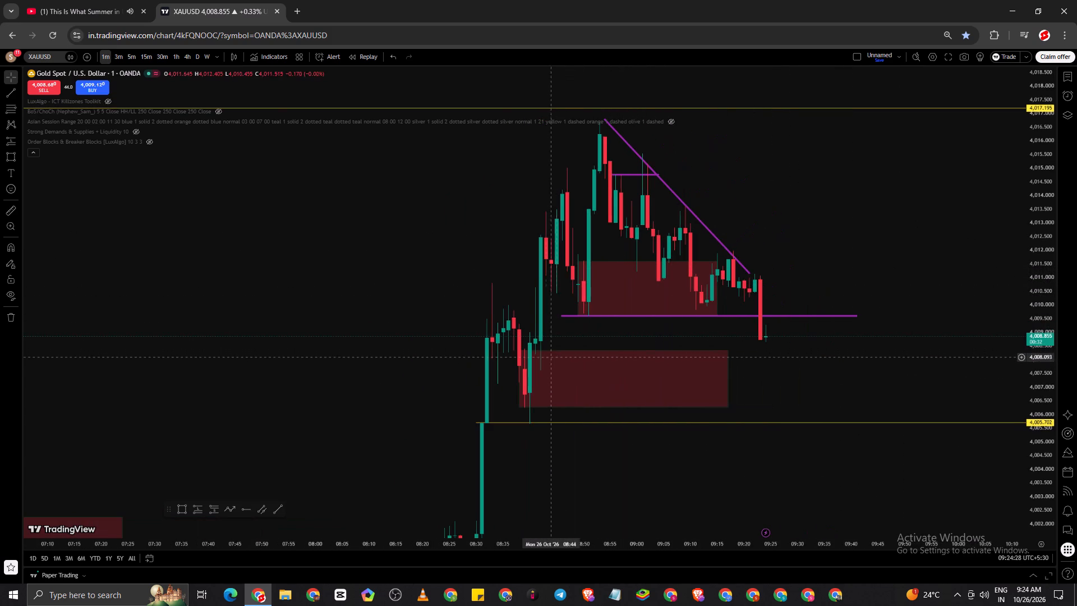
pyautogui.scroll(1, 513, 368)
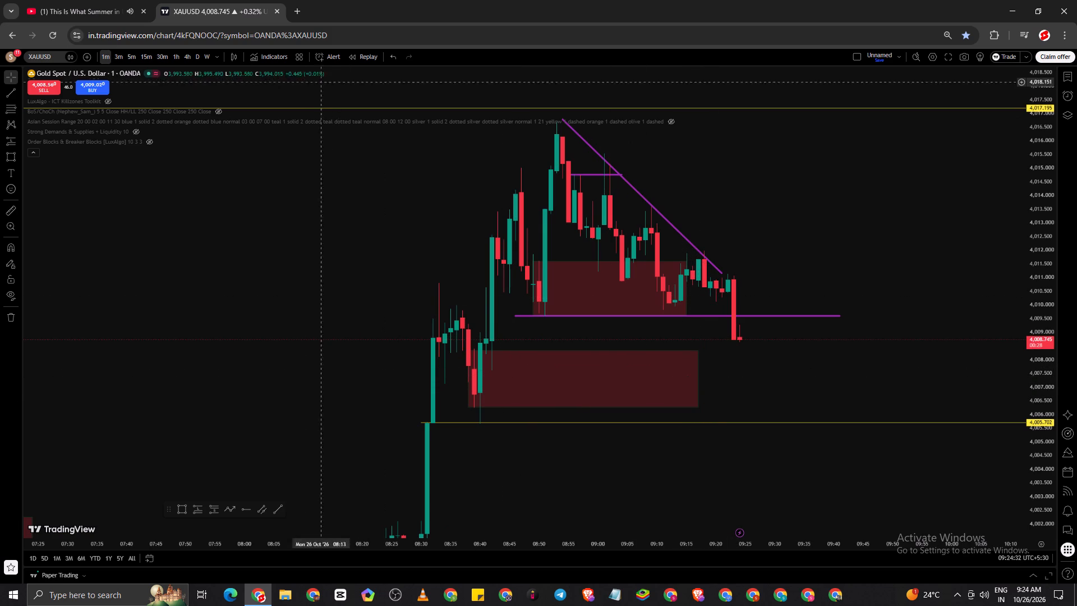
# Check the current candles on the 15-minute, 30-minute and 5-minute charts against the drawn zones and lines.
pyautogui.click(148, 58)
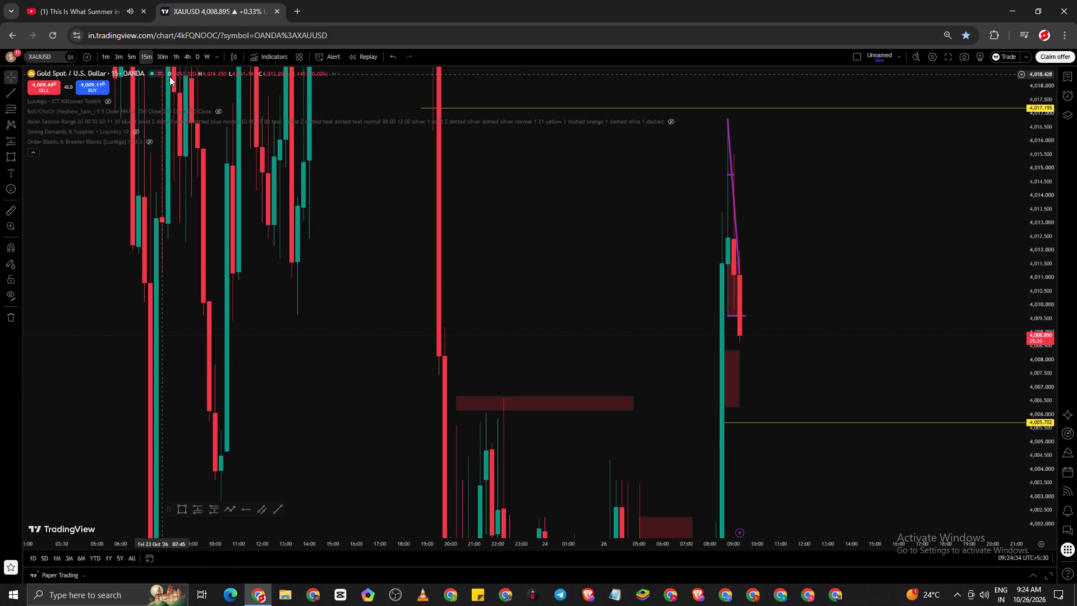
pyautogui.click(164, 60)
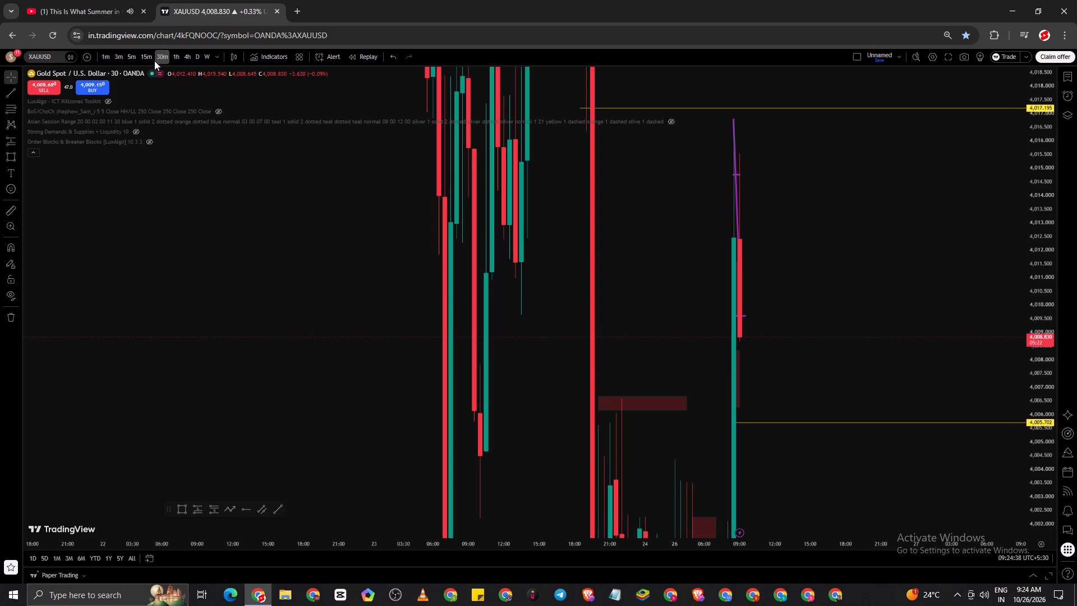
pyautogui.click(147, 57)
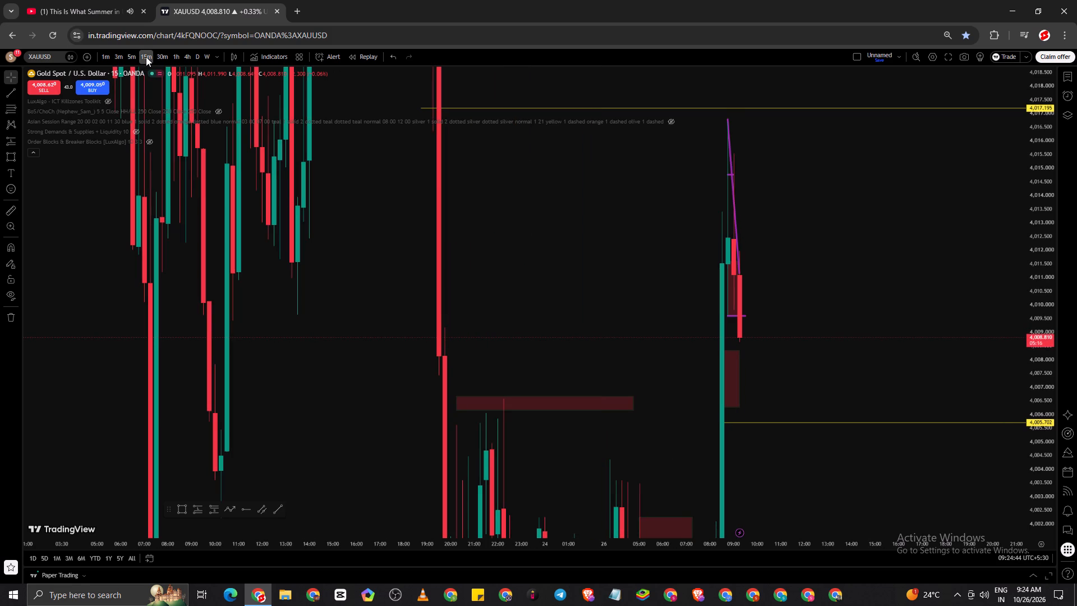
pyautogui.click(143, 57)
pyautogui.scroll(8, 288, 117)
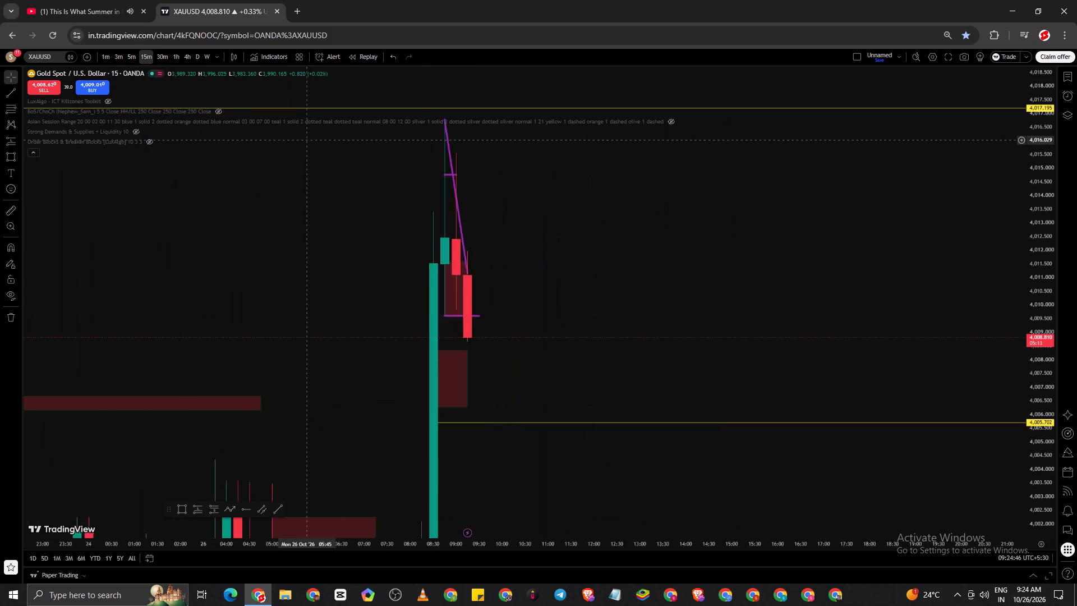
pyautogui.click(133, 55)
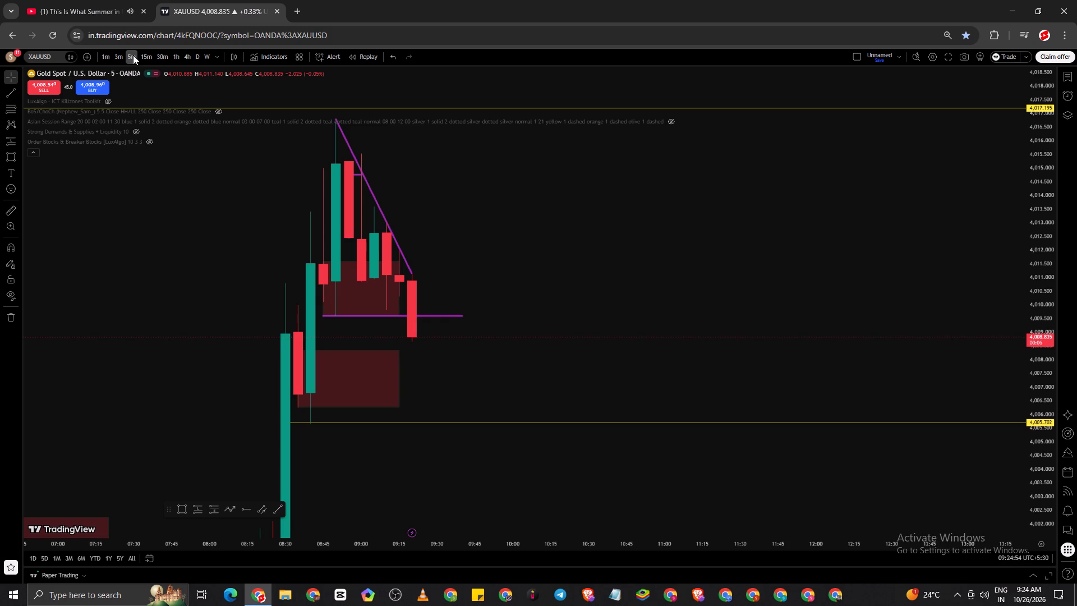
# Compare the latest drop on the 5-minute, 3-minute and 1-minute charts with the purple horizontal line and the two red zones.
pyautogui.scroll(-5, 275, 148)
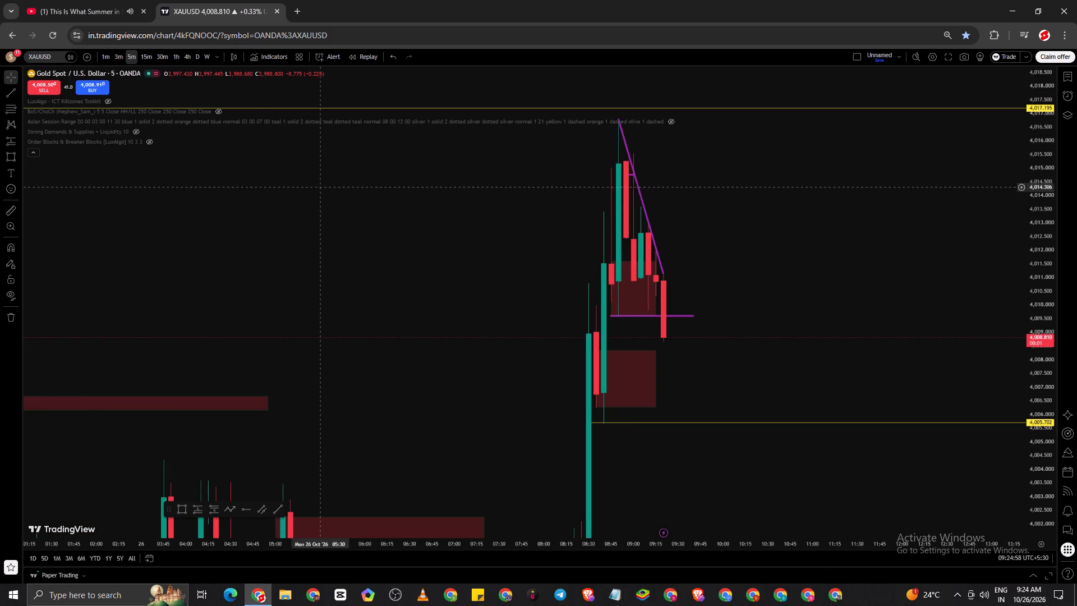
pyautogui.click(116, 56)
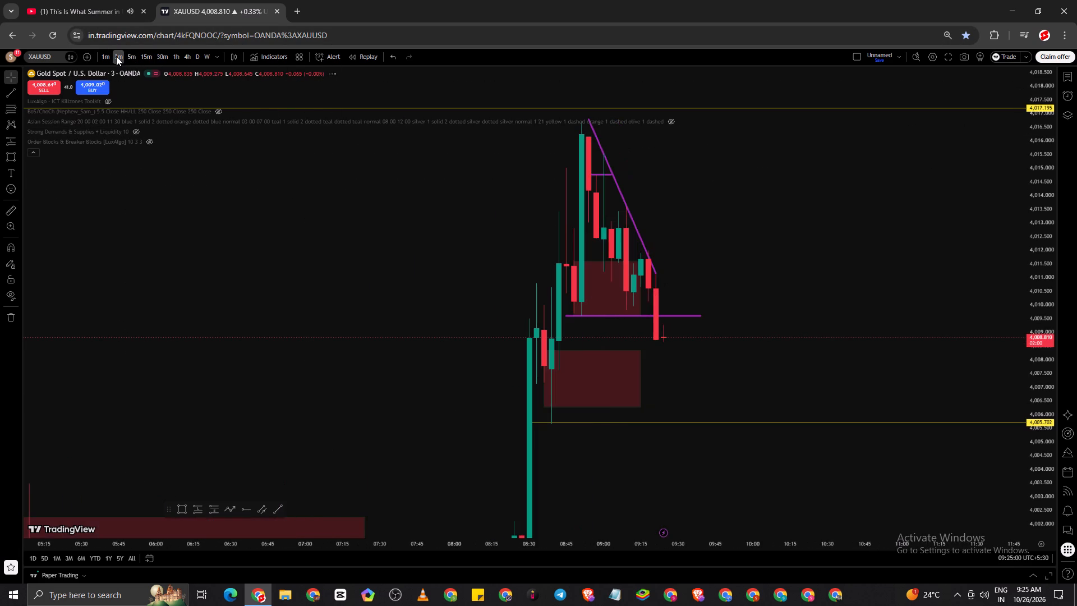
pyautogui.click(100, 54)
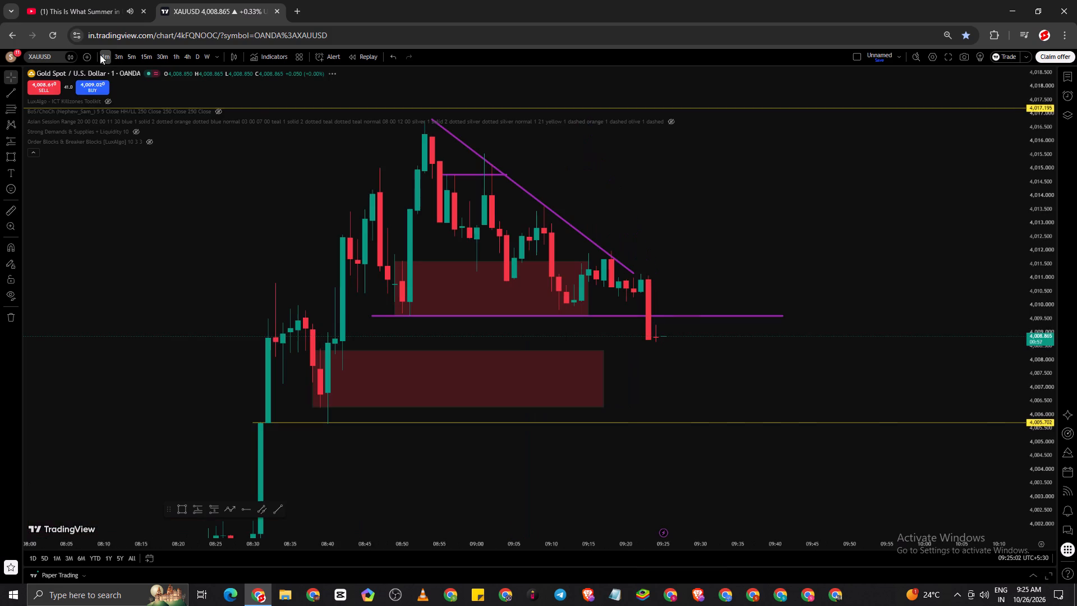
pyautogui.moveTo(754, 190); pyautogui.dragTo(757, 192)
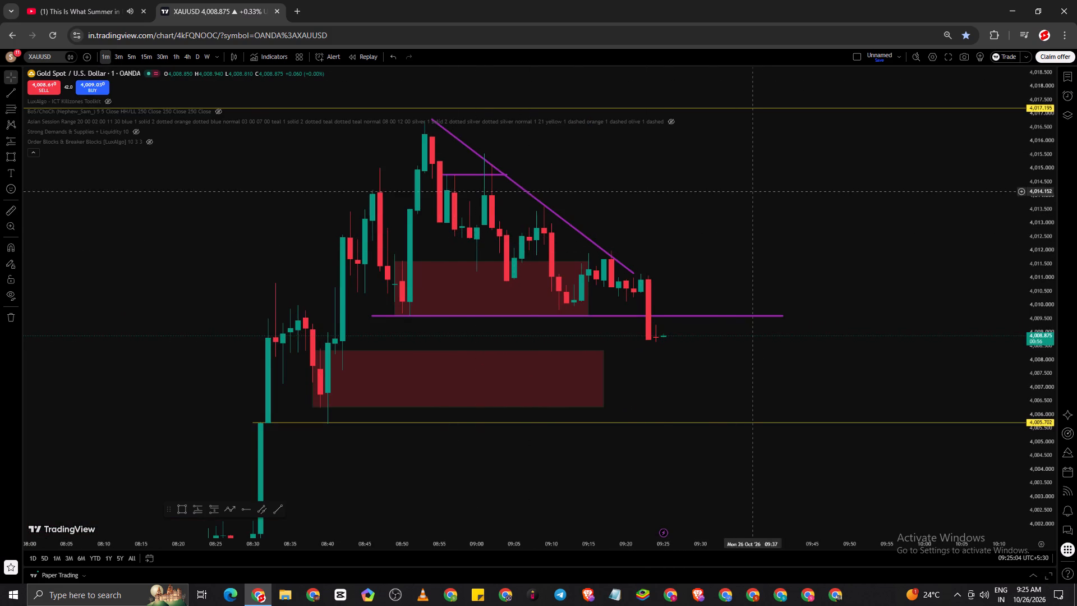
pyautogui.moveTo(757, 192); pyautogui.dragTo(844, 282)
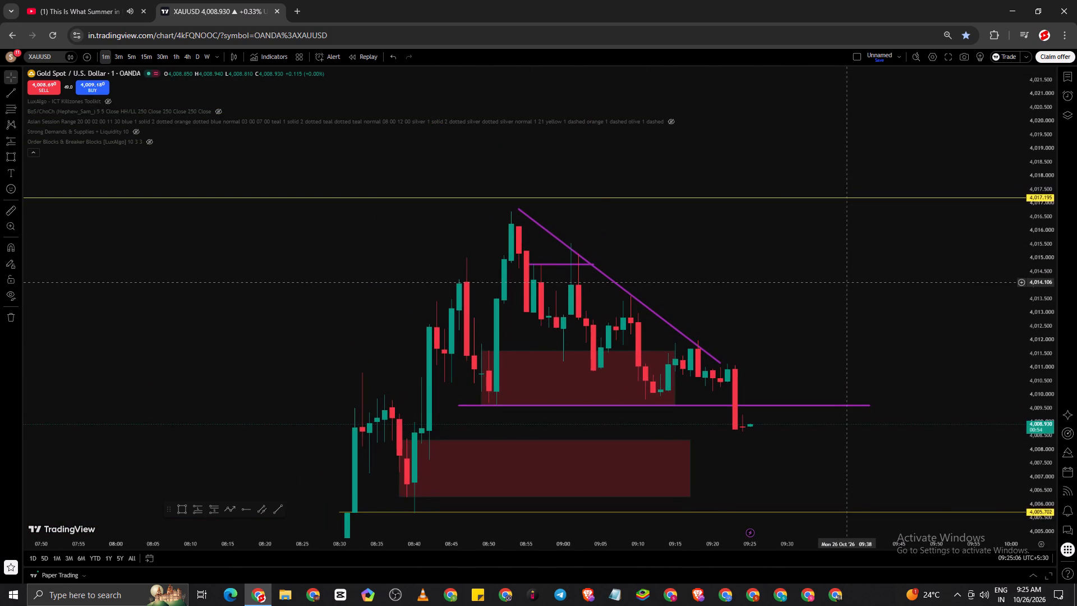
# Adjust the short purple line below the peak so its later end sits near 09:03 at about 4,014.6, sloping slightly down.
pyautogui.click(592, 264)
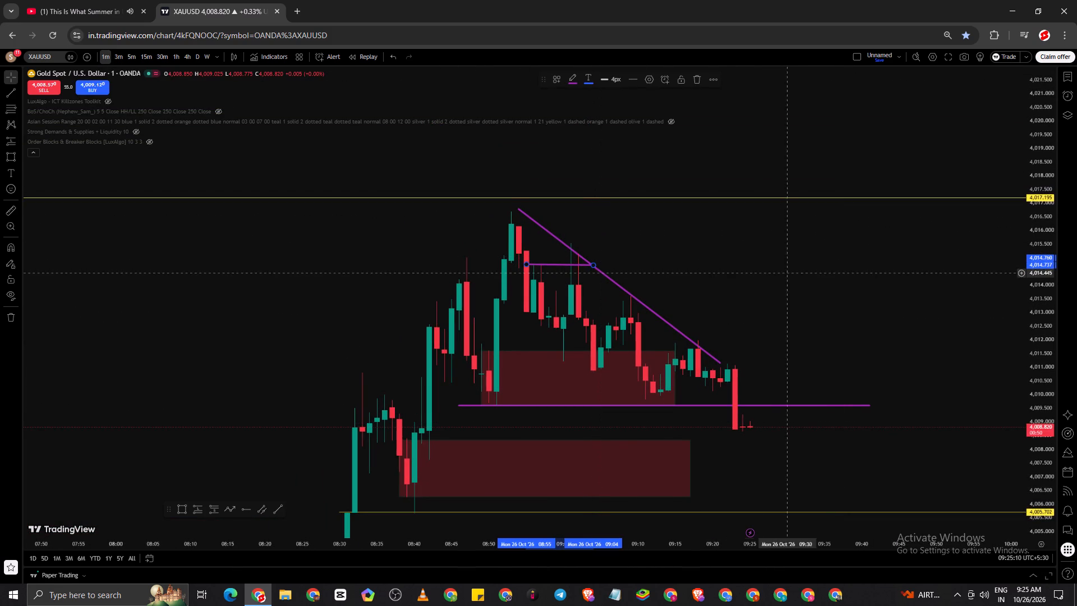
pyautogui.moveTo(811, 274); pyautogui.dragTo(728, 269)
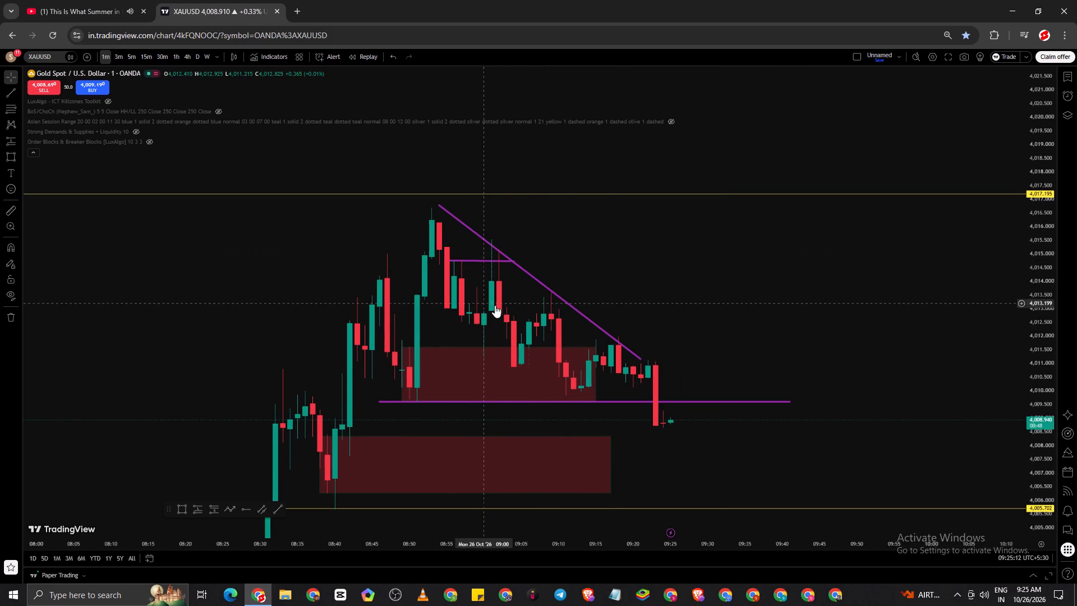
pyautogui.scroll(-5, 844, 378)
pyautogui.moveTo(448, 354); pyautogui.dragTo(431, 317)
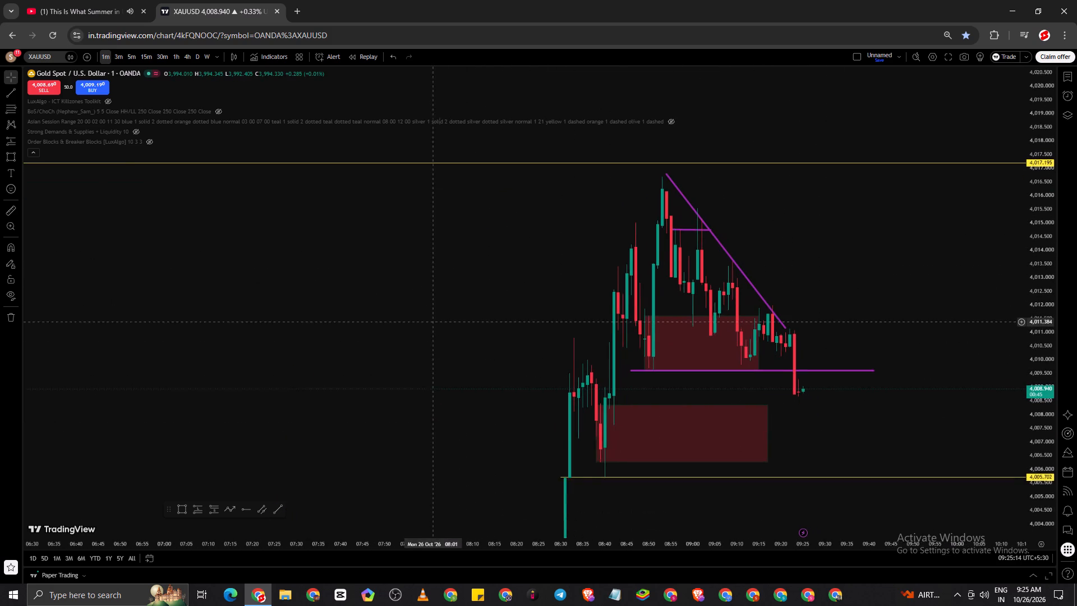
pyautogui.moveTo(431, 317); pyautogui.dragTo(424, 304)
pyautogui.scroll(2, 367, 327)
pyautogui.moveTo(341, 338); pyautogui.dragTo(317, 335)
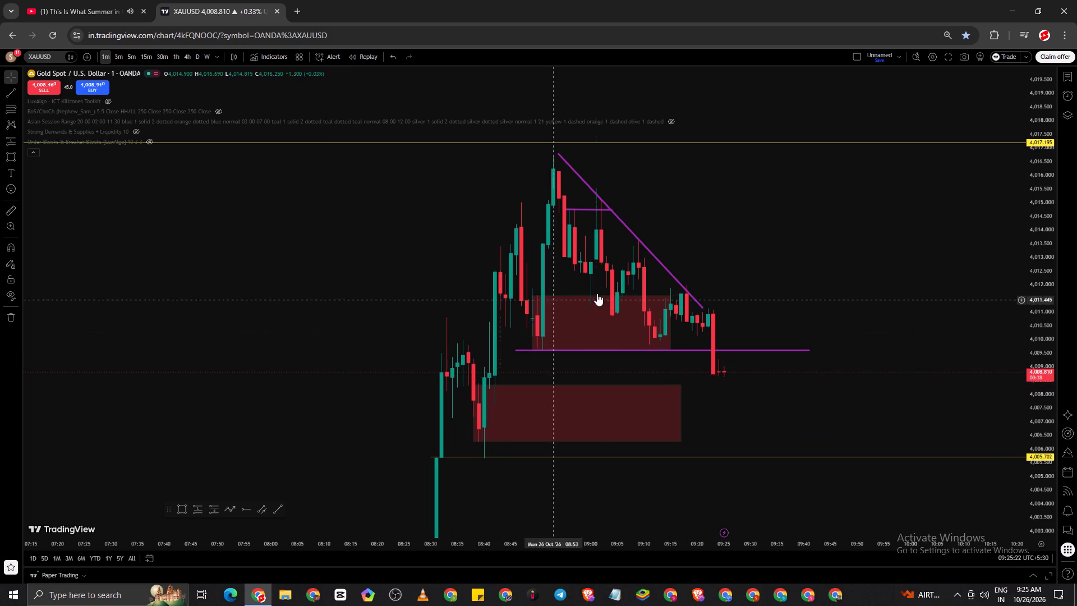
pyautogui.click(609, 209)
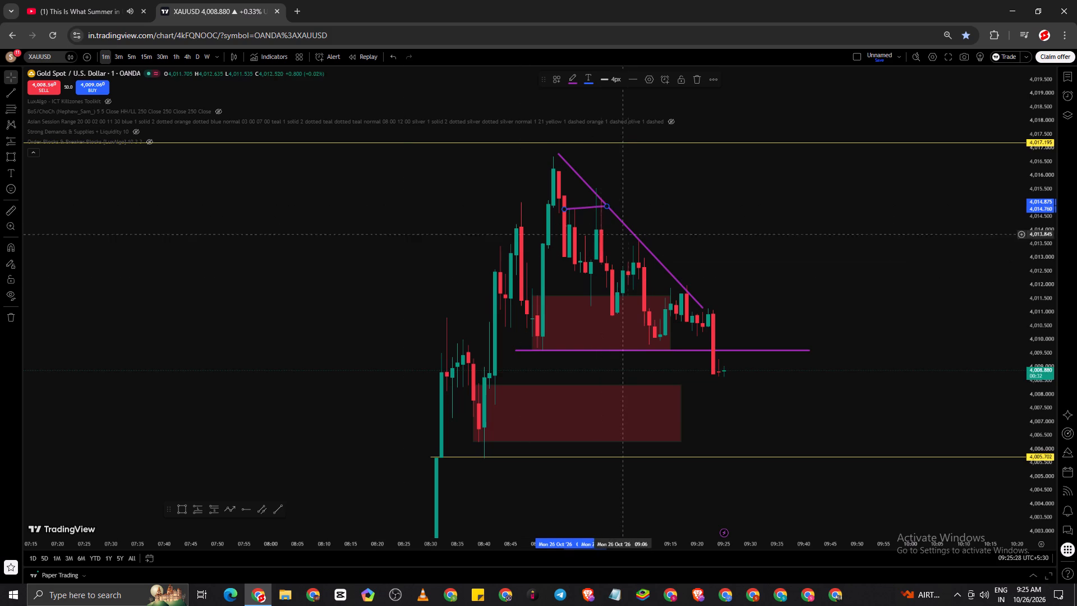
pyautogui.click(603, 205)
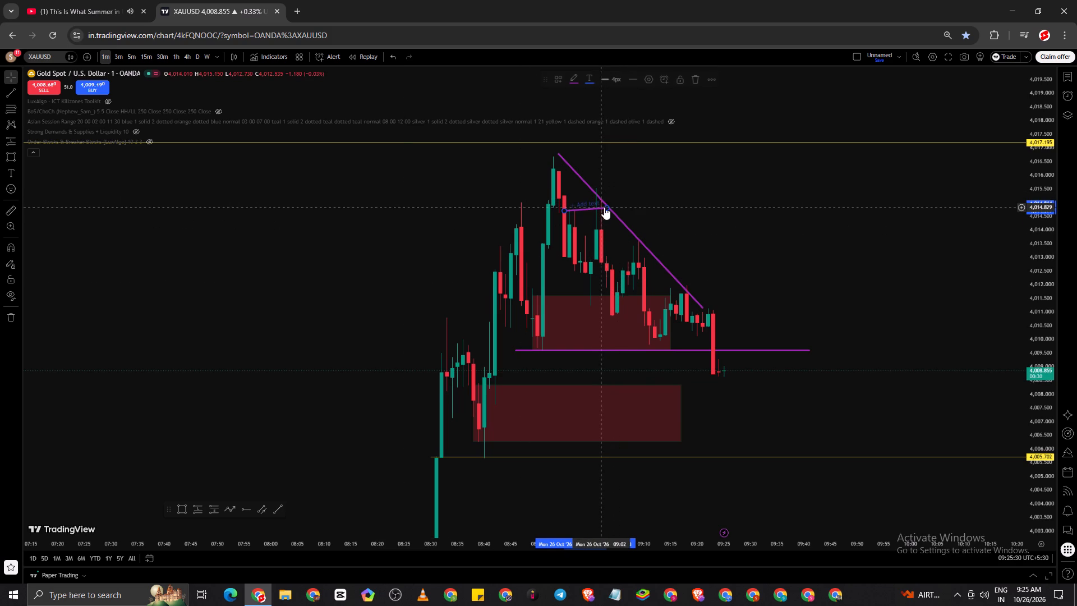
pyautogui.moveTo(606, 208); pyautogui.dragTo(606, 210)
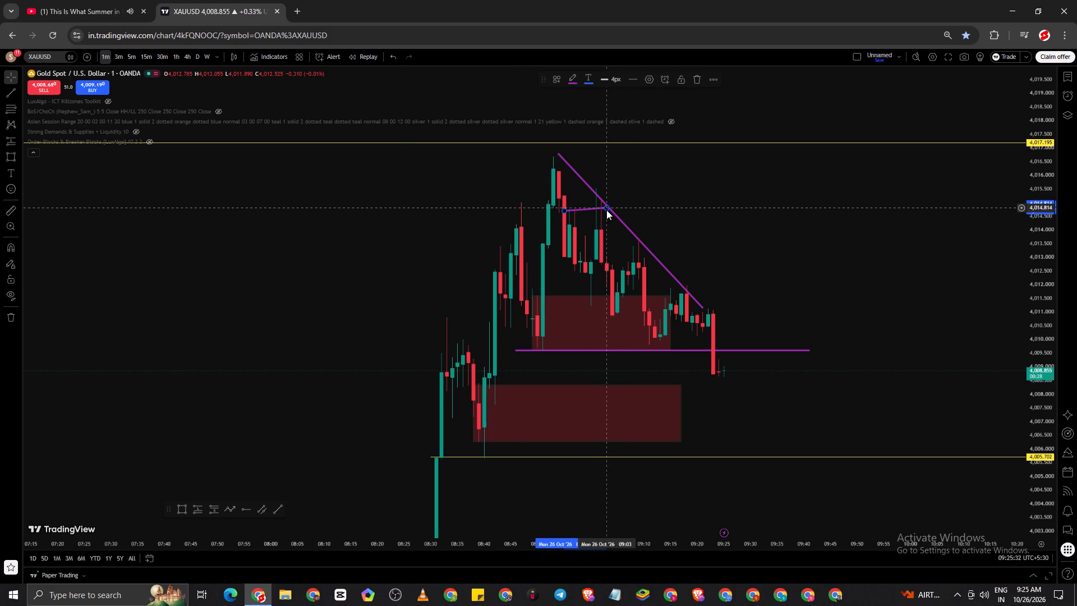
pyautogui.moveTo(606, 210); pyautogui.dragTo(606, 215)
# Add a yellow horizontal ray at about 4,007.6 from the 08:38 candle, inside the lower red zone.
pyautogui.scroll(4, 770, 232)
pyautogui.moveTo(748, 239); pyautogui.dragTo(687, 195)
pyautogui.scroll(-6, 624, 261)
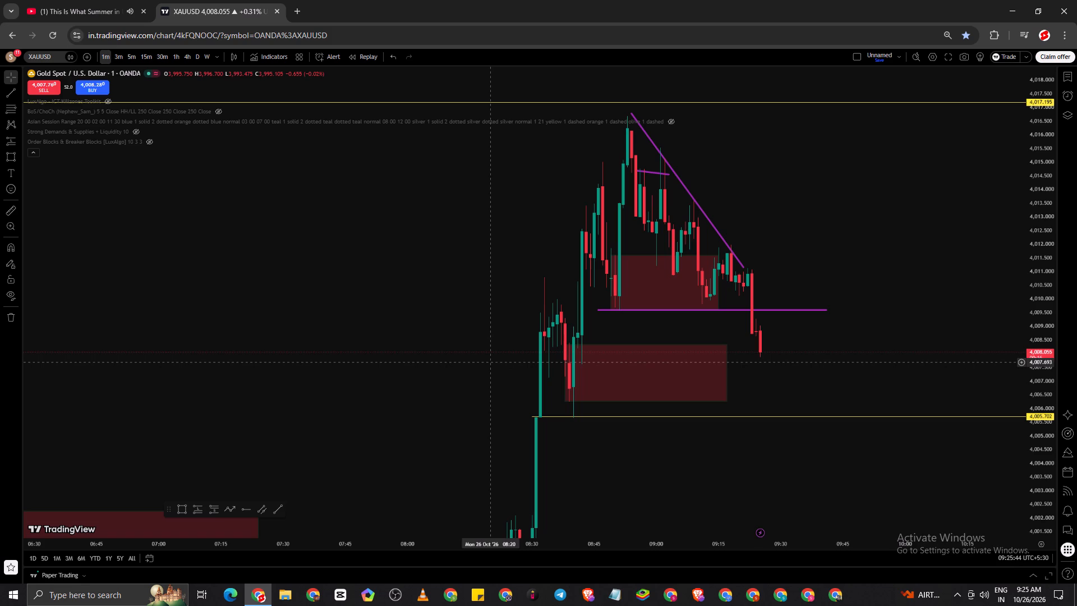
pyautogui.scroll(-5, 491, 359)
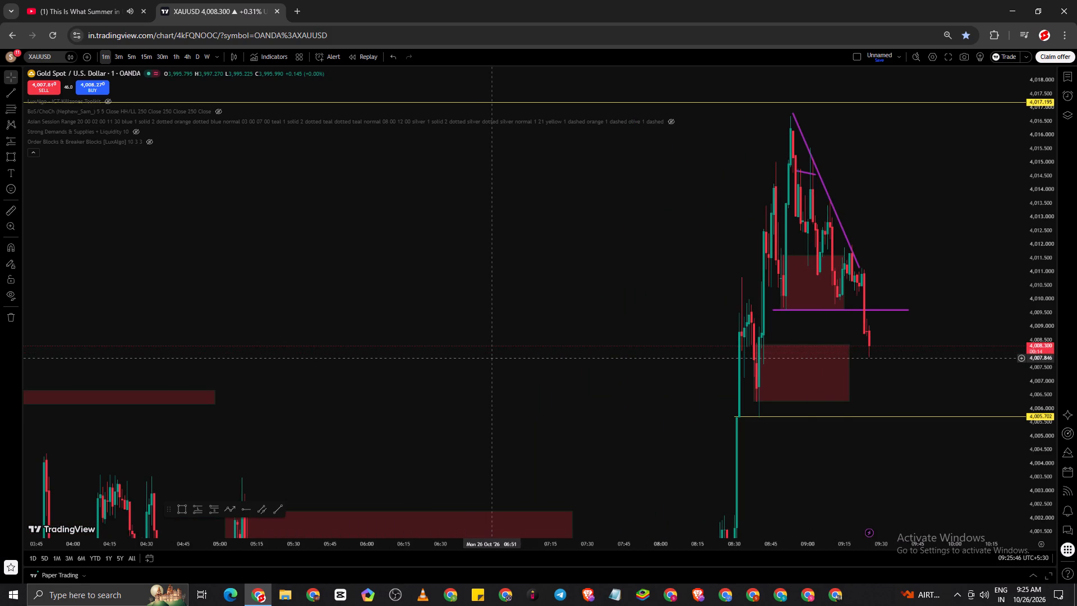
pyautogui.scroll(2, 491, 358)
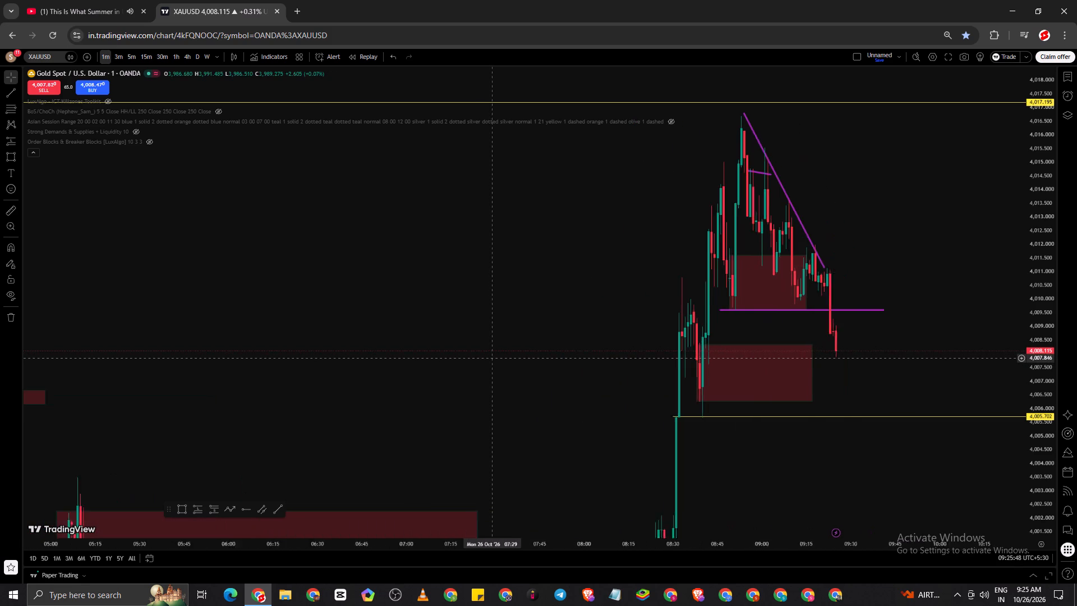
pyautogui.scroll(1, 491, 358)
pyautogui.scroll(6, 463, 402)
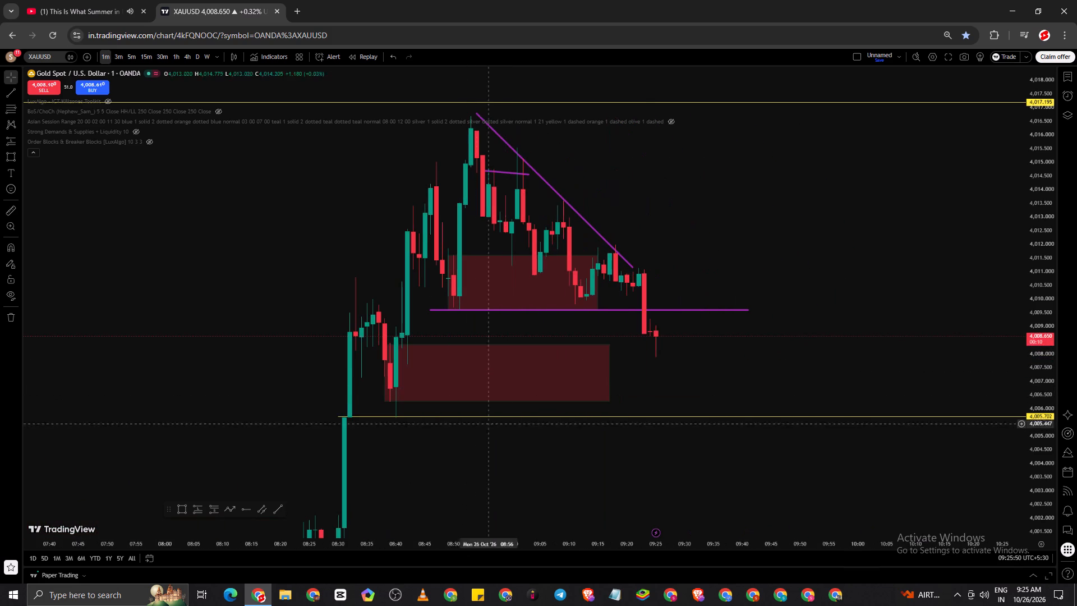
pyautogui.click(245, 510)
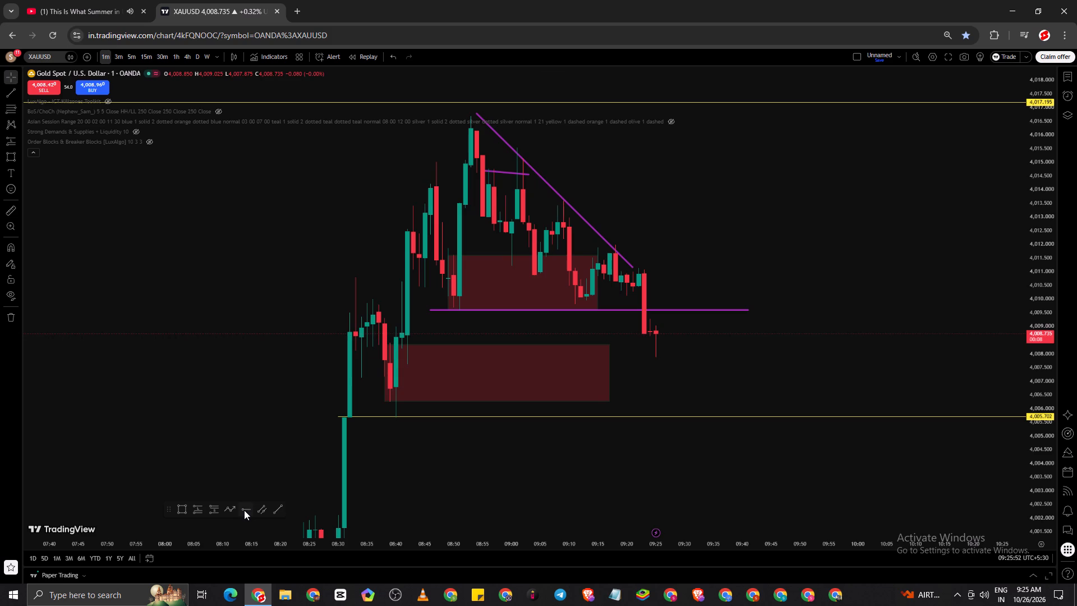
pyautogui.click(387, 364)
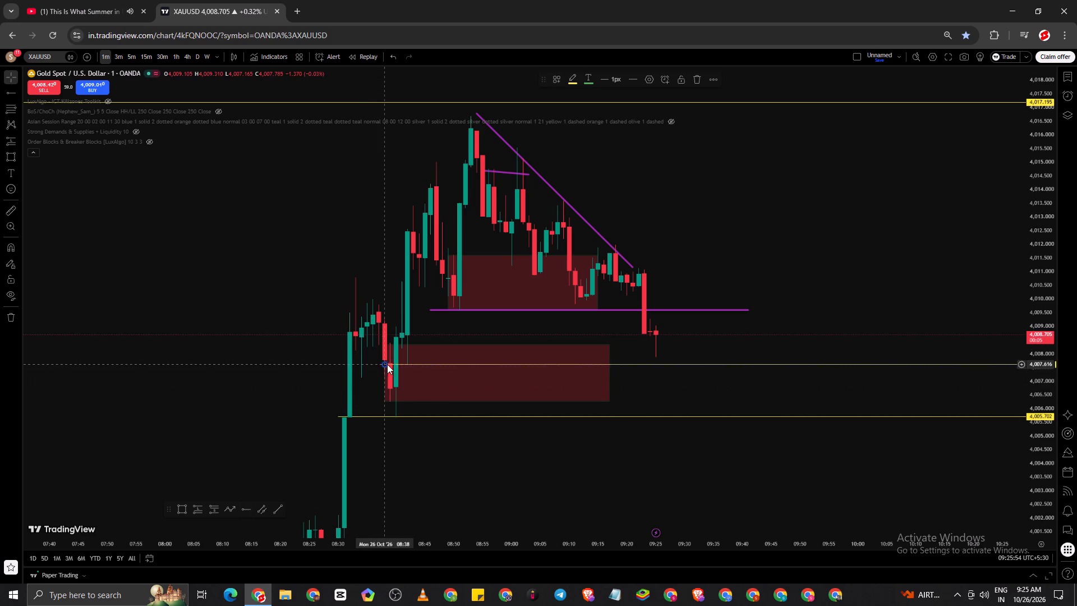
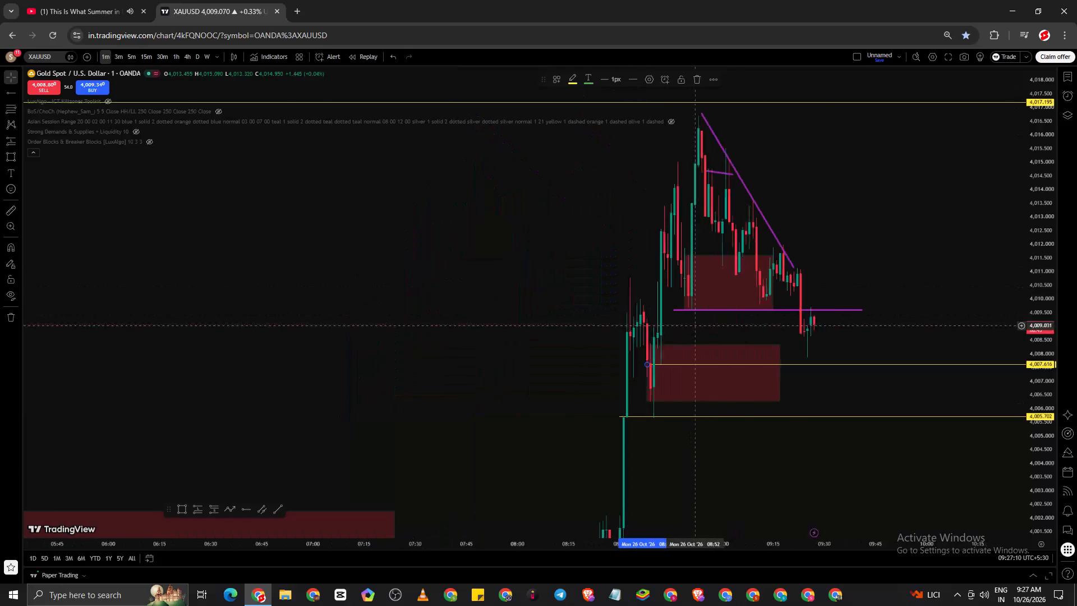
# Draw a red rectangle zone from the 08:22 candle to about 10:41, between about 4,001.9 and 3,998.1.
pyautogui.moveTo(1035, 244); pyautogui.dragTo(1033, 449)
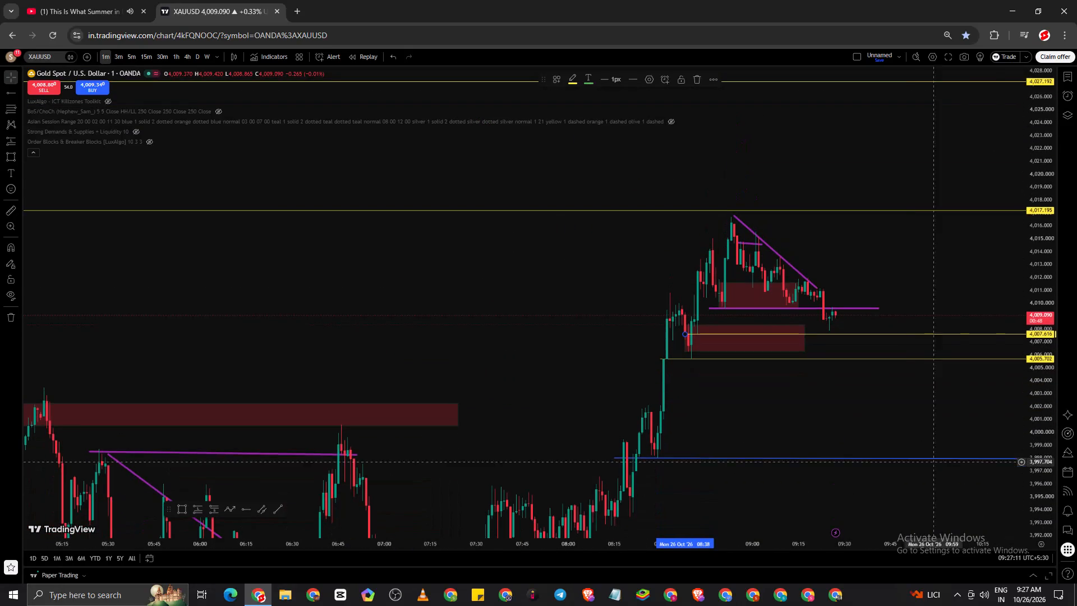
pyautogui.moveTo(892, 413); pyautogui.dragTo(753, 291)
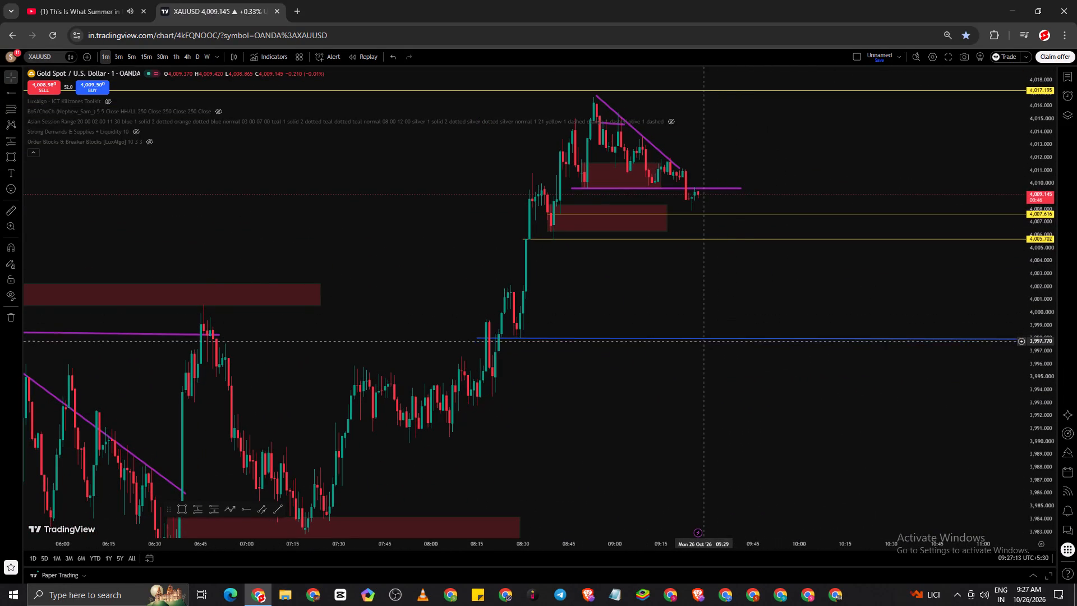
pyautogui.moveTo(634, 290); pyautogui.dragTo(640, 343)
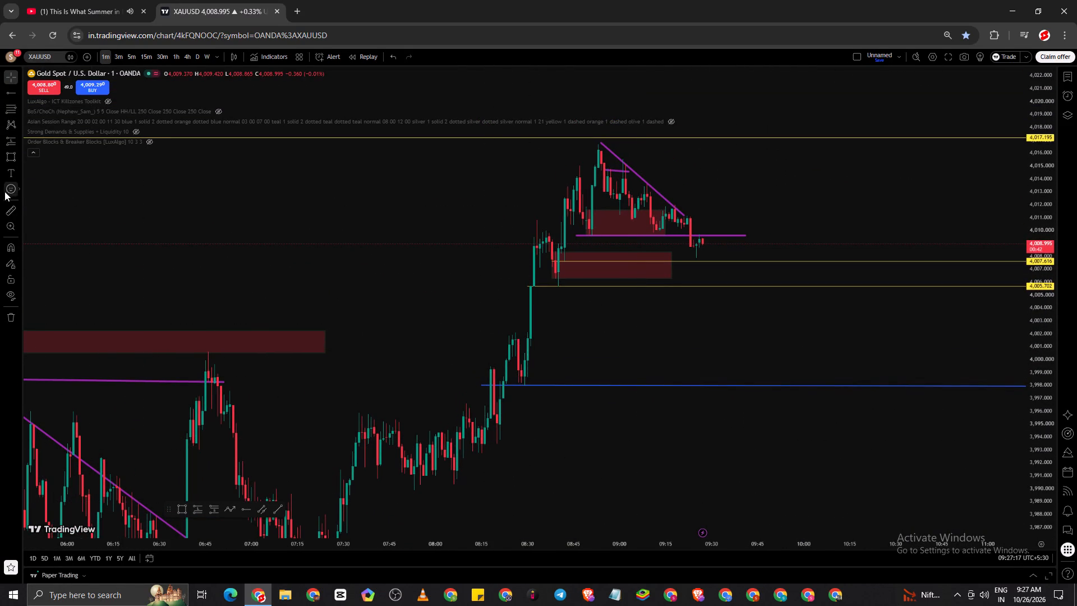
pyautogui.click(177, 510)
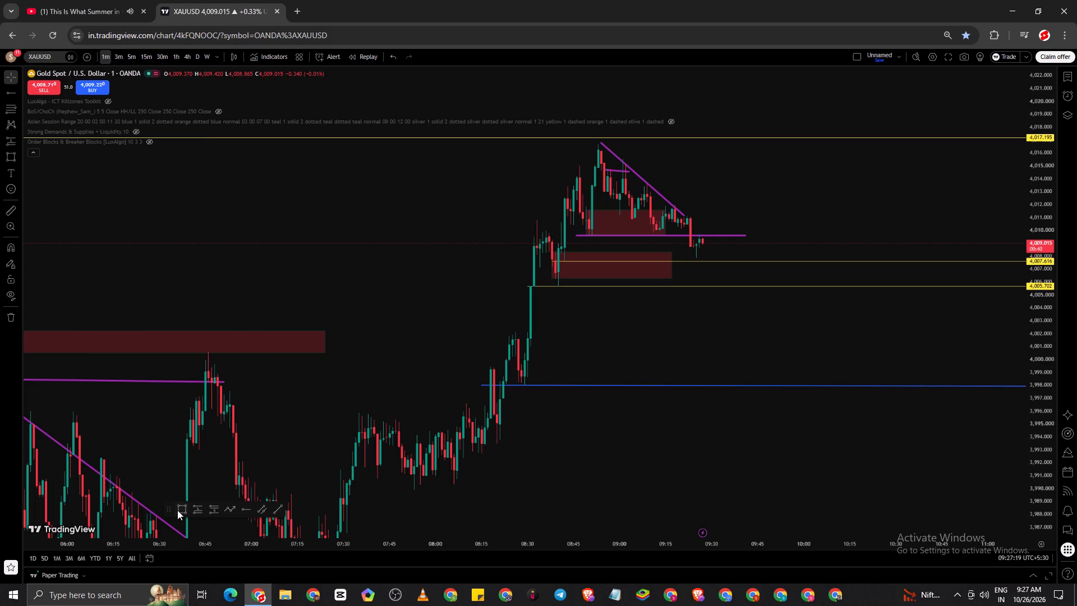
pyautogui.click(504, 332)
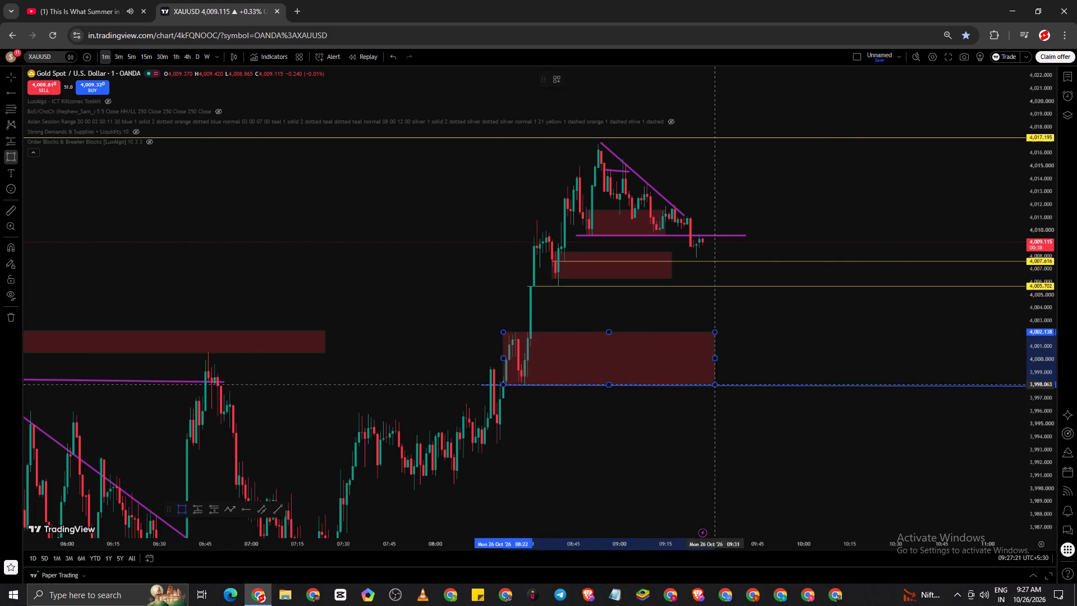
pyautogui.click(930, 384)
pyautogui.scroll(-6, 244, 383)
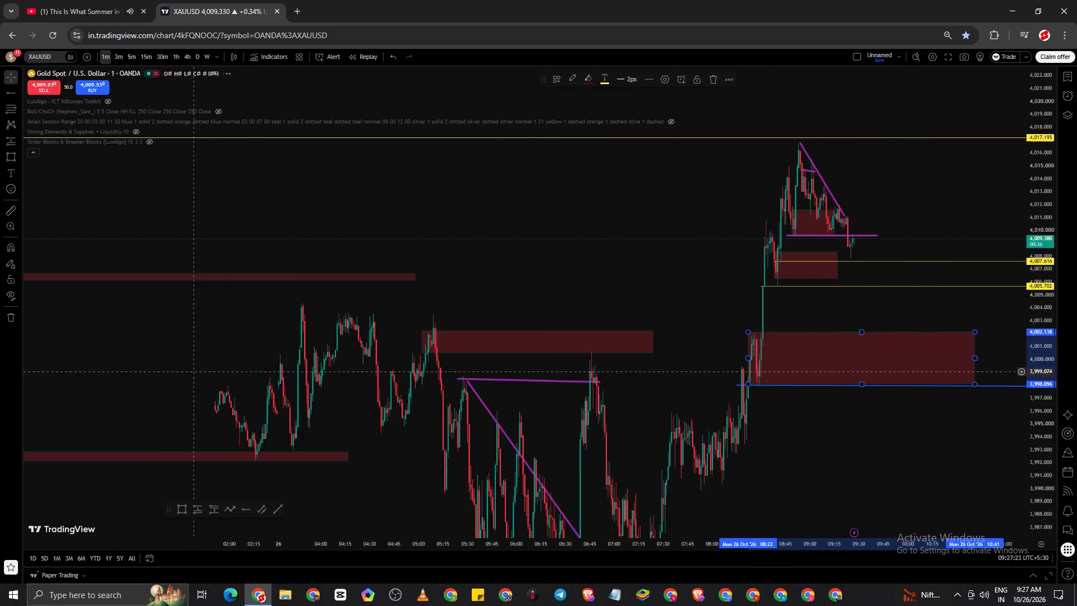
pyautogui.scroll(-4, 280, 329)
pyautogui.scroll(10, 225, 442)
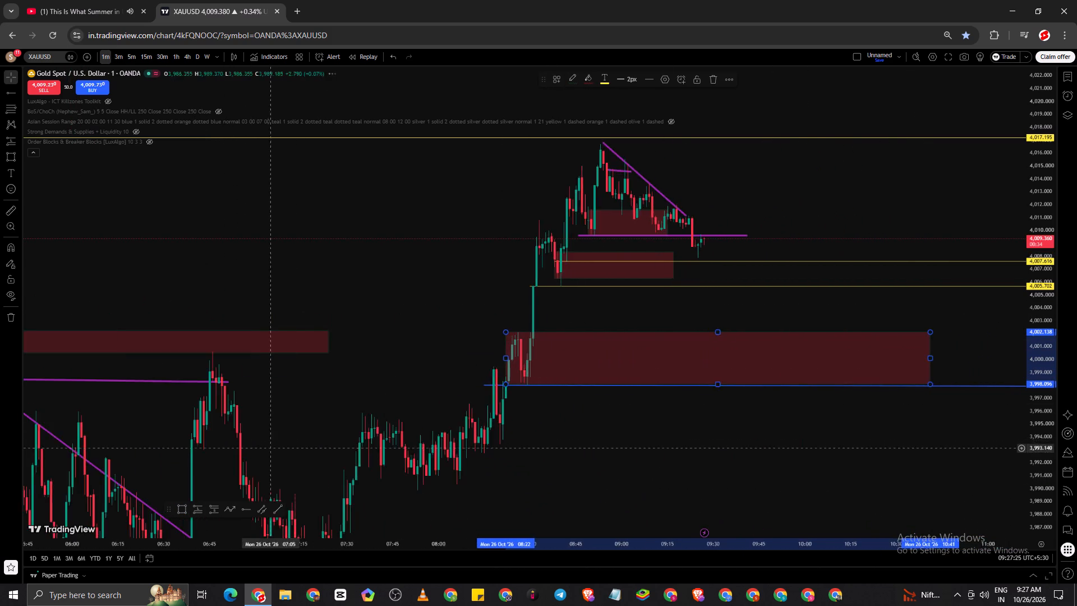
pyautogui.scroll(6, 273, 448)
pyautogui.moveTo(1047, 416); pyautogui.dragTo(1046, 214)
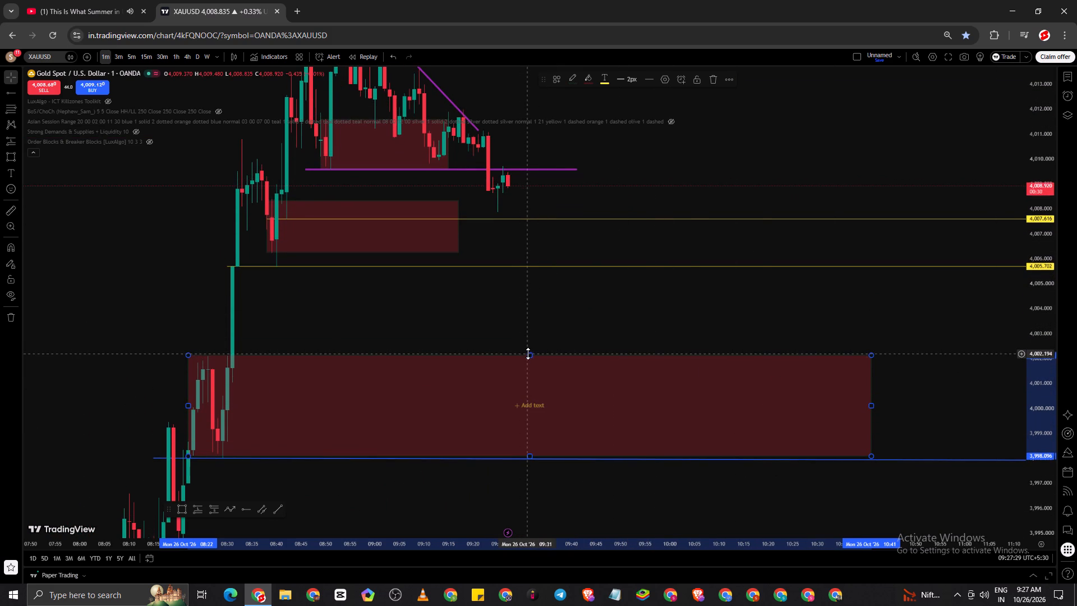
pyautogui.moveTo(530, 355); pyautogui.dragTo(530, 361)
# Place a long position starting about 10:00 with entry near 4,000.76, stop near 3,998.35 and target near 4,017.36.
pyautogui.moveTo(582, 320); pyautogui.dragTo(621, 379)
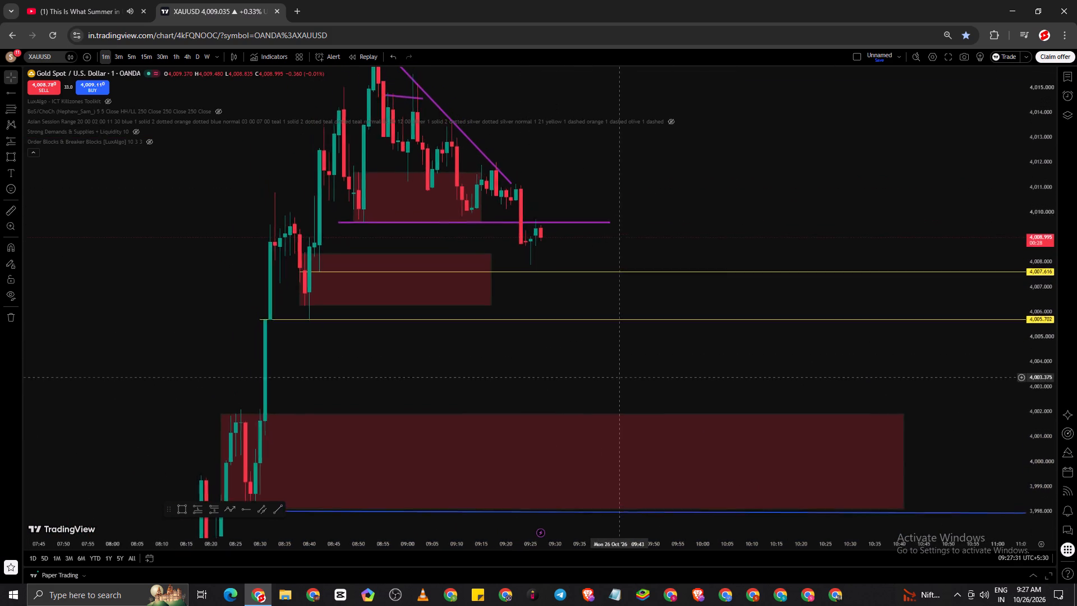
pyautogui.moveTo(621, 379); pyautogui.dragTo(624, 388)
pyautogui.scroll(1, 605, 364)
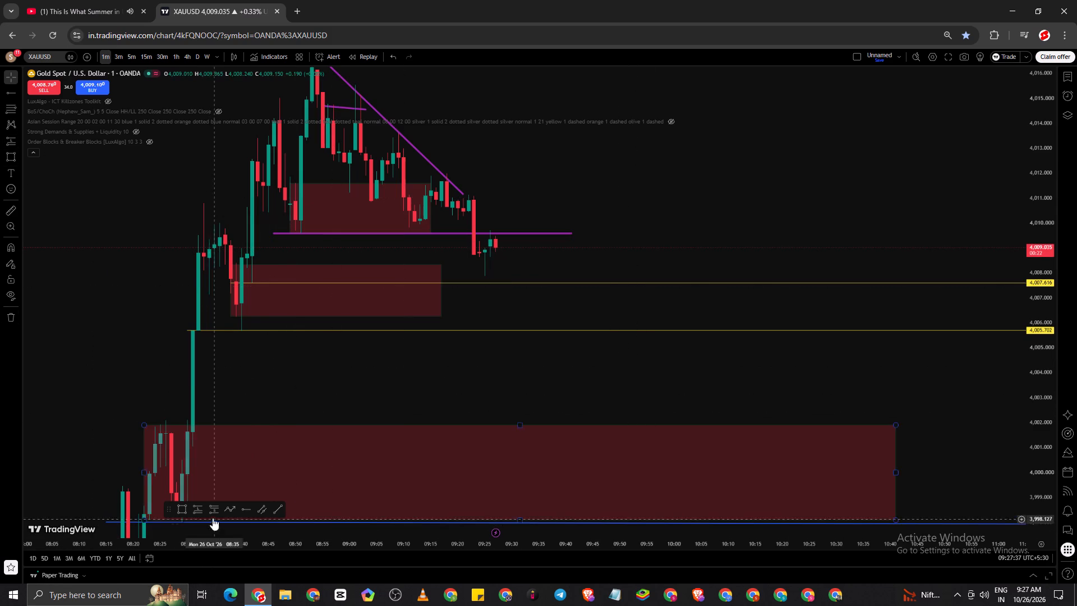
pyautogui.click(199, 506)
pyautogui.click(680, 419)
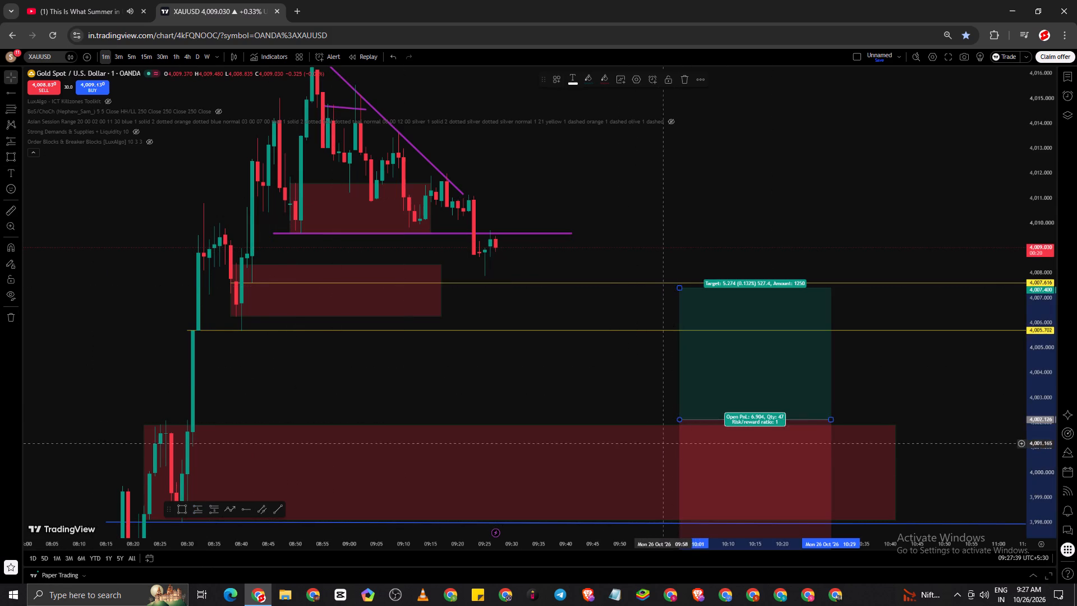
pyautogui.moveTo(586, 395); pyautogui.dragTo(530, 319)
pyautogui.moveTo(629, 485); pyautogui.dragTo(622, 446)
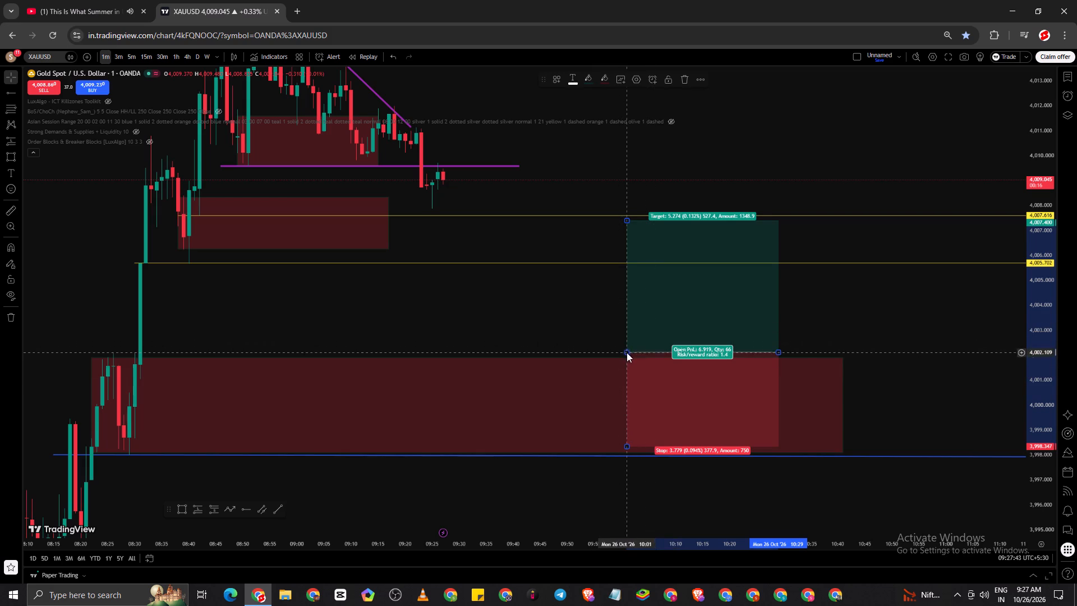
pyautogui.moveTo(627, 352); pyautogui.dragTo(621, 391)
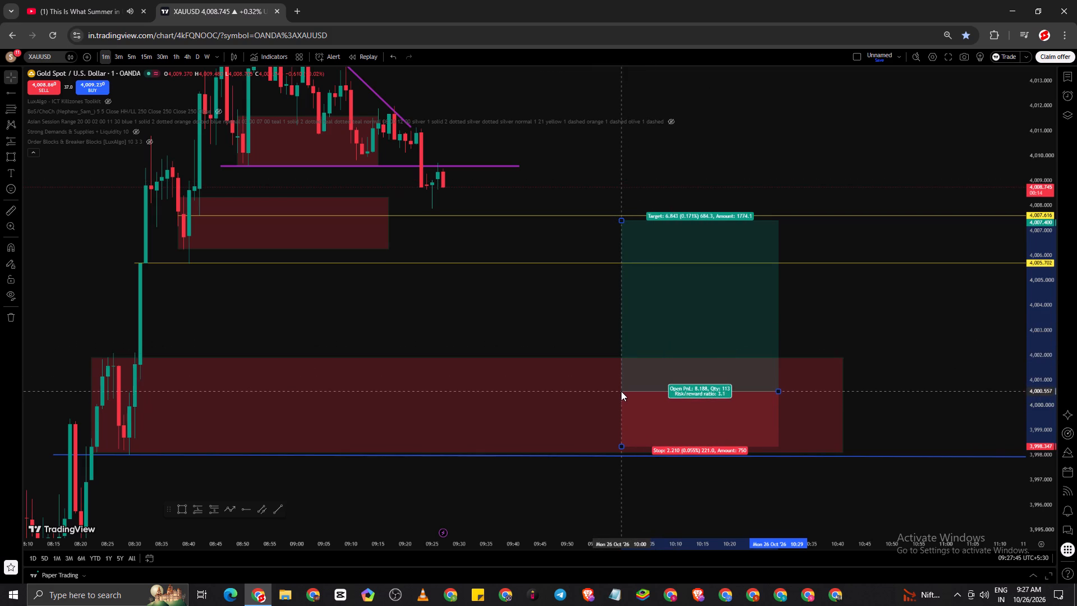
pyautogui.moveTo(621, 391); pyautogui.dragTo(621, 386)
pyautogui.moveTo(577, 315); pyautogui.dragTo(609, 450)
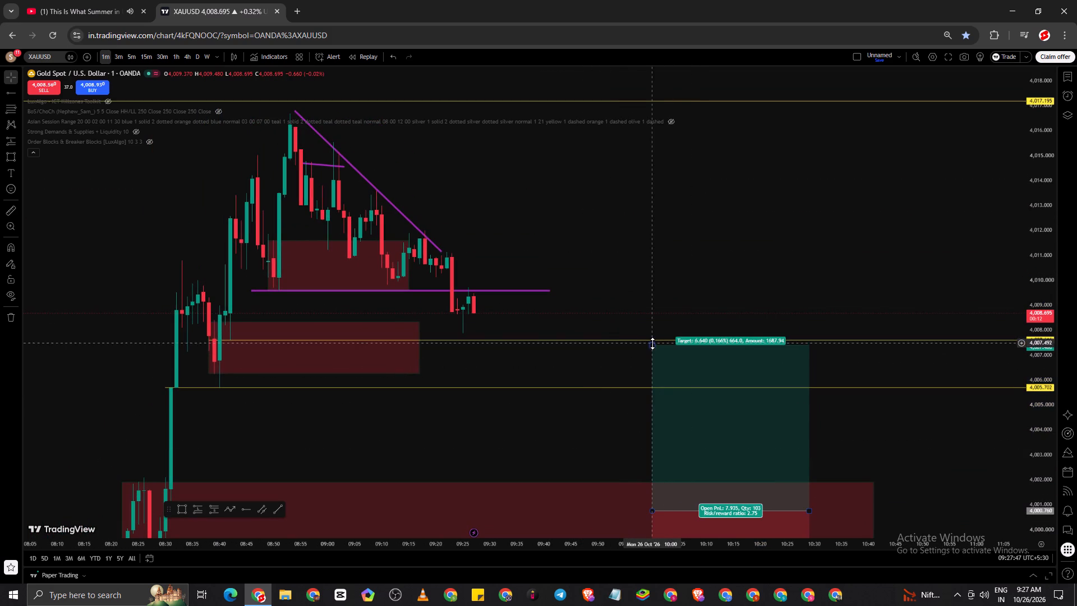
pyautogui.moveTo(651, 344); pyautogui.dragTo(712, 97)
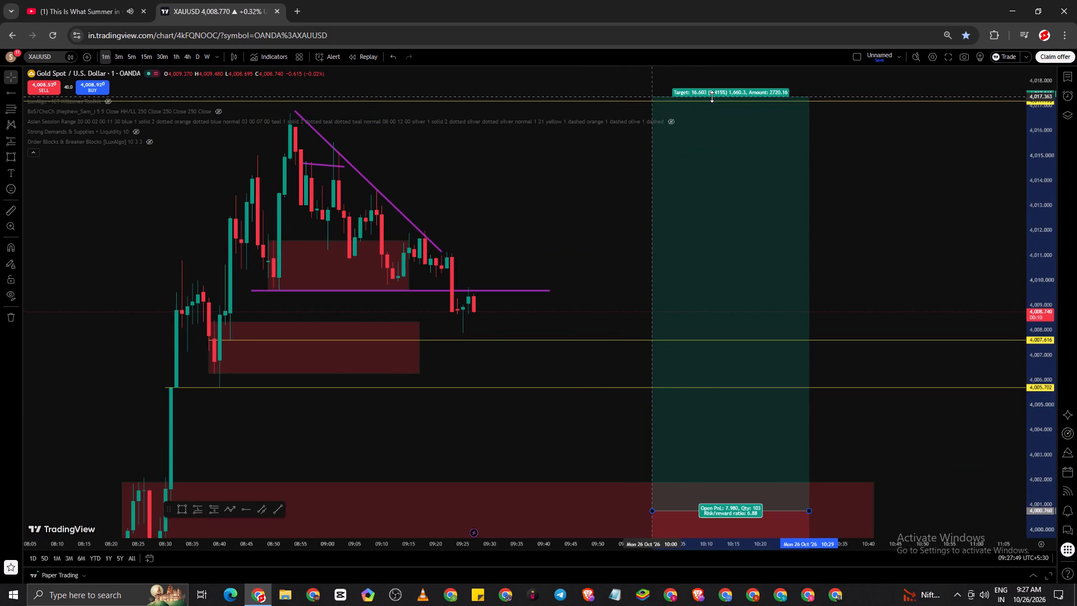
pyautogui.moveTo(712, 97); pyautogui.dragTo(712, 97)
# Examine the long position and red zone on the 1-minute chart, and the surrounding candles on the 30-minute chart.
pyautogui.moveTo(620, 241); pyautogui.dragTo(670, 169)
pyautogui.scroll(-6, 687, 229)
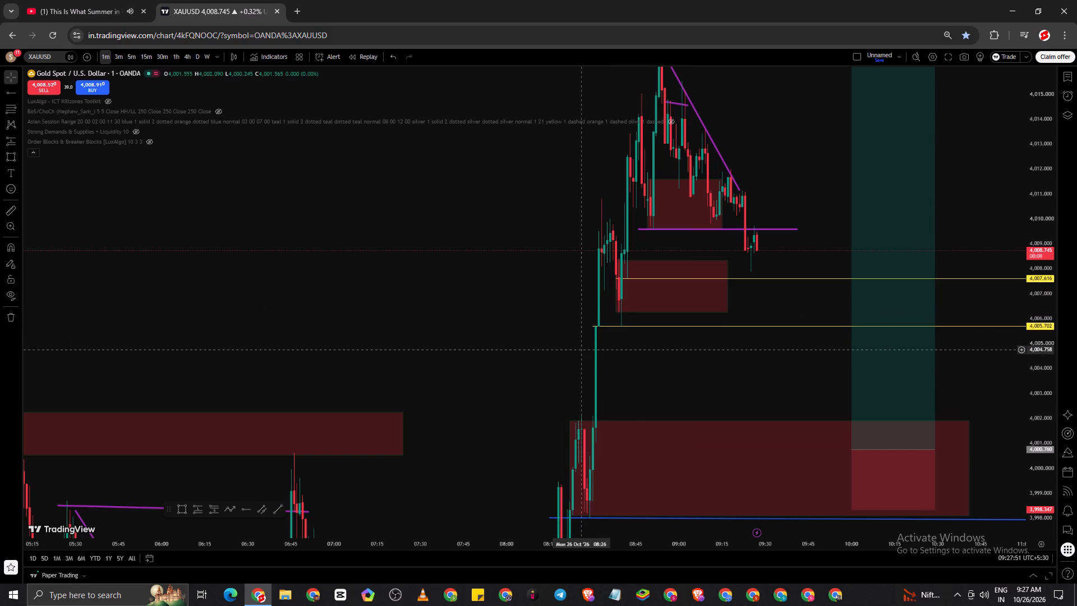
pyautogui.scroll(-5, 578, 373)
pyautogui.scroll(5, 549, 371)
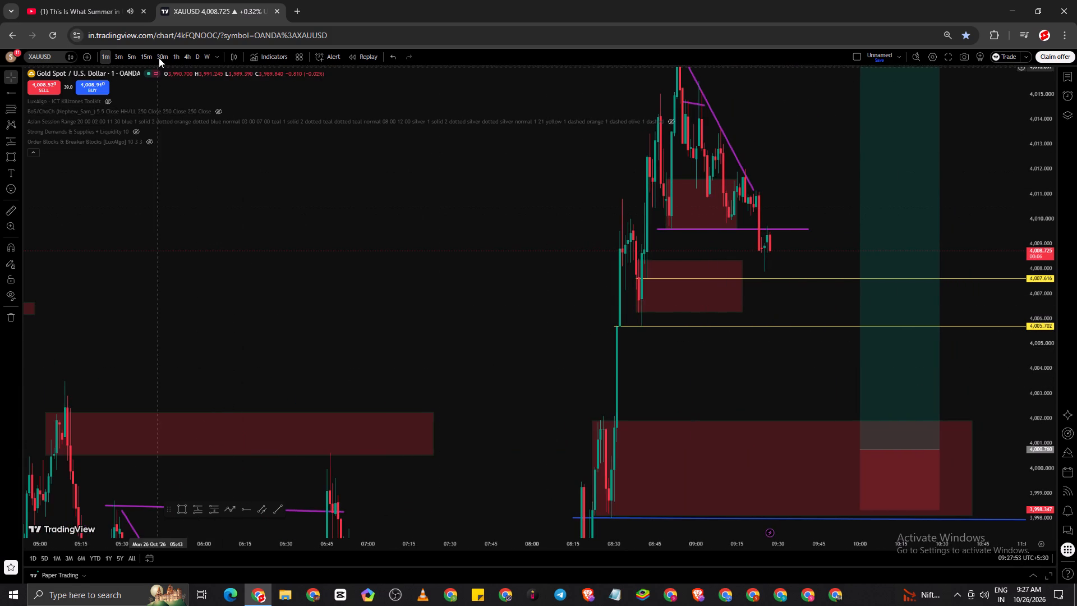
pyautogui.click(159, 55)
pyautogui.scroll(10, 320, 246)
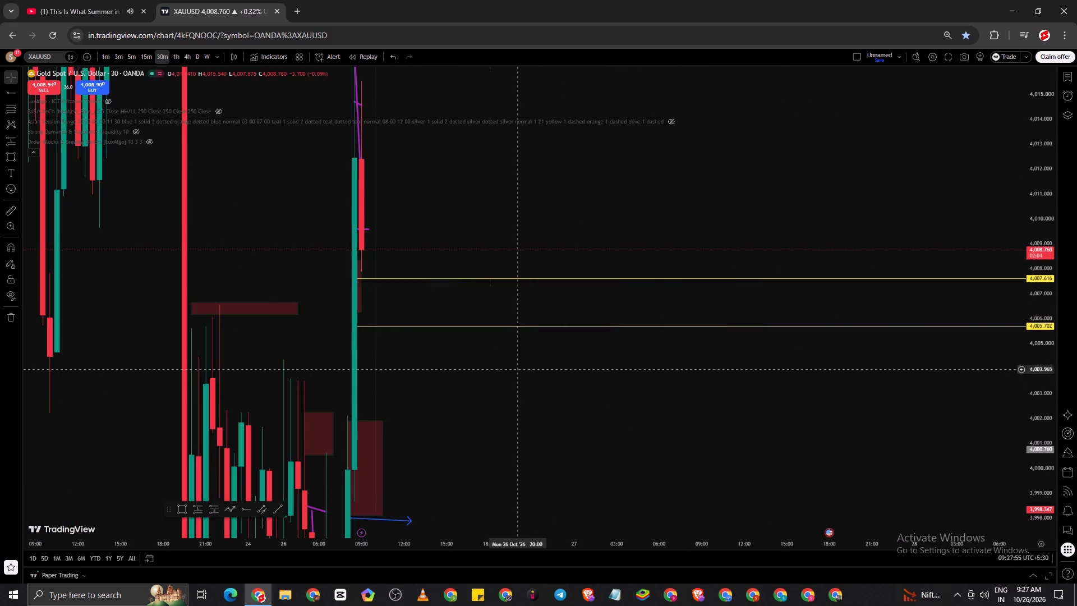
pyautogui.scroll(4, 495, 365)
pyautogui.moveTo(276, 424); pyautogui.dragTo(939, 301)
pyautogui.scroll(4, 854, 311)
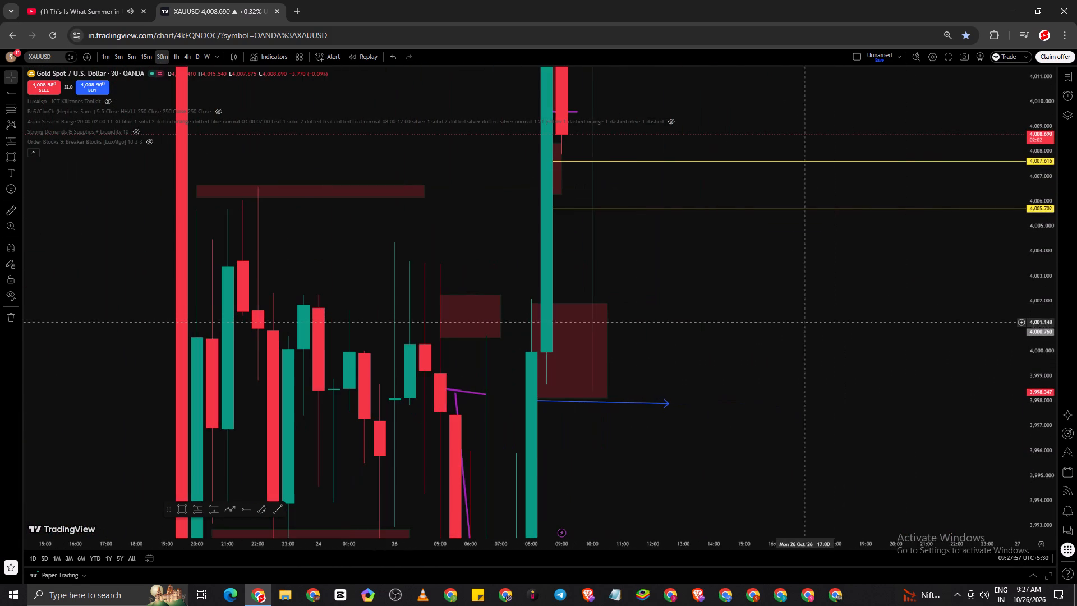
# On the 1-hour chart, draw a red rectangle zone from the 07:30 candle to about 22:30, between about 3,999.97 and 4,000.98.
pyautogui.click(176, 59)
pyautogui.scroll(4, 542, 247)
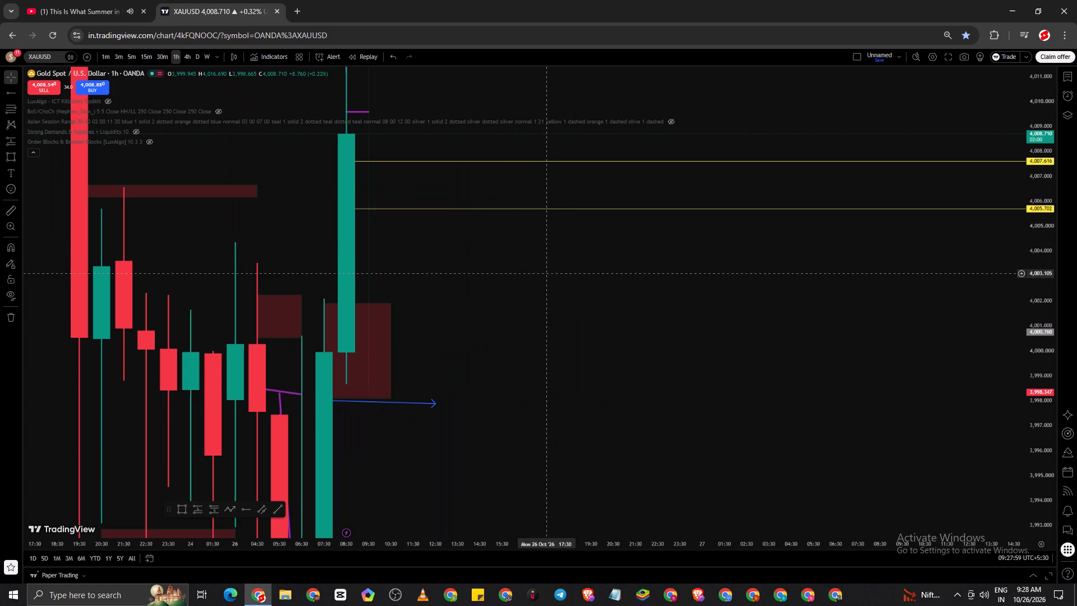
pyautogui.moveTo(488, 290); pyautogui.dragTo(618, 393)
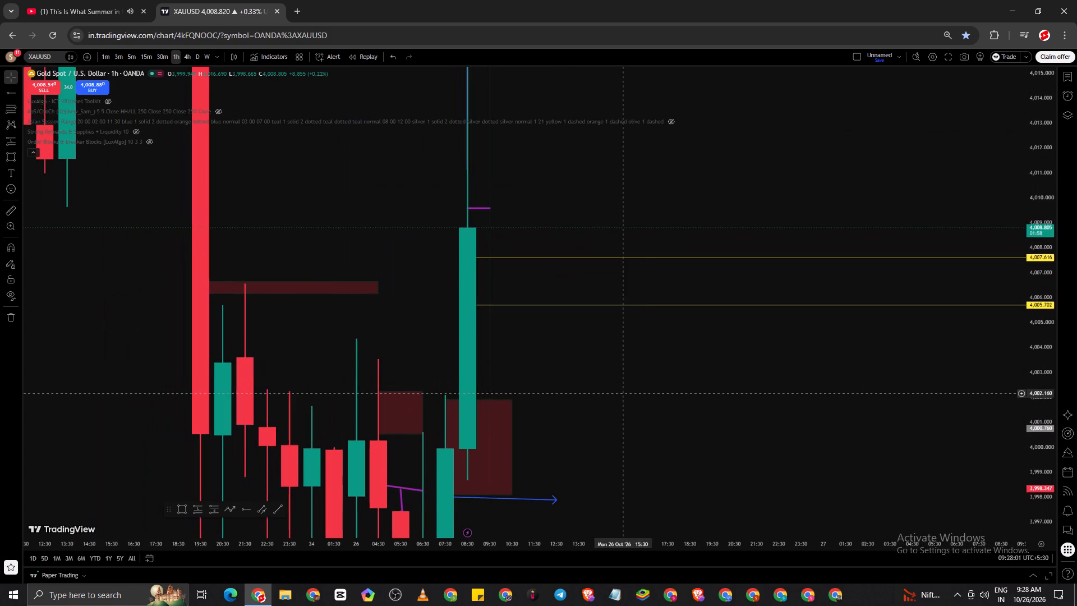
pyautogui.moveTo(677, 358); pyautogui.dragTo(694, 425)
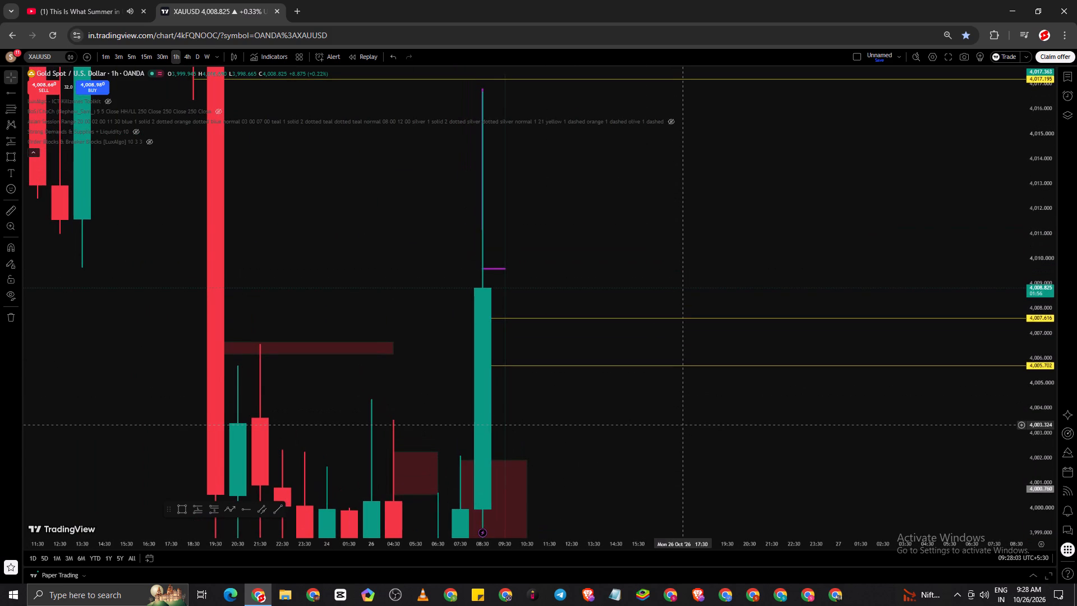
pyautogui.moveTo(694, 425); pyautogui.dragTo(719, 356)
pyautogui.scroll(3, 578, 434)
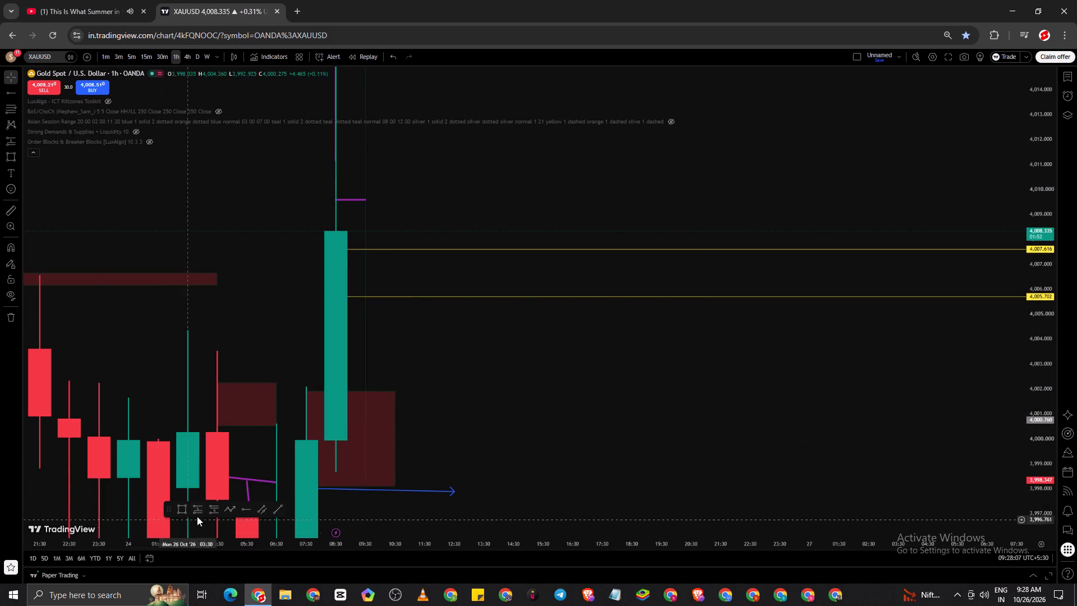
pyautogui.click(182, 504)
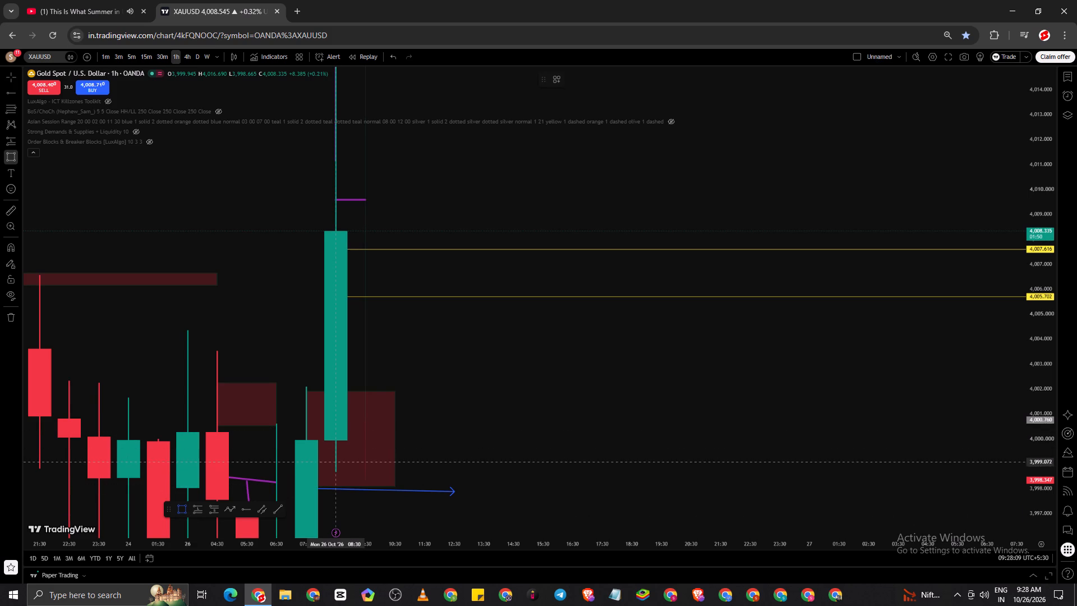
pyautogui.click(315, 439)
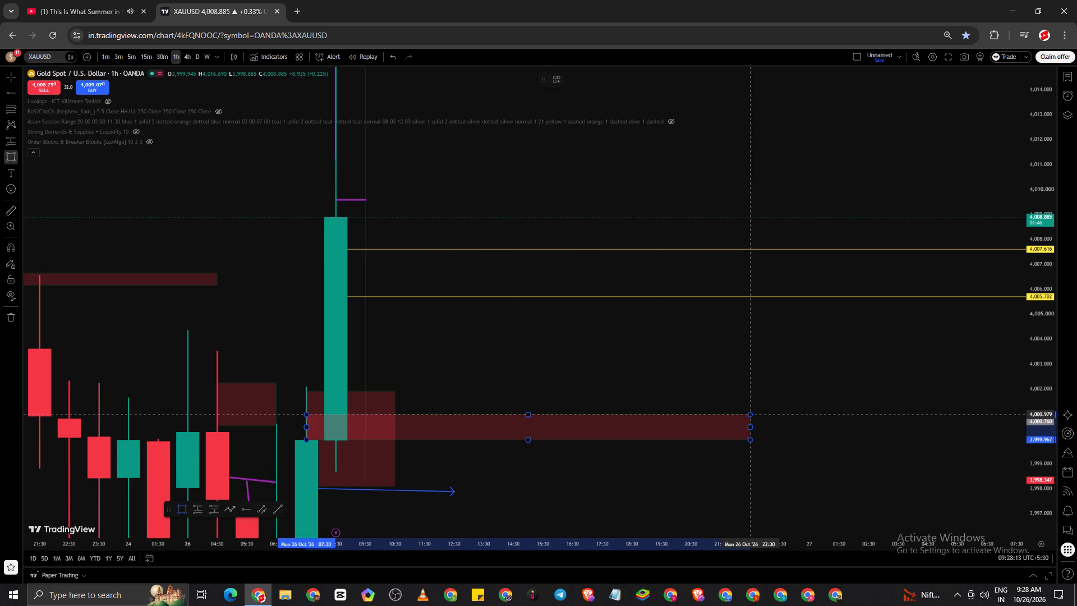
pyautogui.click(743, 414)
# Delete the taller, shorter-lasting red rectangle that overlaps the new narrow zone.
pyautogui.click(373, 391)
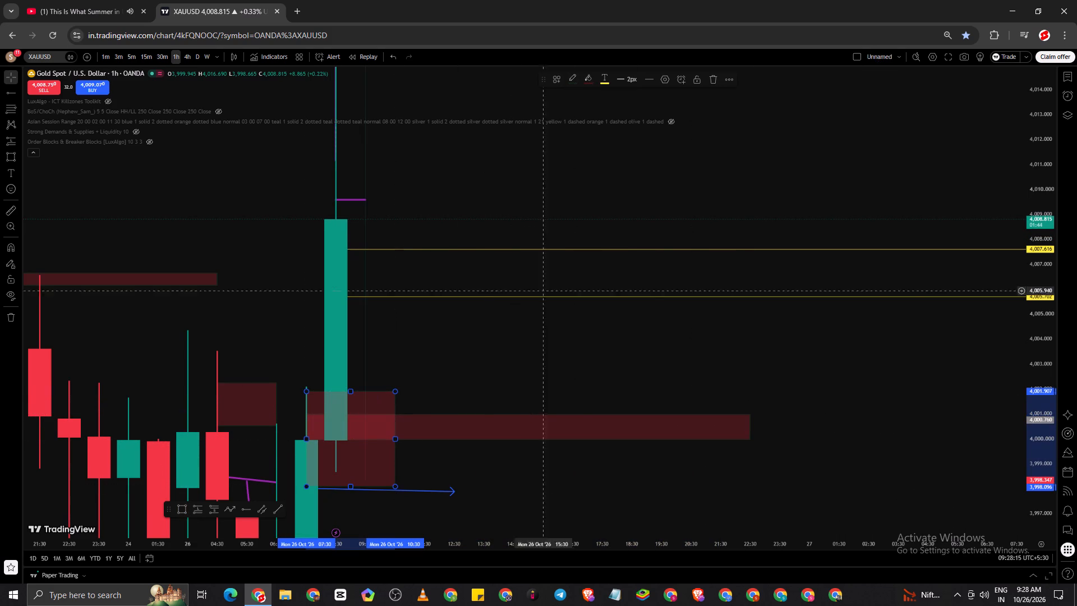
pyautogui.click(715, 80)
# On the 5-minute chart, move the long position to 09:50 with entry at about 4,001.94 and raise its stop to about 4,000.09.
pyautogui.scroll(-3, 579, 355)
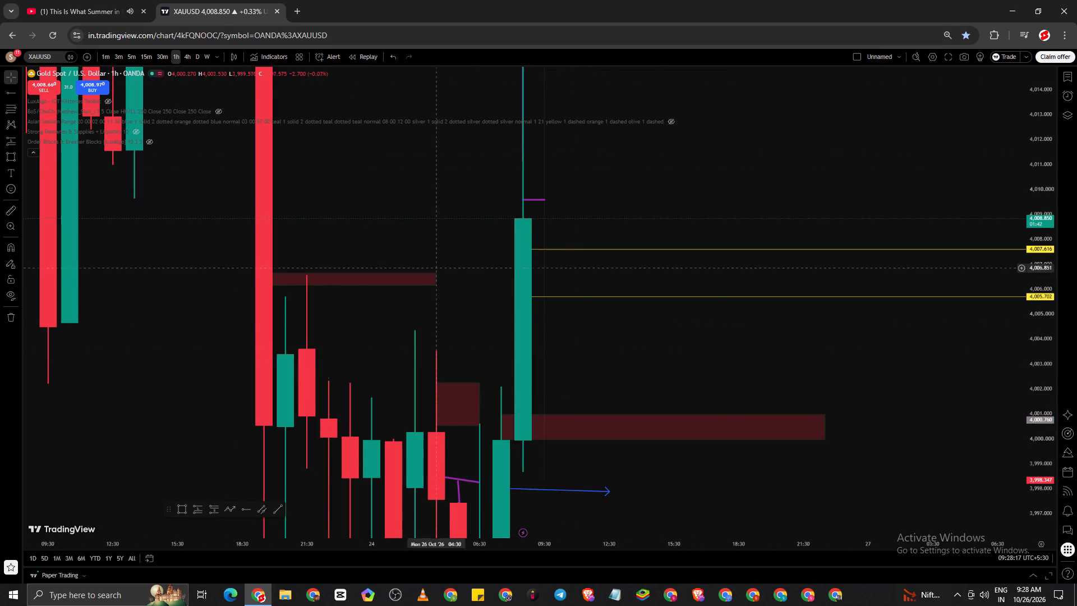
pyautogui.click(128, 59)
pyautogui.scroll(-5, 420, 324)
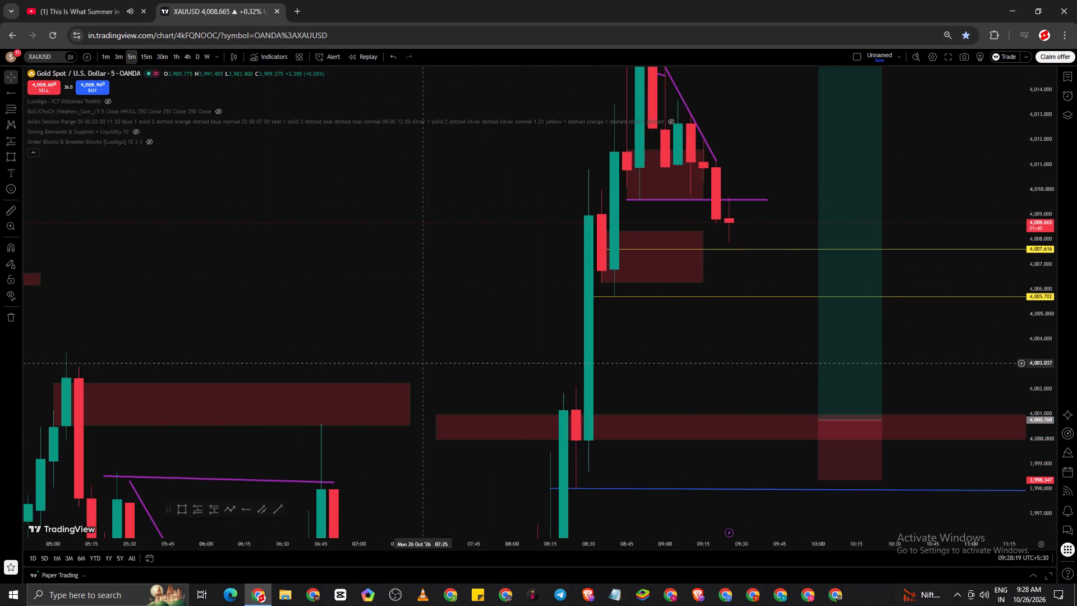
pyautogui.scroll(-5, 355, 333)
pyautogui.scroll(5, 548, 354)
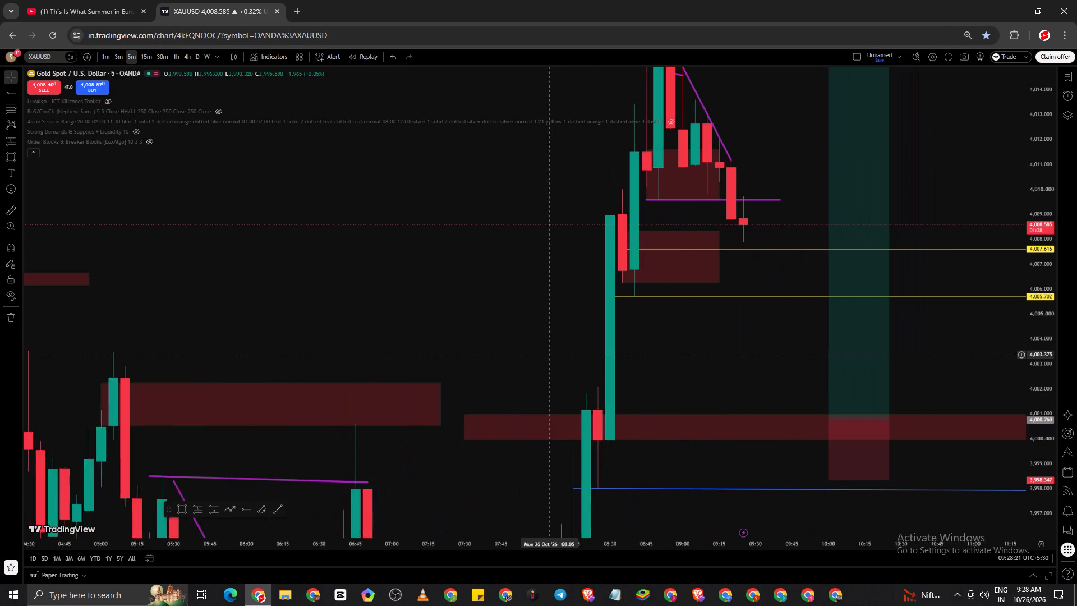
pyautogui.scroll(1, 549, 355)
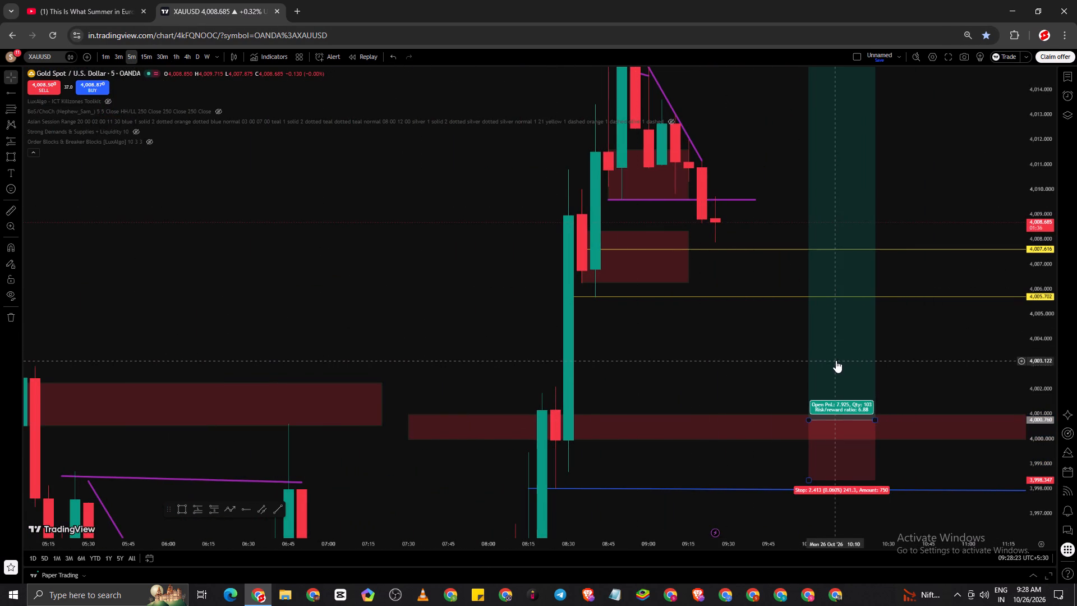
pyautogui.moveTo(836, 360); pyautogui.dragTo(803, 331)
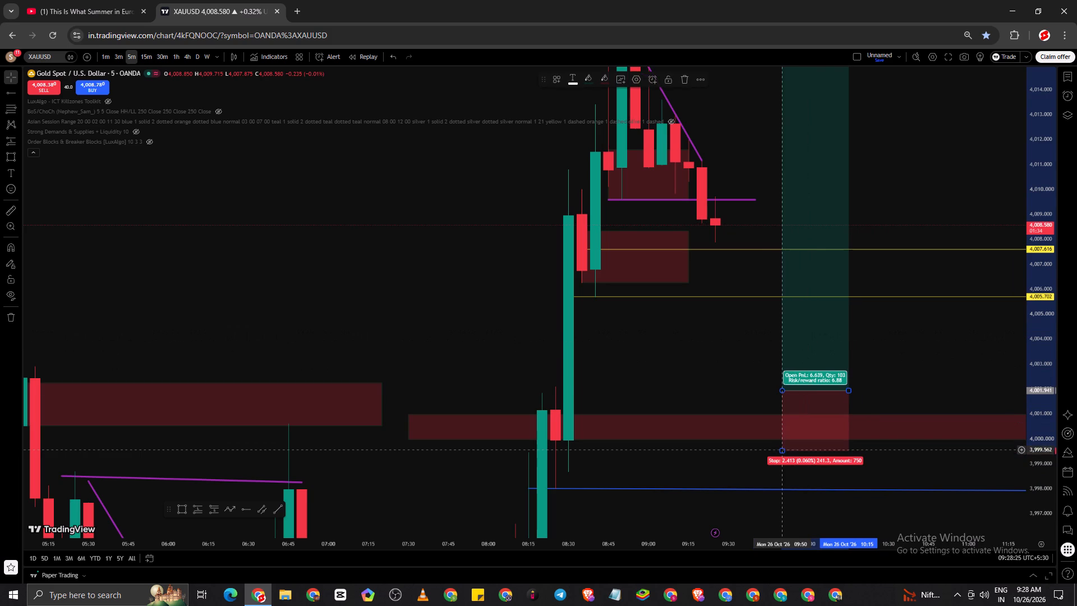
pyautogui.moveTo(780, 452); pyautogui.dragTo(779, 437)
# Extend the long position's start back to about 09:45 and set its entry at about 4,001.96.
pyautogui.scroll(-5, 702, 397)
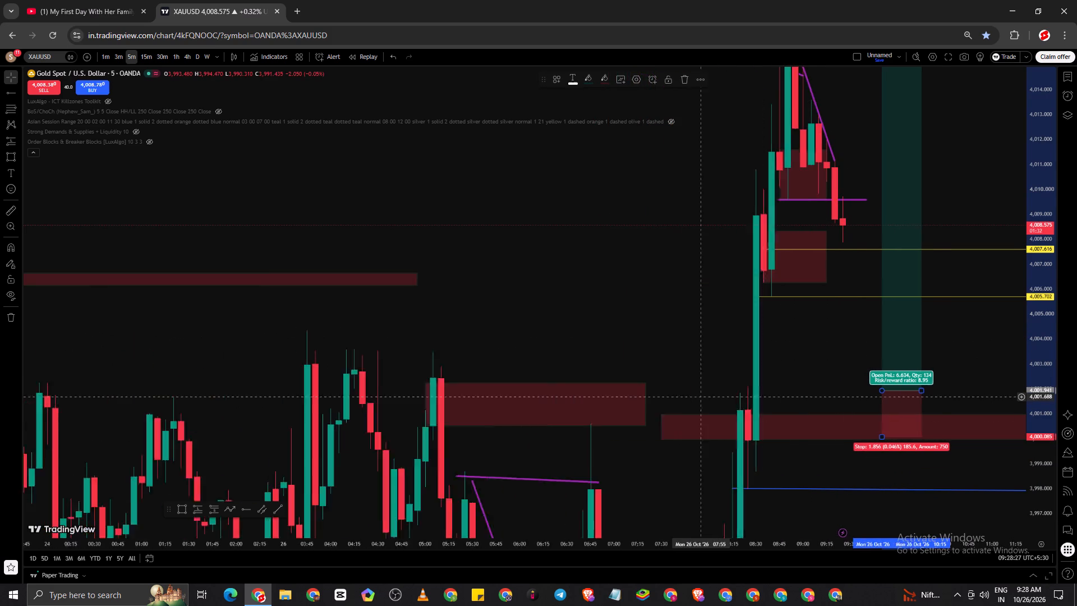
pyautogui.scroll(-2, 702, 397)
pyautogui.moveTo(772, 329); pyautogui.dragTo(658, 268)
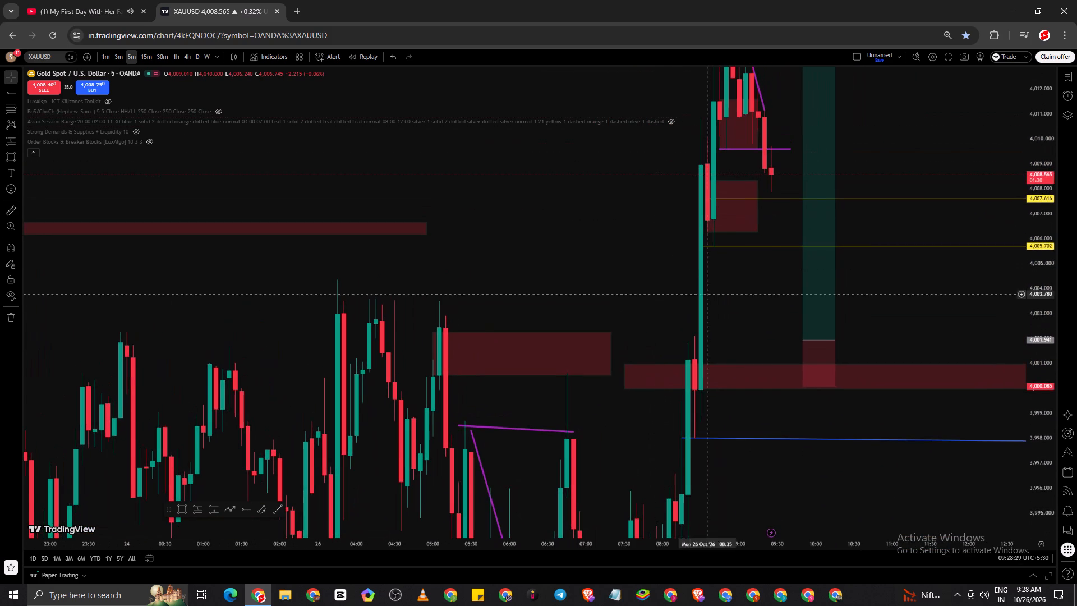
pyautogui.click(800, 339)
pyautogui.moveTo(800, 339); pyautogui.dragTo(795, 339)
pyautogui.moveTo(906, 324); pyautogui.dragTo(619, 462)
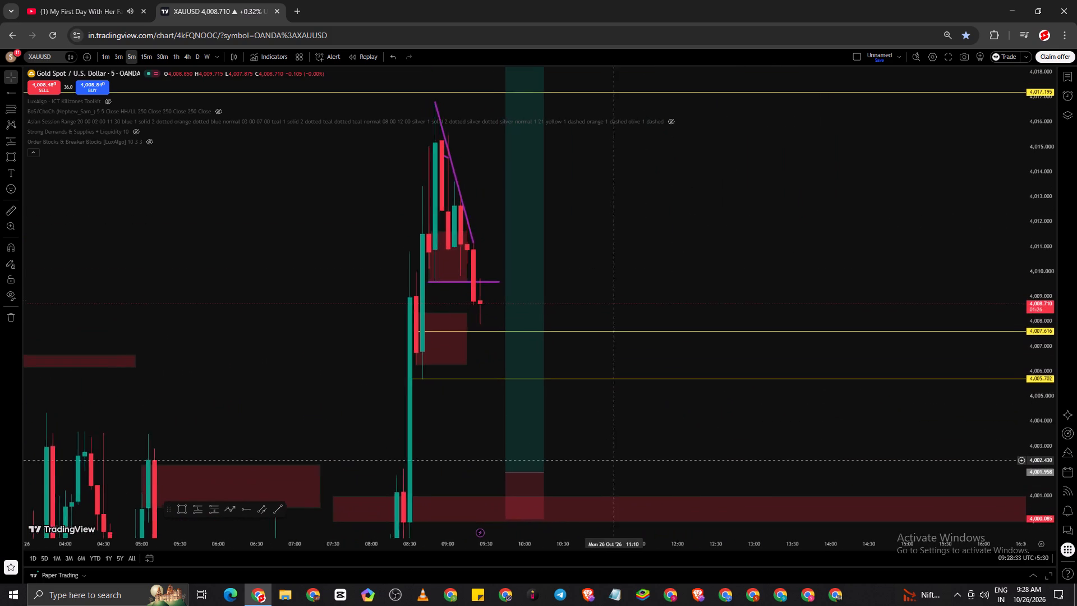
pyautogui.moveTo(619, 462); pyautogui.dragTo(620, 462)
pyautogui.moveTo(1035, 186); pyautogui.dragTo(1055, 301)
pyautogui.moveTo(845, 226); pyautogui.dragTo(995, 221)
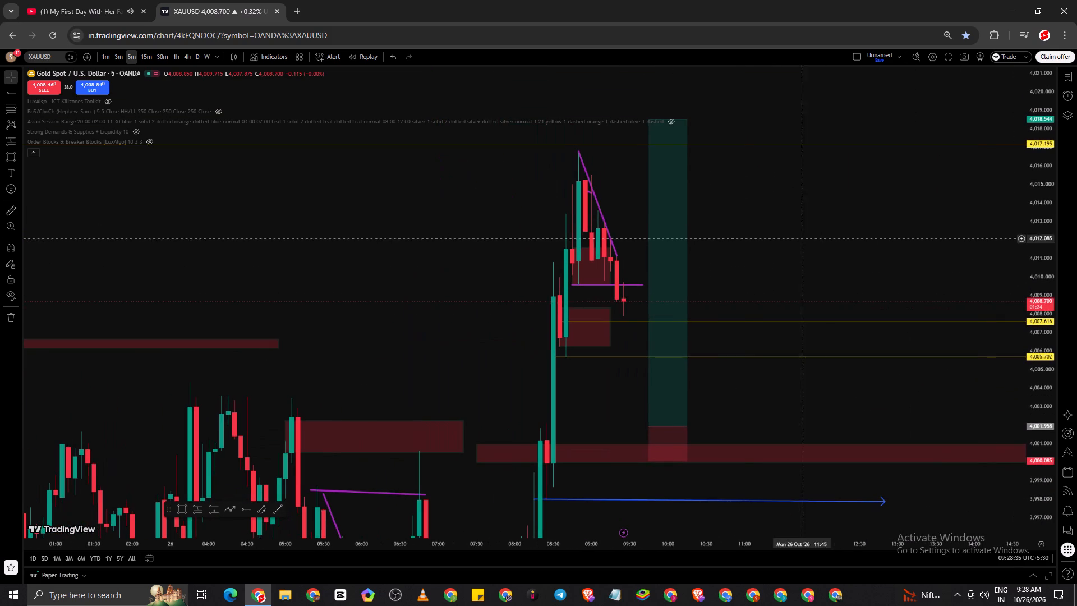
# On the 5-minute chart, move the long position to 11:45–12:15 with entry at about 4,002.13 and lower its target to about 4,018.20.
pyautogui.moveTo(679, 251); pyautogui.dragTo(836, 249)
pyautogui.moveTo(803, 116); pyautogui.dragTo(803, 120)
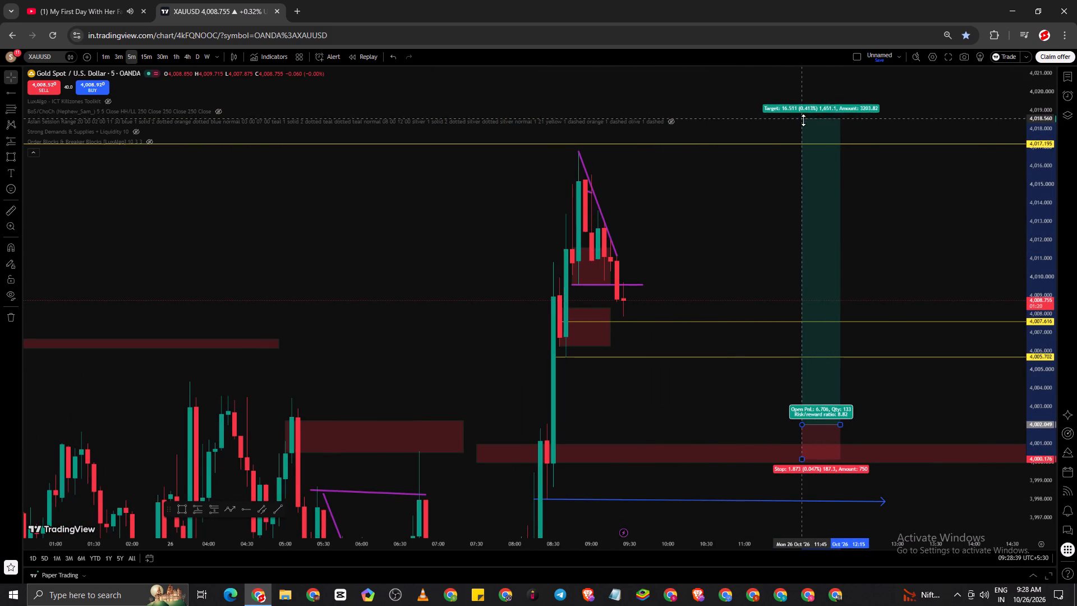
pyautogui.moveTo(803, 120); pyautogui.dragTo(805, 125)
pyautogui.scroll(3, 689, 276)
pyautogui.scroll(1, 648, 320)
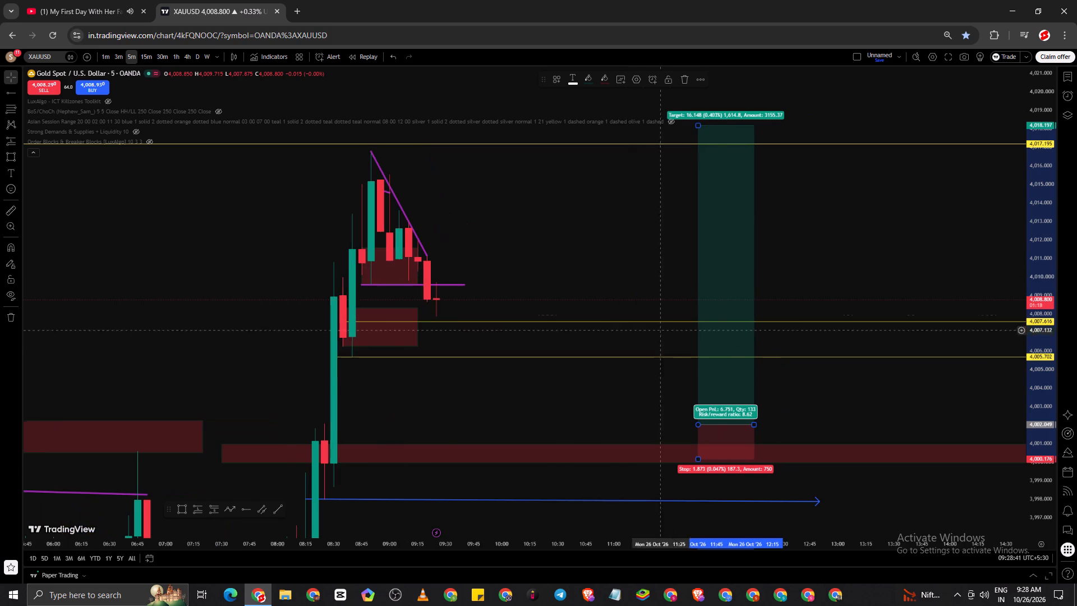
pyautogui.click(699, 424)
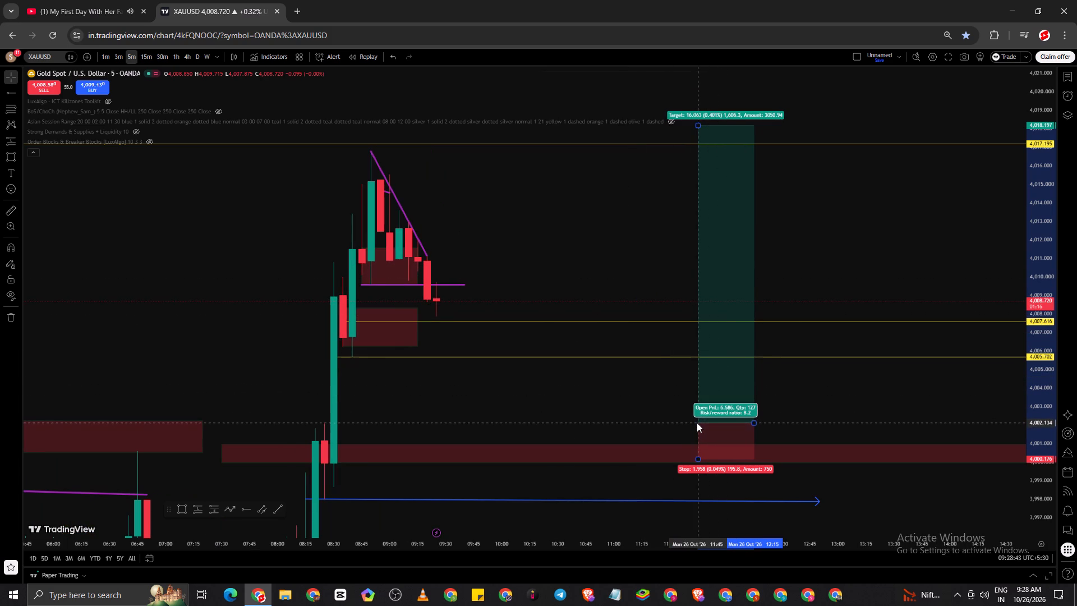
pyautogui.click(702, 430)
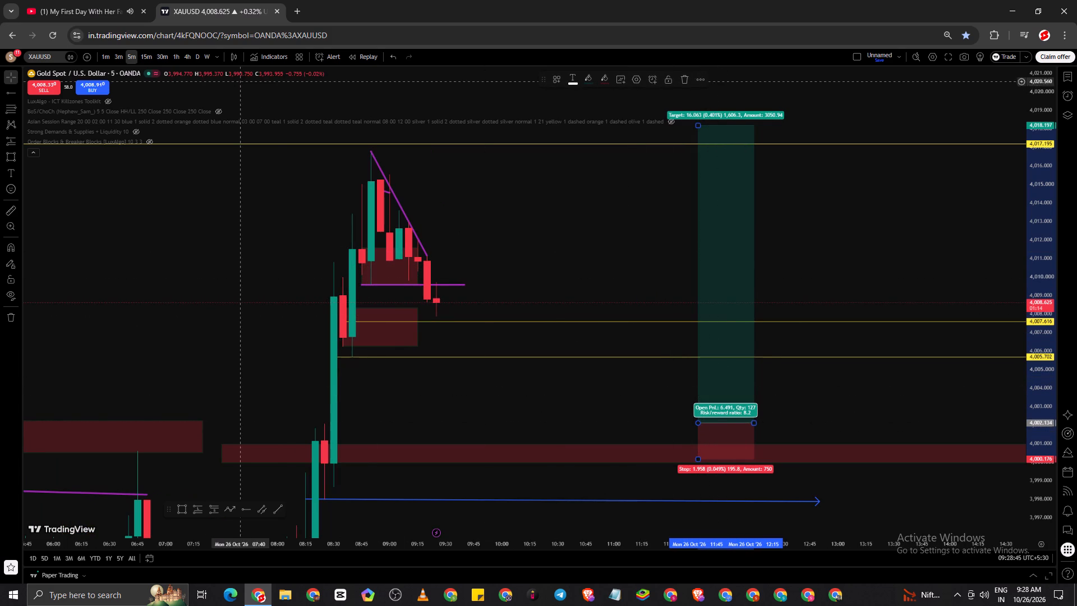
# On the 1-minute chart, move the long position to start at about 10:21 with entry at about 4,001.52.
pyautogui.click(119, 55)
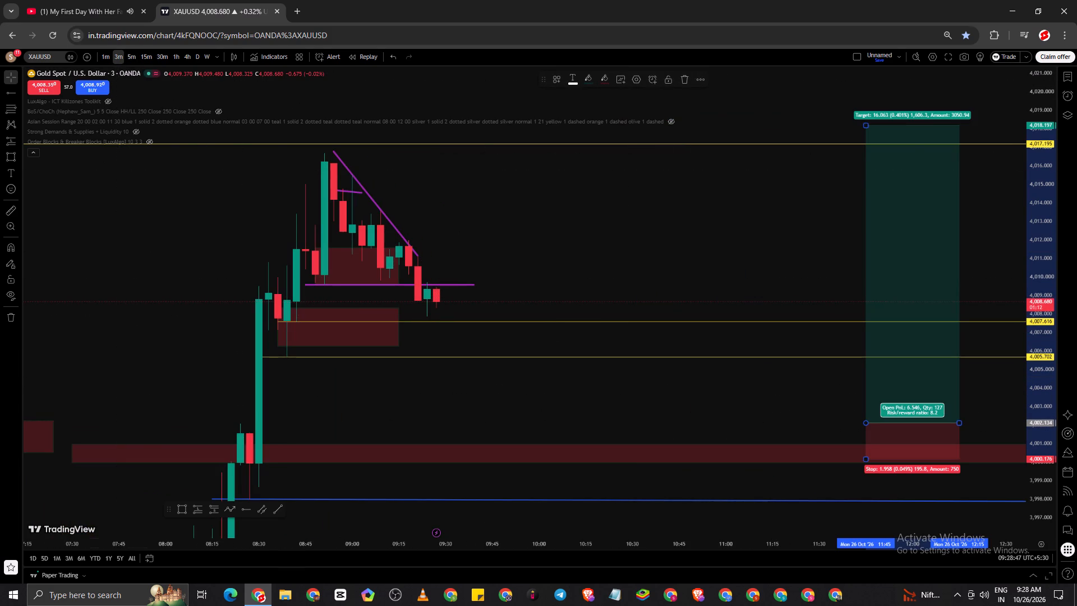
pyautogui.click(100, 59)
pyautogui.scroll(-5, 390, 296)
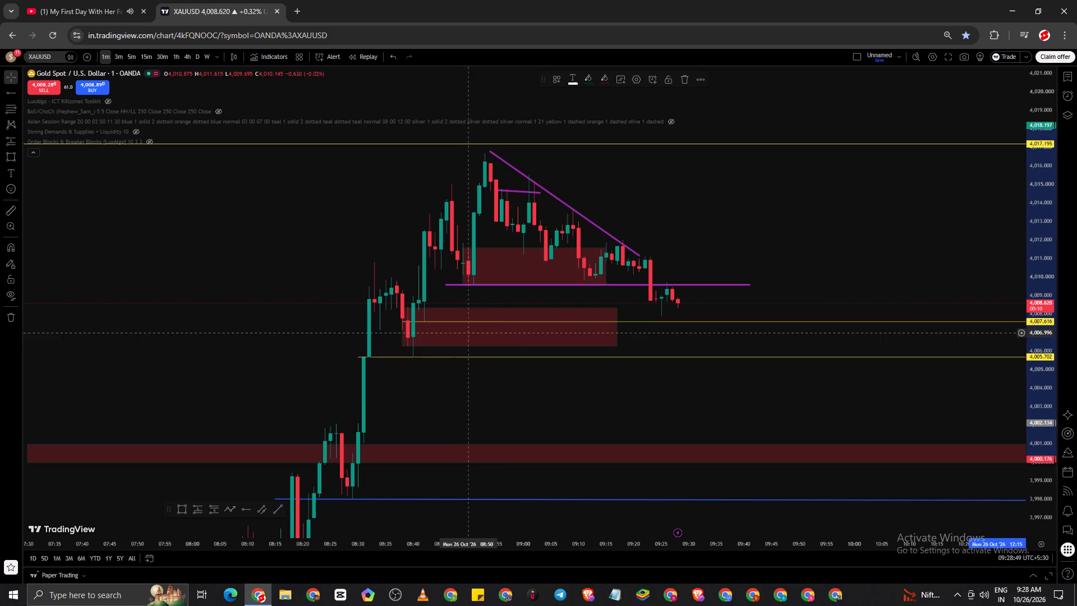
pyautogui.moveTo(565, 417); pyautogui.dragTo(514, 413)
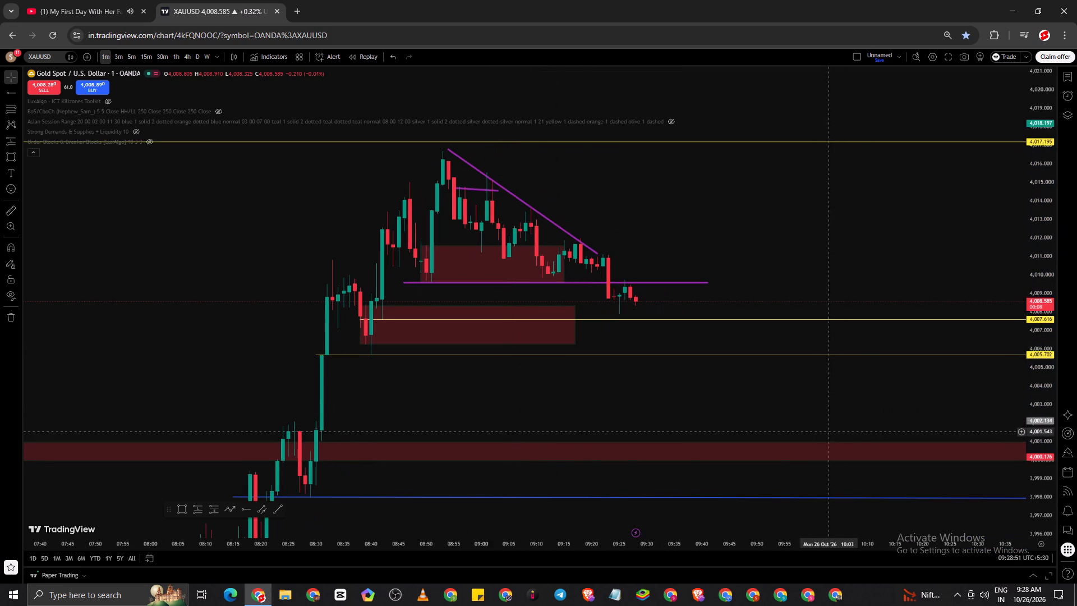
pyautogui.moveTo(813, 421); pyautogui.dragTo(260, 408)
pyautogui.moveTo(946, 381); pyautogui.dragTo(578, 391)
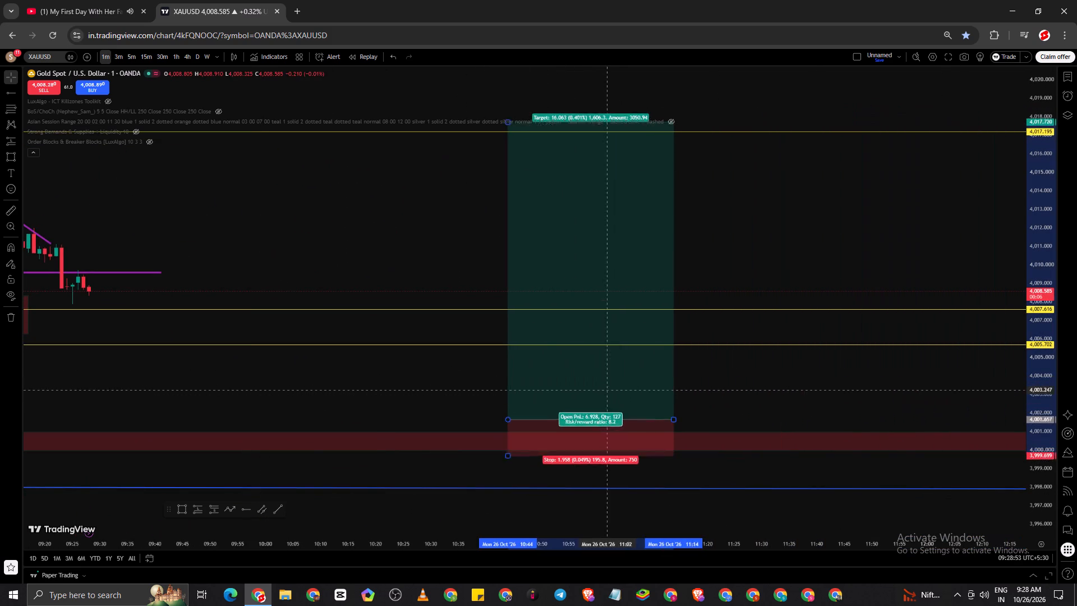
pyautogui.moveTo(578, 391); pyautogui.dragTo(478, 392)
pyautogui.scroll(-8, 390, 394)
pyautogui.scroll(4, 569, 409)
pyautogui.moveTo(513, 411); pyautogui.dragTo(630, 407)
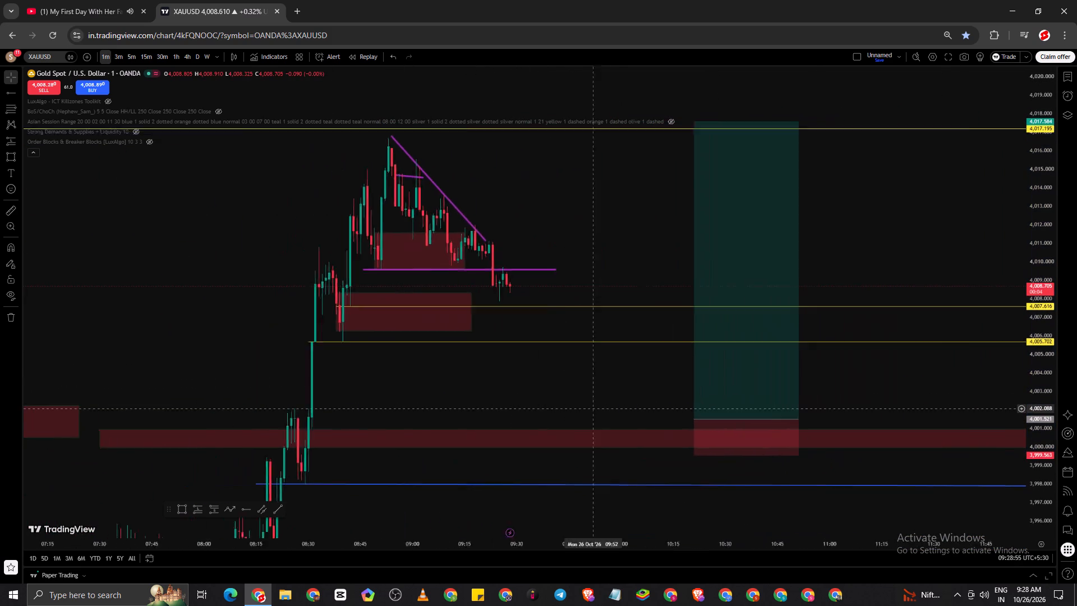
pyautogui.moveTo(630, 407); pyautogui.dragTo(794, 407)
# Raise the top edge of the red demand zone starting at 07:30 to about 4,001.7.
pyautogui.click(649, 426)
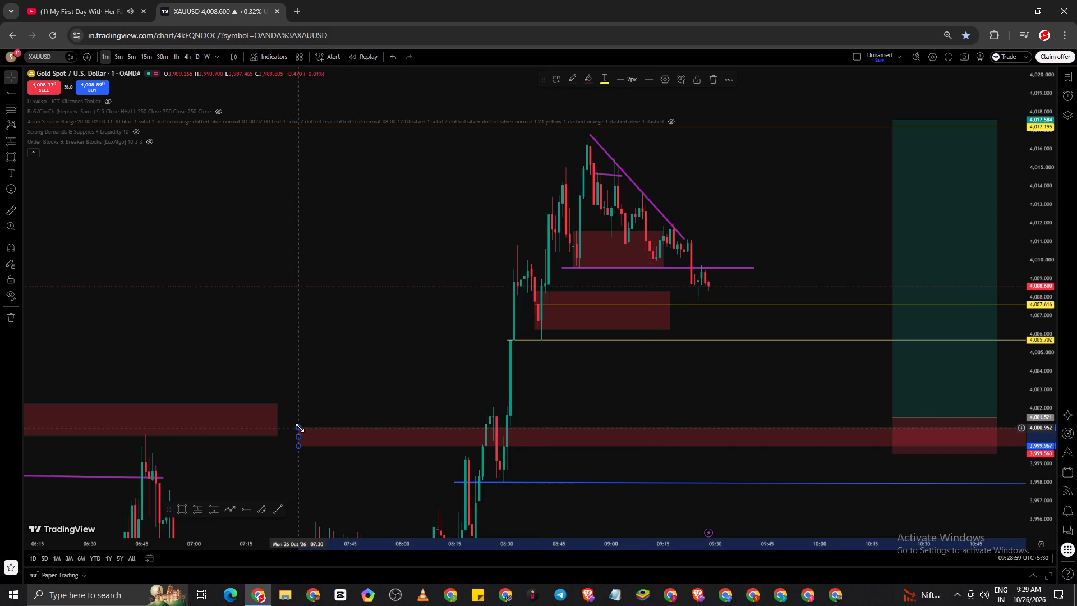
pyautogui.moveTo(299, 428); pyautogui.dragTo(297, 414)
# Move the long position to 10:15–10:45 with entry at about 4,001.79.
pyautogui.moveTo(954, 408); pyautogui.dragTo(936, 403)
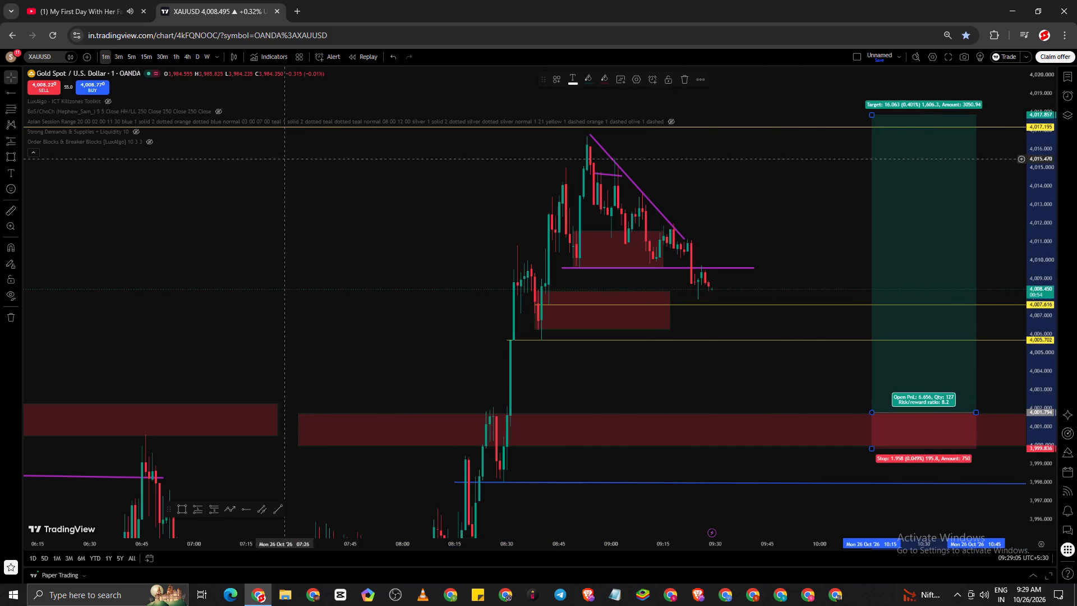
# Examine the red demand zone and long position on the 1-hour chart and again on the 1-minute chart.
pyautogui.click(174, 57)
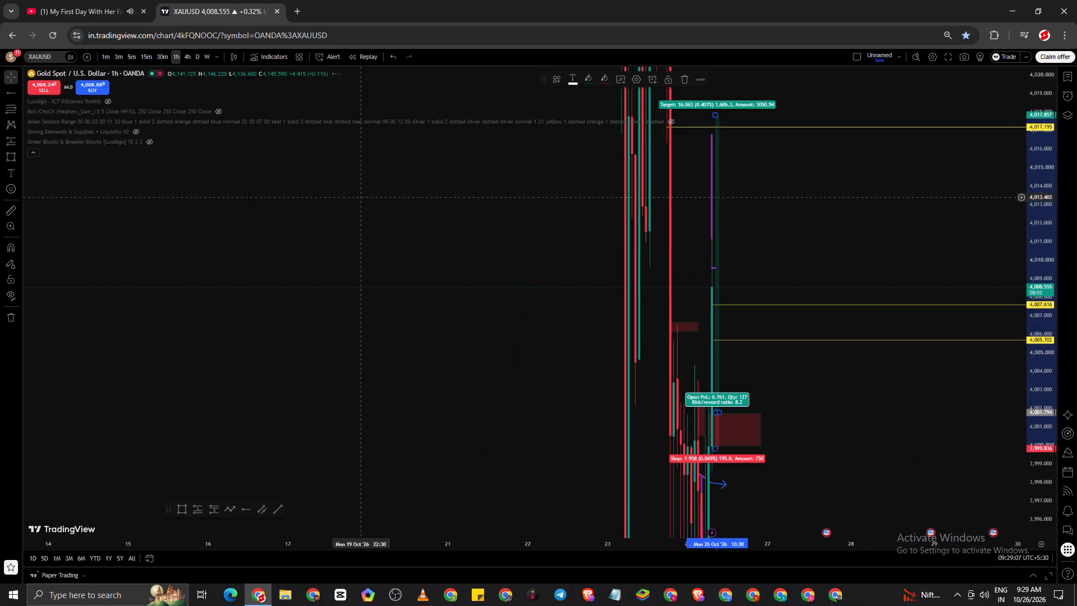
pyautogui.scroll(9, 445, 287)
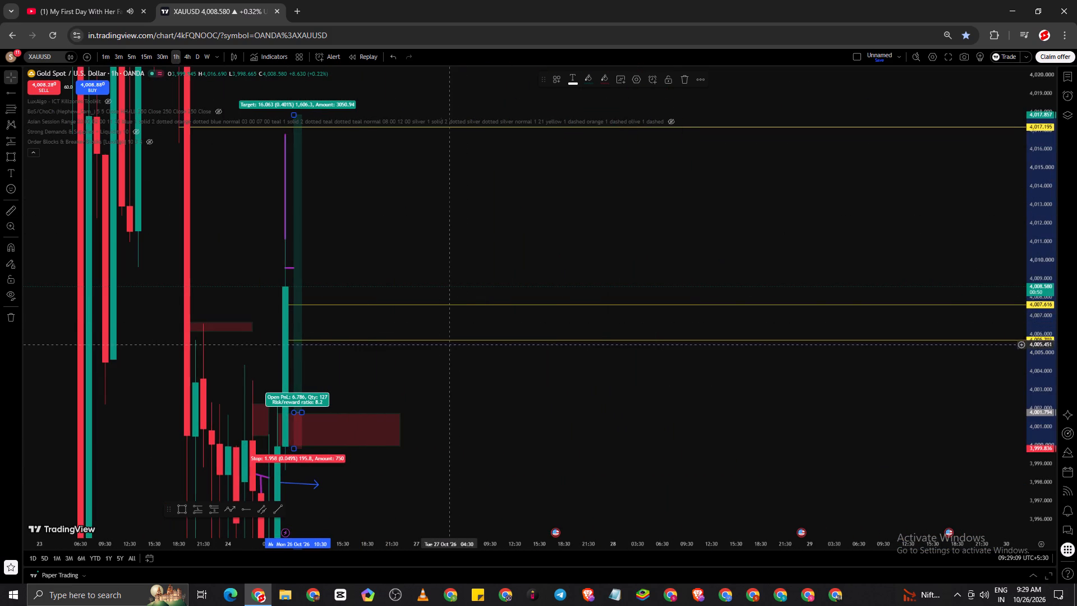
pyautogui.moveTo(428, 376); pyautogui.dragTo(769, 360)
pyautogui.scroll(5, 710, 358)
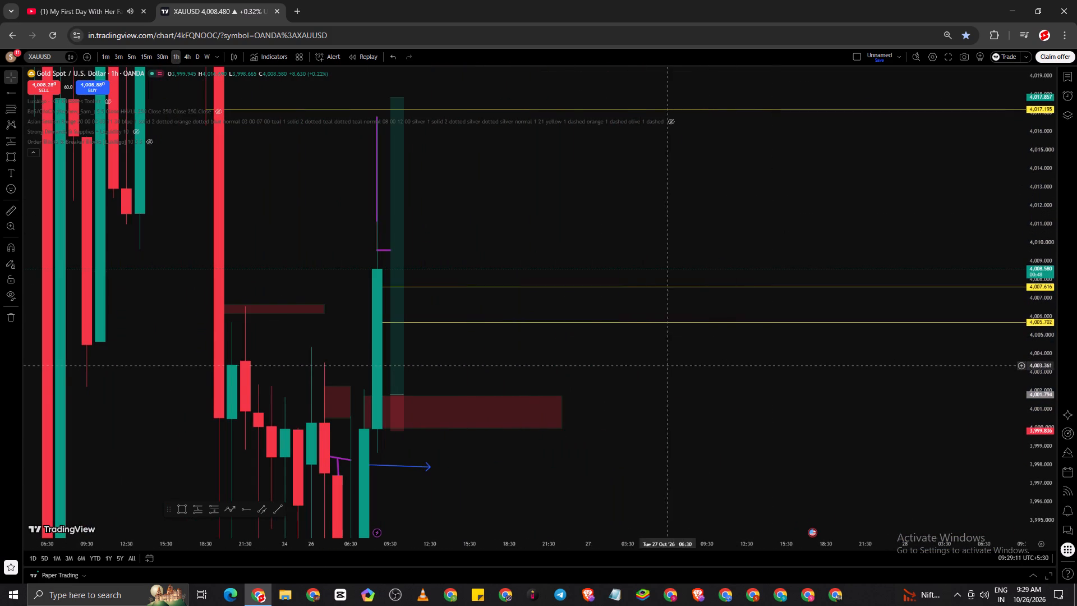
pyautogui.click(102, 58)
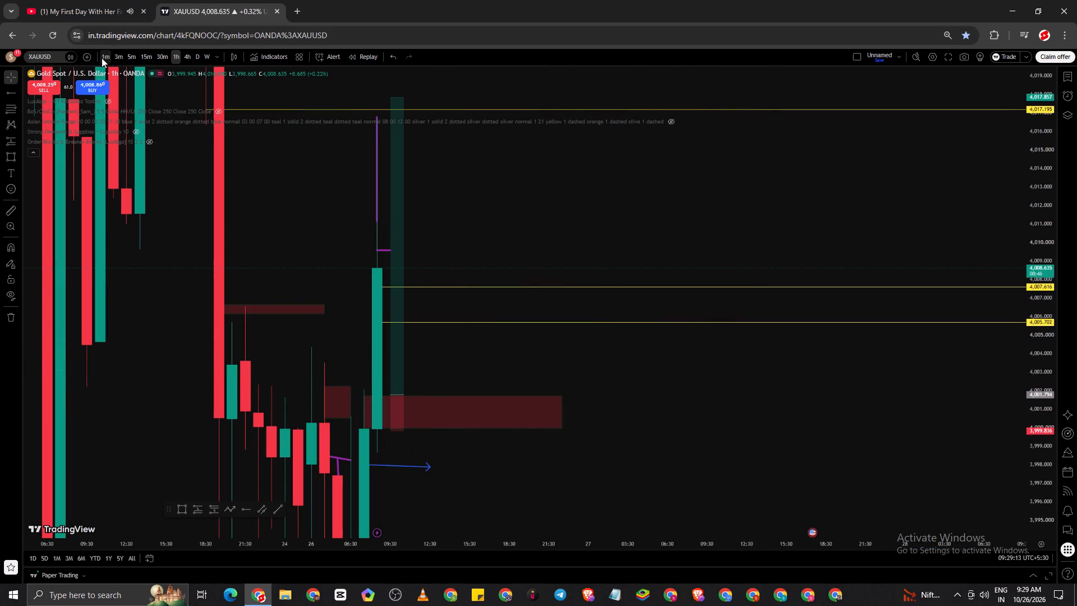
pyautogui.scroll(-7, 567, 356)
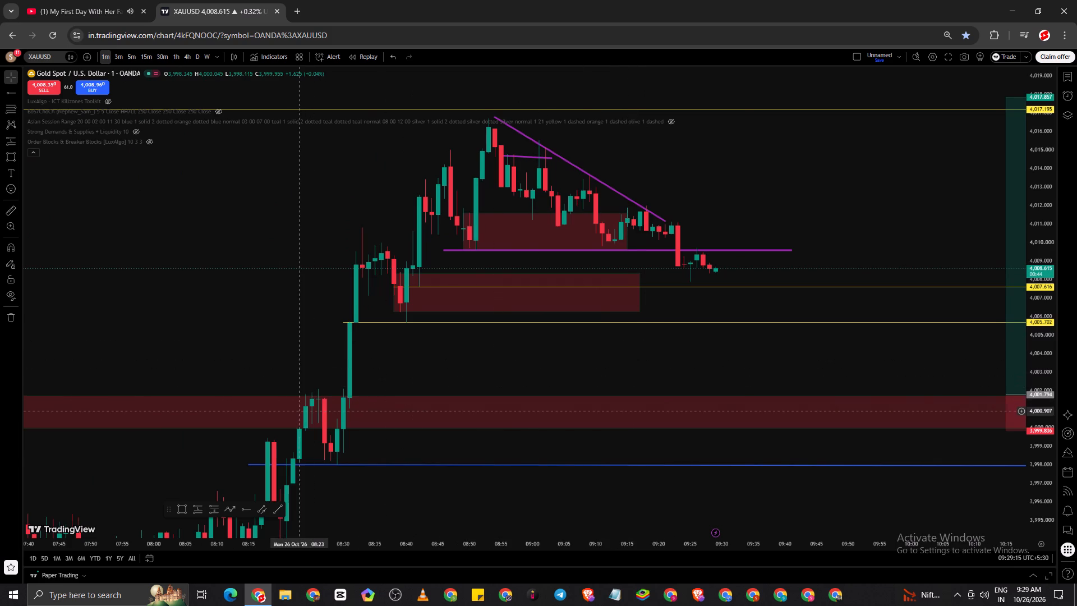
pyautogui.scroll(-7, 299, 411)
pyautogui.scroll(-6, 188, 432)
pyautogui.scroll(10, 785, 397)
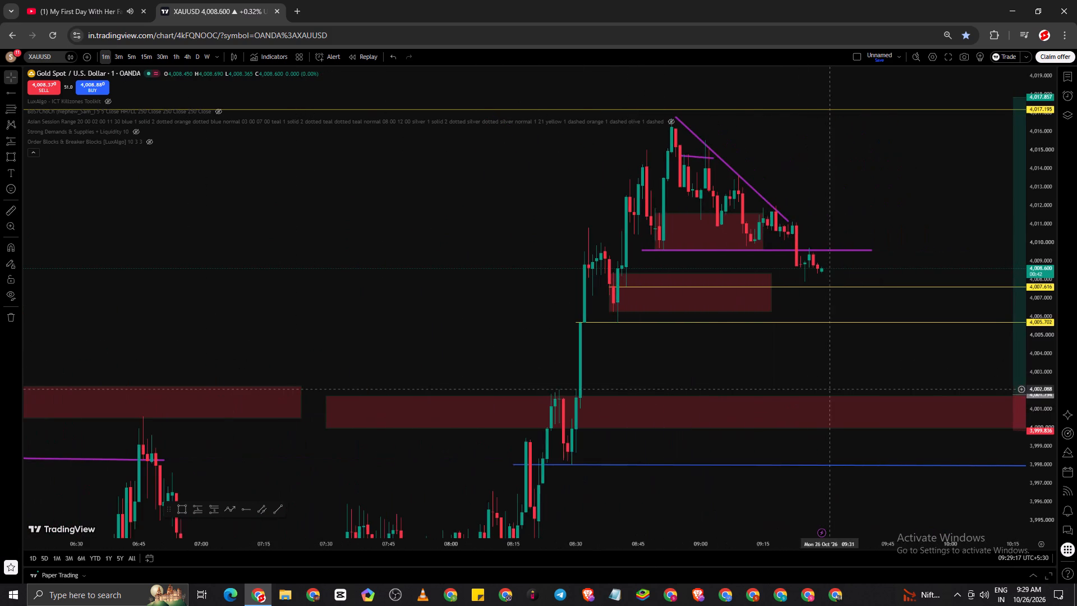
# On the 1-minute chart, move the long position to 10:10–10:40 with entry at about 4,002.61 and stop at about 4,000.65.
pyautogui.moveTo(899, 368); pyautogui.dragTo(482, 389)
pyautogui.moveTo(642, 380); pyautogui.dragTo(587, 375)
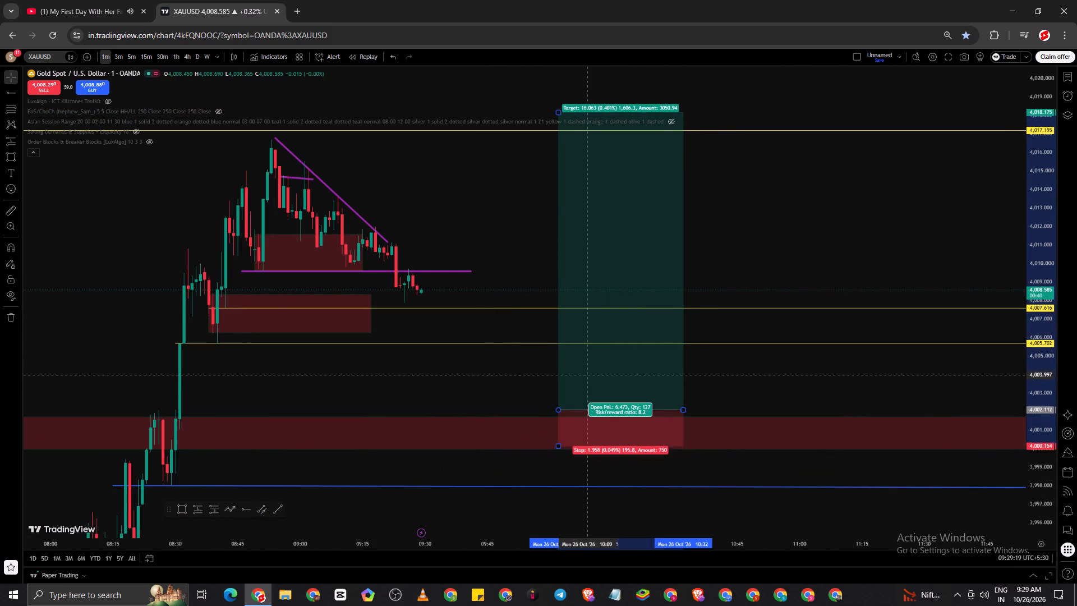
pyautogui.moveTo(587, 375); pyautogui.dragTo(622, 366)
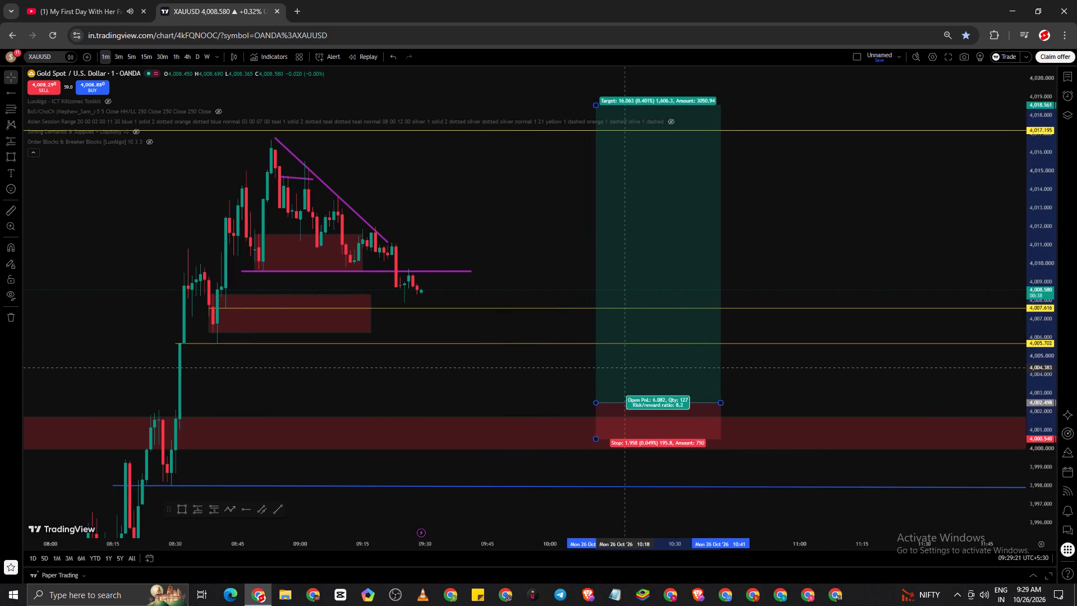
pyautogui.moveTo(622, 366); pyautogui.dragTo(620, 365)
# Delete the two yellow horizontal rays at 4,005.702 and 4,007.616.
pyautogui.scroll(-6, 537, 382)
pyautogui.scroll(4, 518, 343)
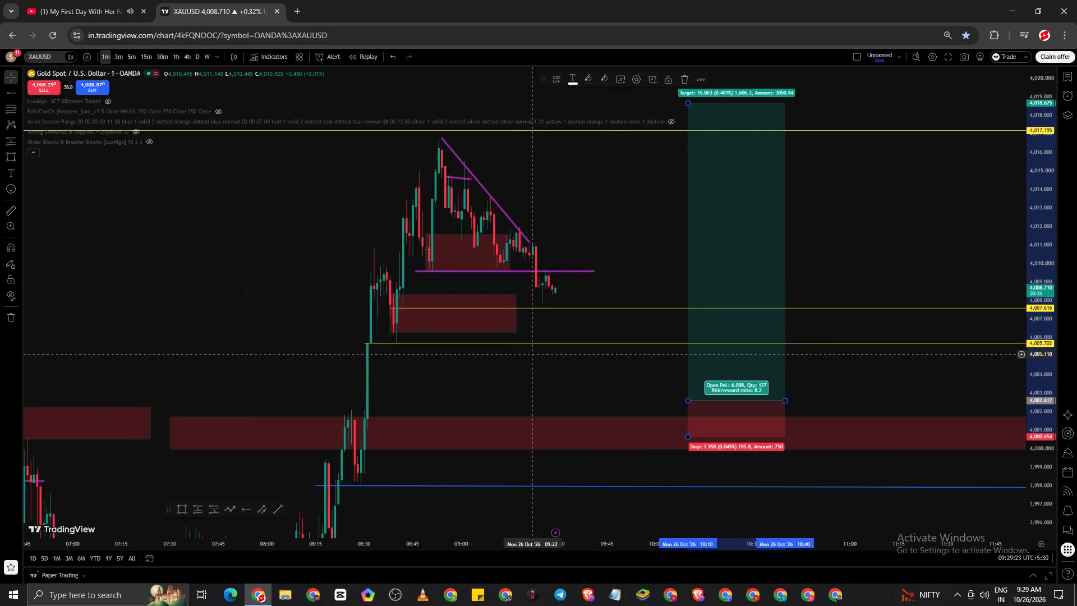
pyautogui.click(587, 343)
pyautogui.click(699, 80)
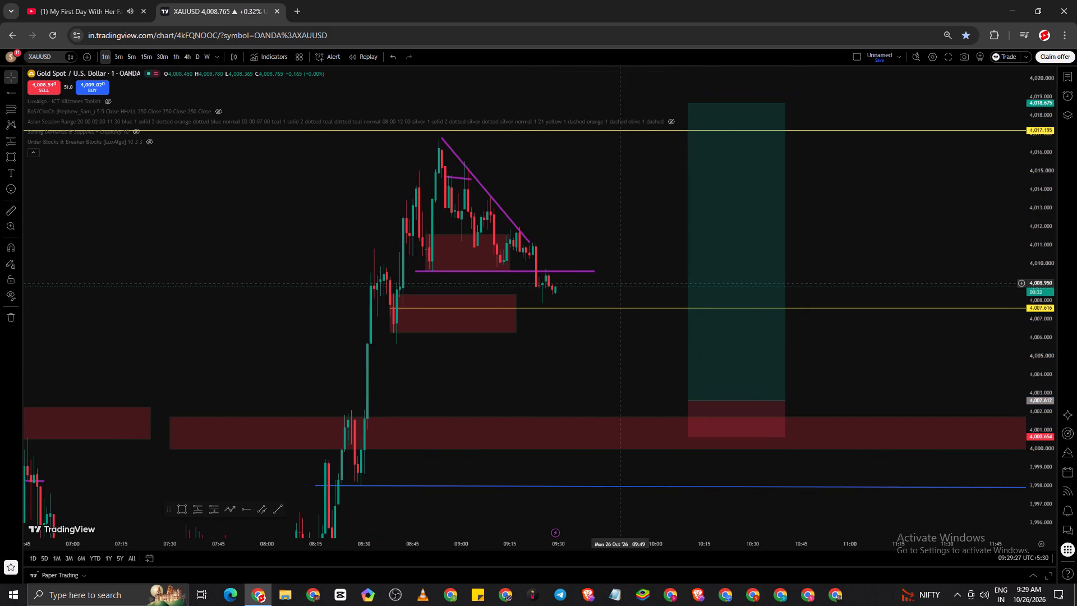
pyautogui.click(620, 307)
pyautogui.click(701, 78)
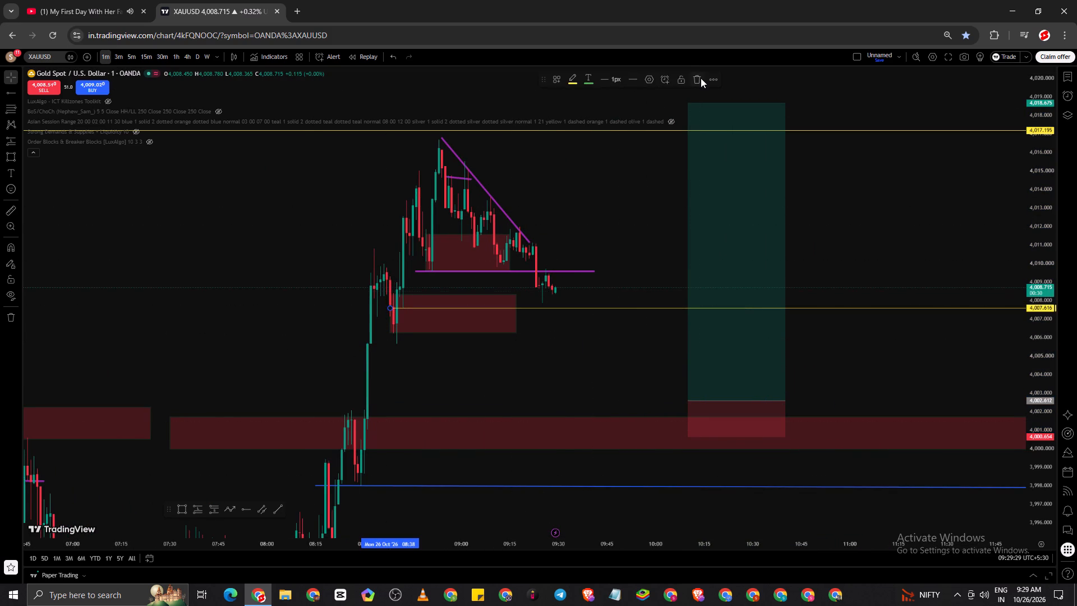
# Delete the purple horizontal line near 4,009.6 and the purple descending trend line running from 08:54 to 09:21.
pyautogui.scroll(-6, 526, 279)
pyautogui.scroll(5, 749, 234)
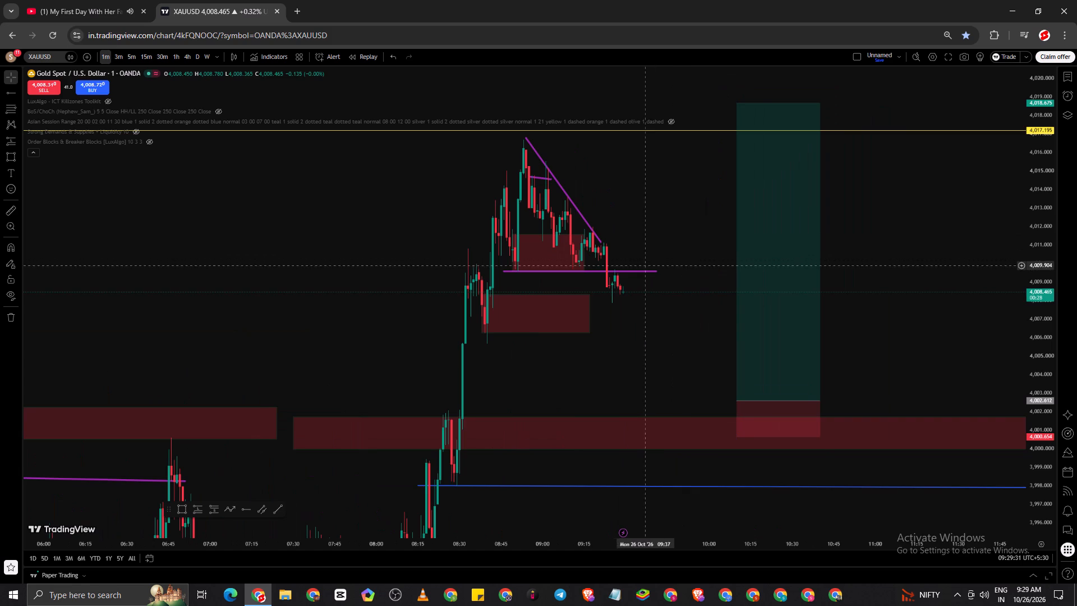
pyautogui.click(642, 271)
pyautogui.click(699, 77)
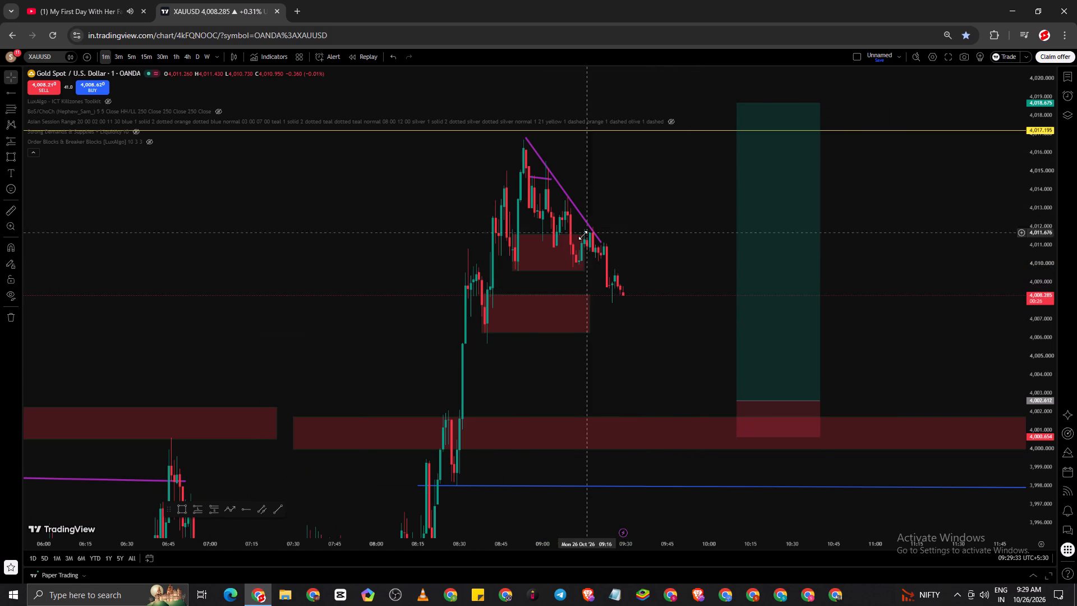
pyautogui.click(578, 212)
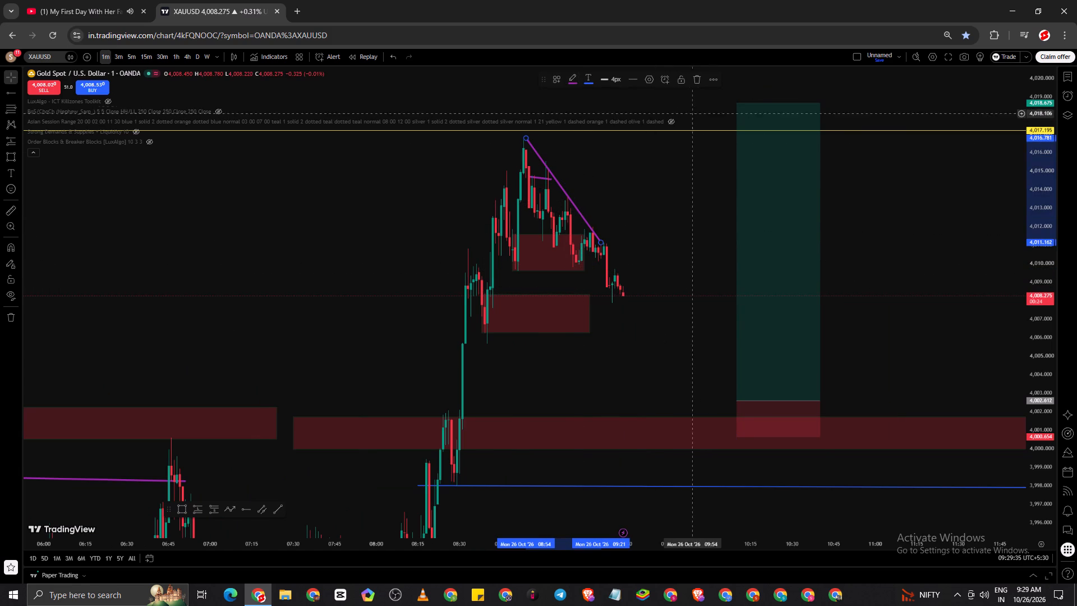
pyautogui.click(697, 80)
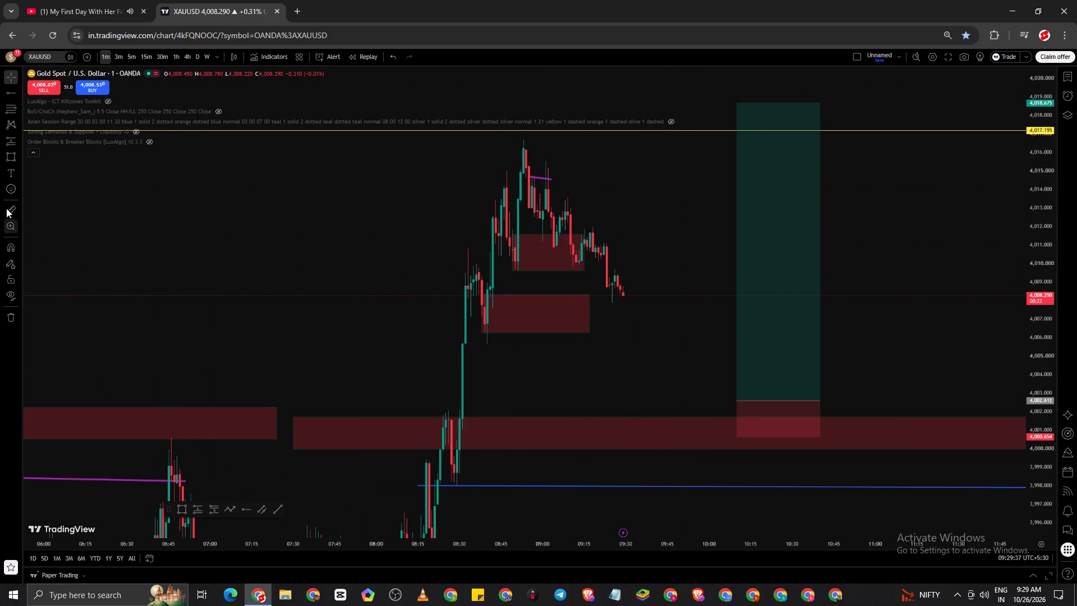
# Measure the price drop from the latest candle near 4,008.45 down to the top of the red demand zone, and clear the measurement.
pyautogui.click(6, 208)
pyautogui.click(615, 292)
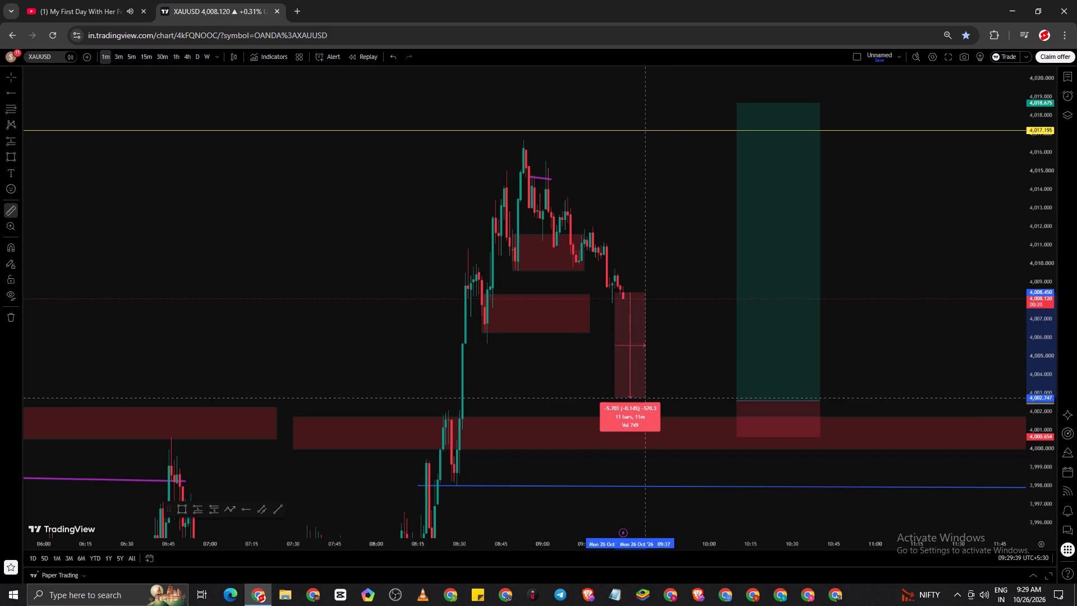
pyautogui.click(710, 415)
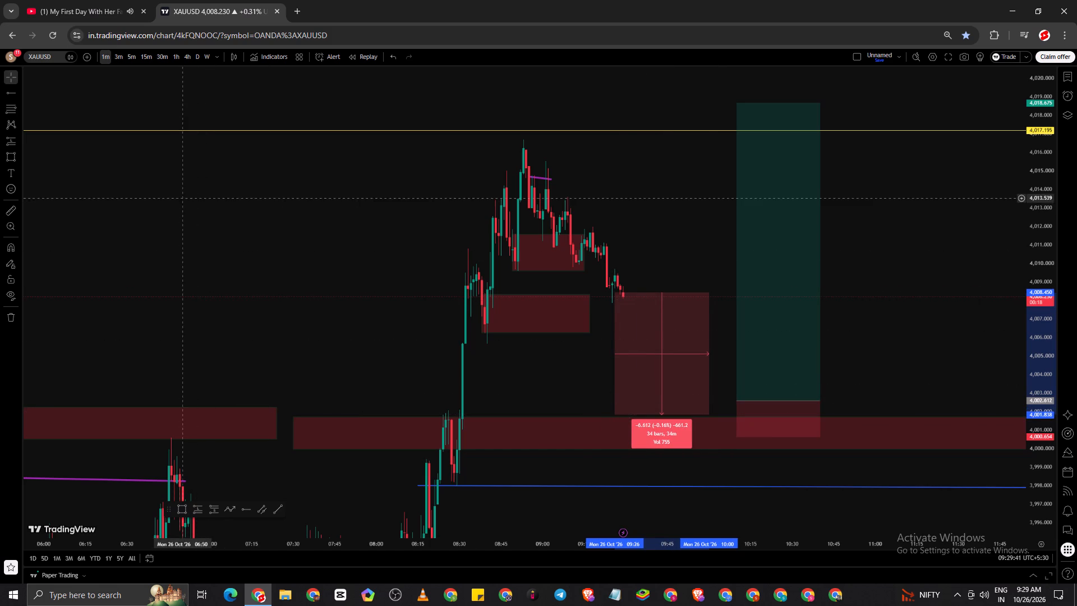
pyautogui.rightClick(203, 189)
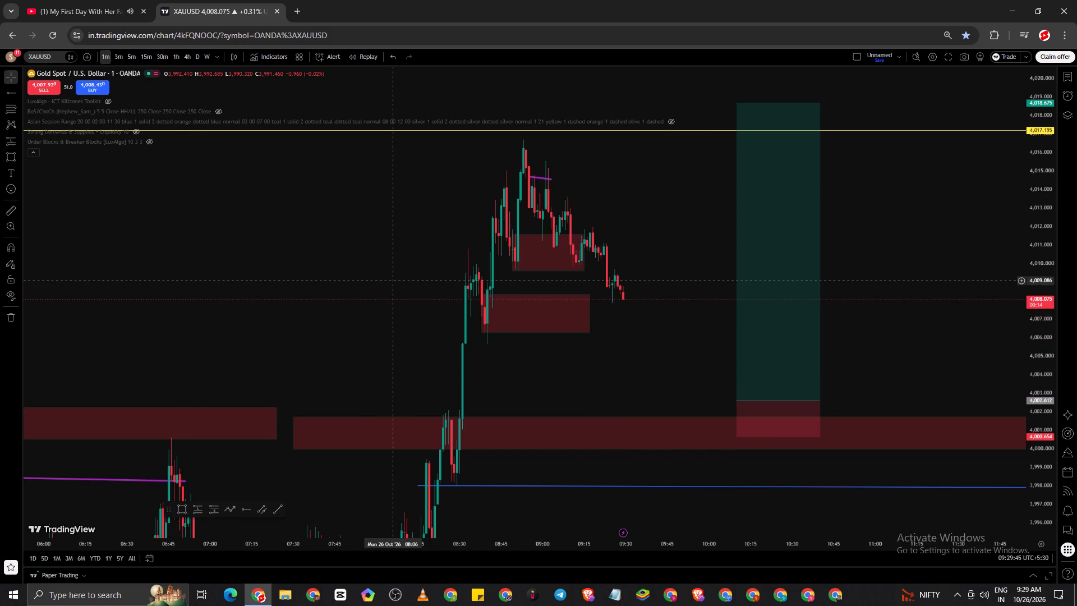
# Review price action around the demand zone and long position on the 1-hour chart and again on the 1-minute chart.
pyautogui.scroll(-5, 349, 353)
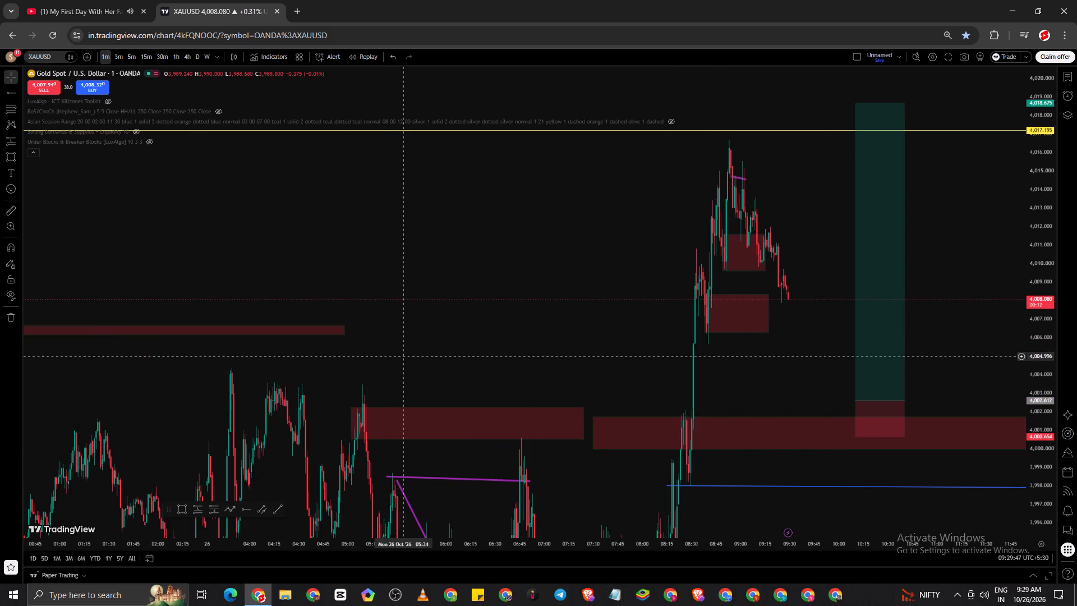
pyautogui.scroll(5, 463, 364)
pyautogui.scroll(3, 377, 387)
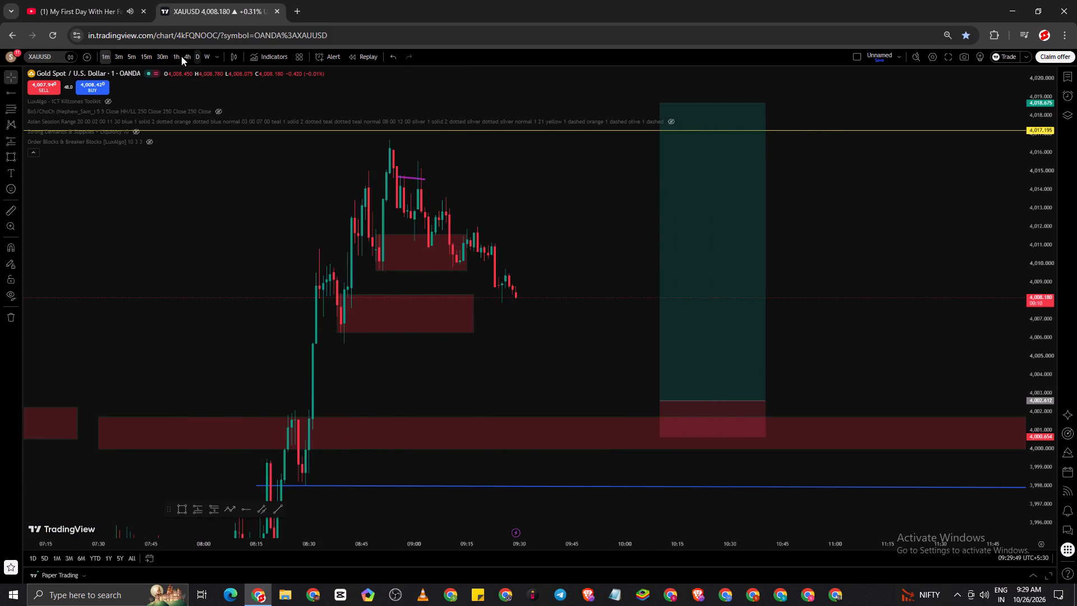
pyautogui.click(176, 56)
pyautogui.scroll(3, 541, 287)
pyautogui.moveTo(605, 338); pyautogui.dragTo(1022, 294)
pyautogui.scroll(10, 900, 290)
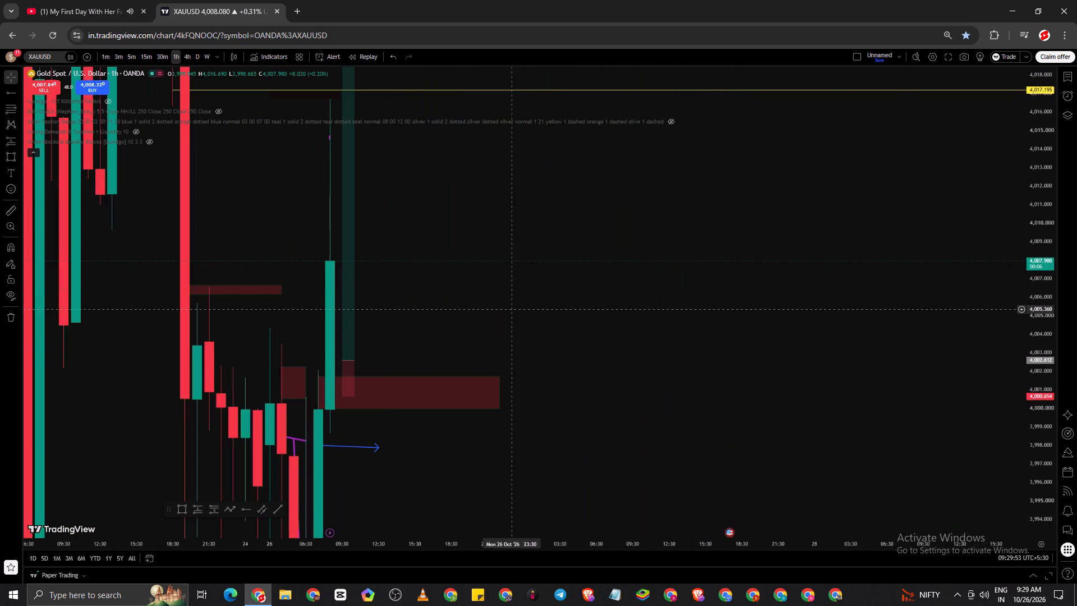
pyautogui.moveTo(509, 309); pyautogui.dragTo(854, 296)
pyautogui.scroll(5, 852, 297)
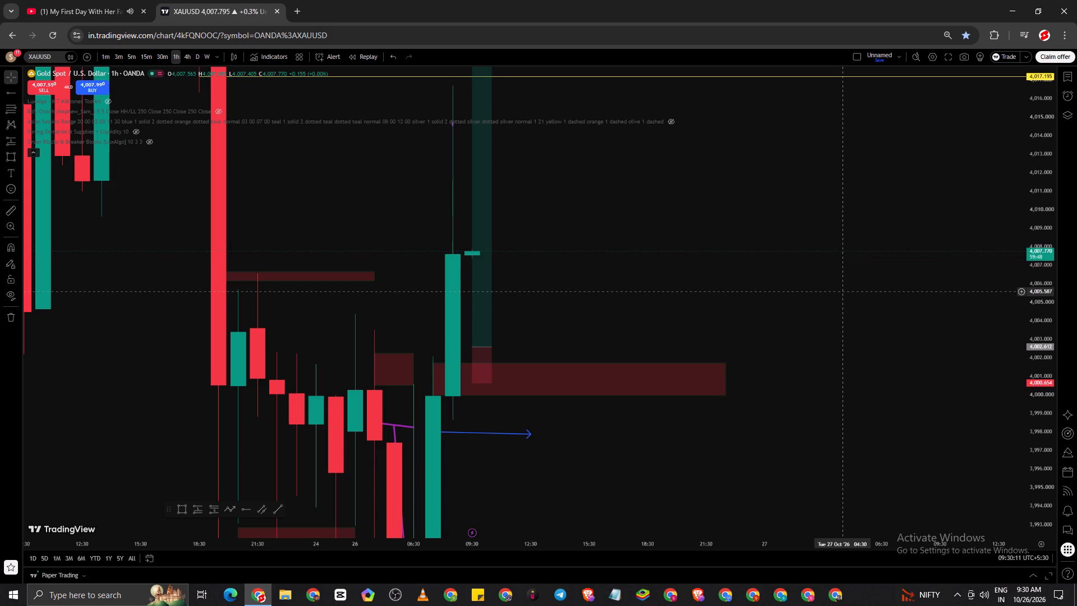
pyautogui.click(102, 53)
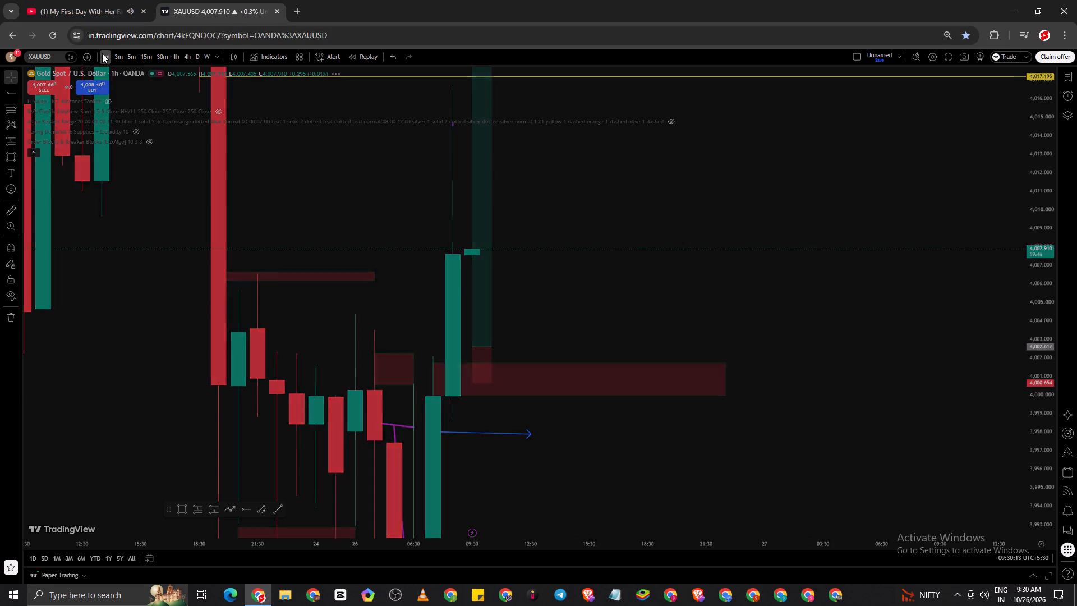
pyautogui.scroll(-14, 620, 284)
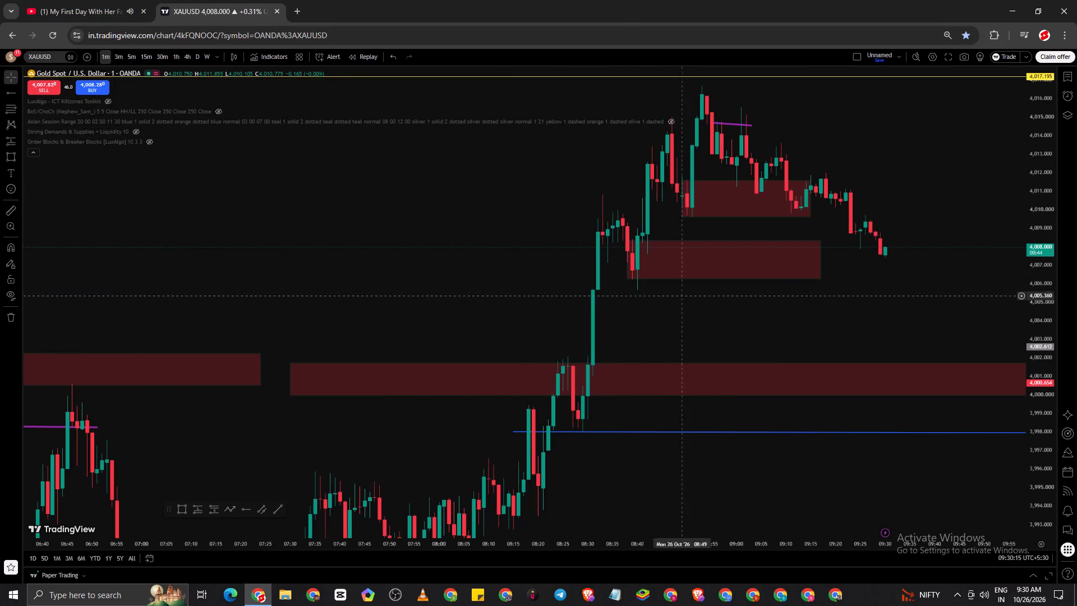
# Draw a horizontal ray at about 4,005.64 starting from 08:35, just under the lower red zone.
pyautogui.moveTo(1035, 299); pyautogui.dragTo(1033, 251)
pyautogui.scroll(-6, 997, 301)
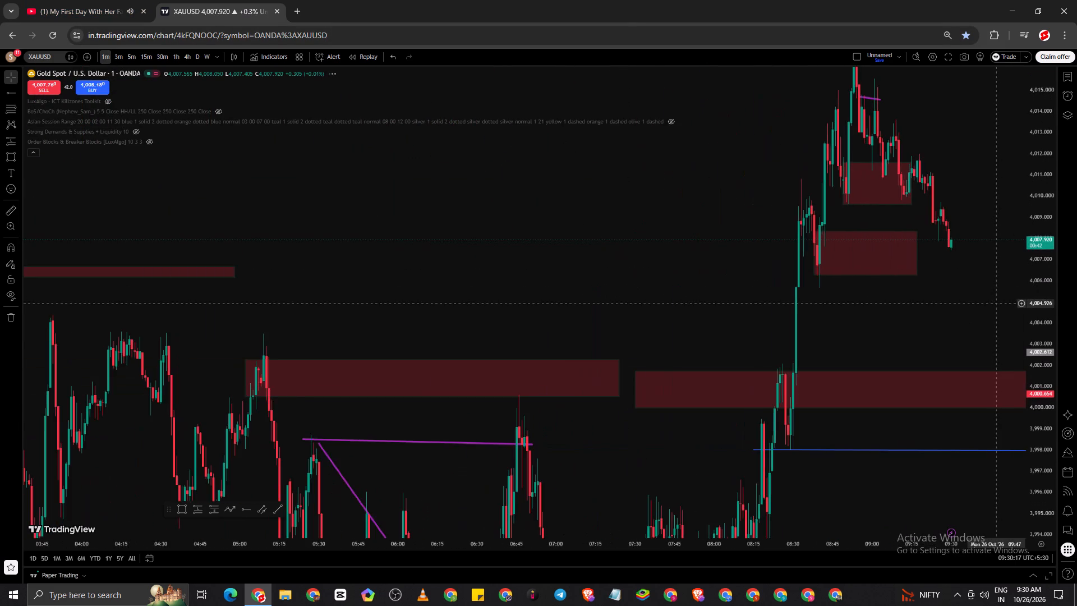
pyautogui.moveTo(997, 303); pyautogui.dragTo(590, 327)
pyautogui.scroll(-5, 596, 356)
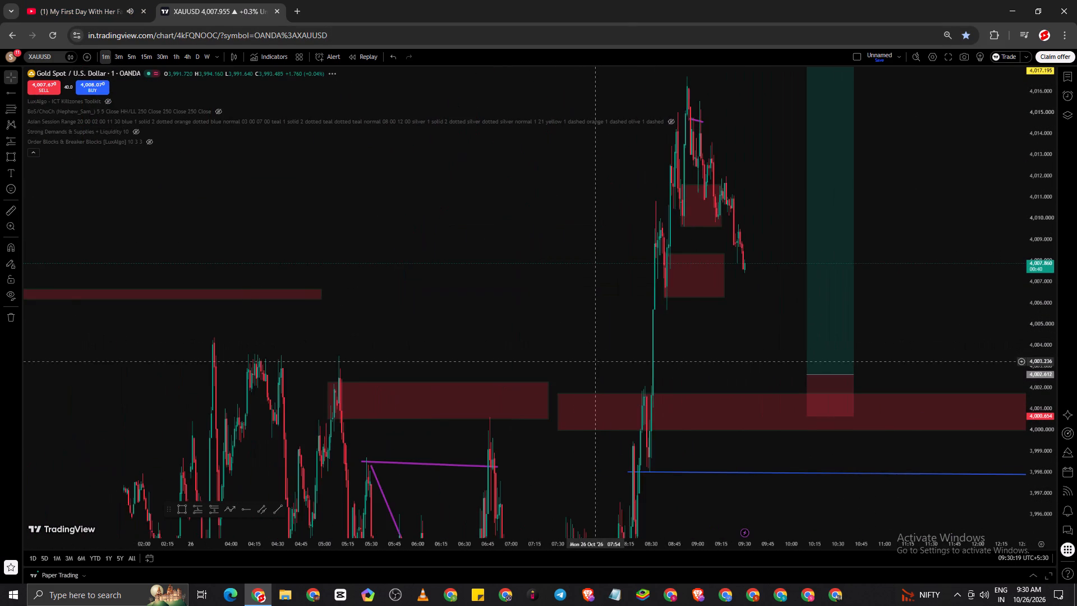
pyautogui.scroll(-5, 596, 367)
pyautogui.scroll(9, 596, 367)
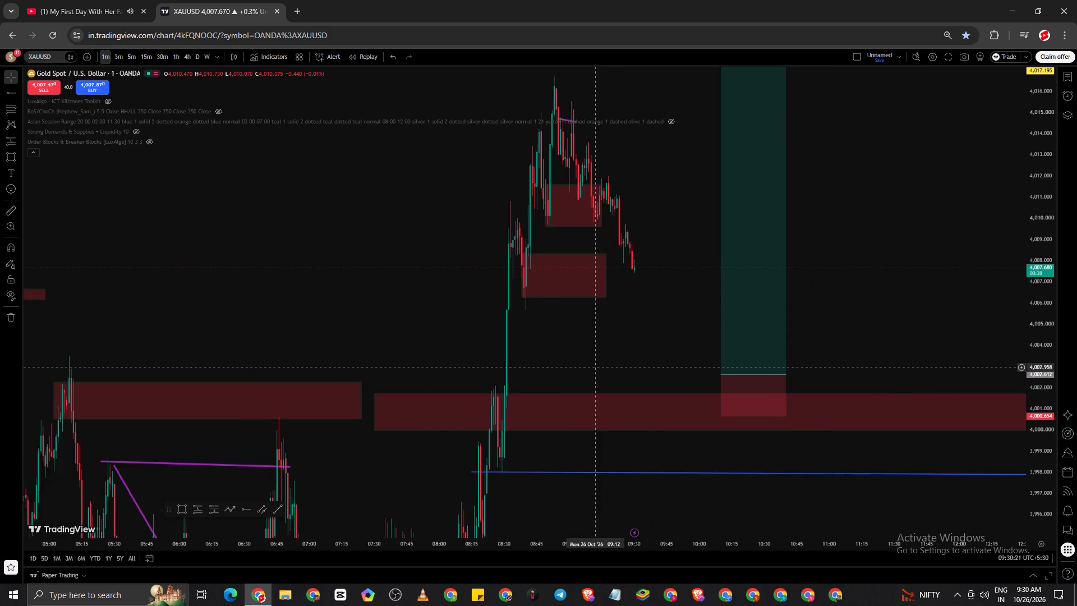
pyautogui.scroll(4, 596, 367)
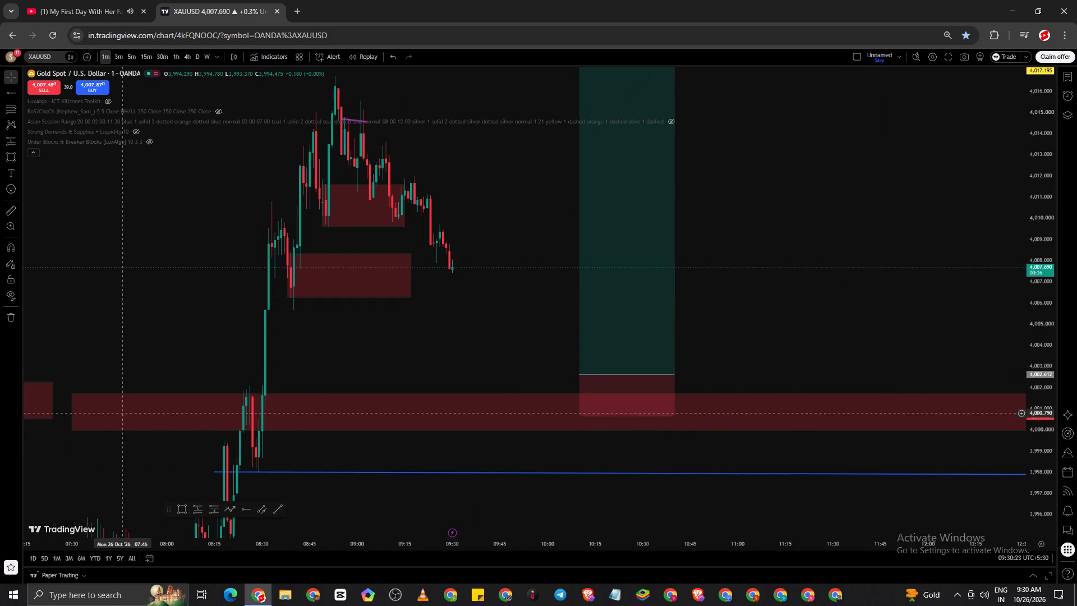
pyautogui.click(4, 96)
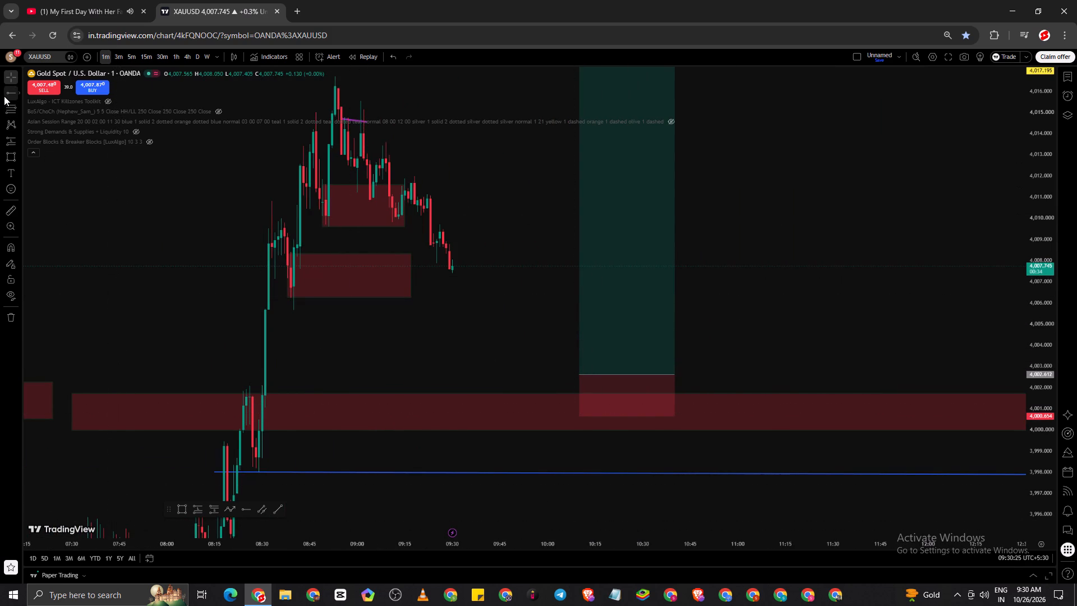
pyautogui.click(279, 310)
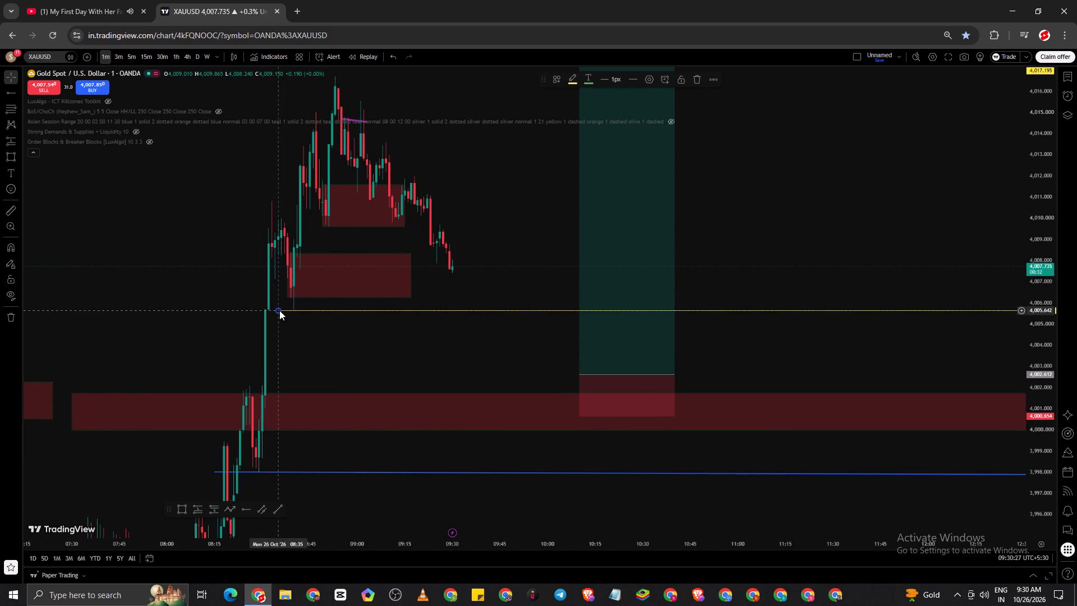
# Draw a second horizontal ray at about 4,009.68 starting from 08:46, along the bottom of the upper red zone.
pyautogui.click(307, 227)
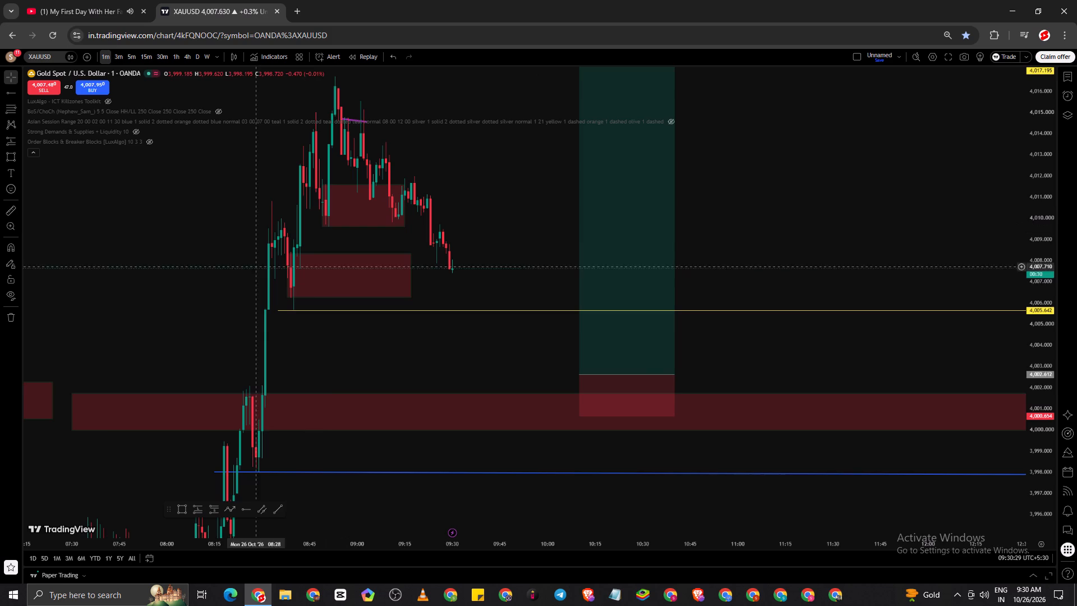
pyautogui.click(240, 509)
pyautogui.click(312, 225)
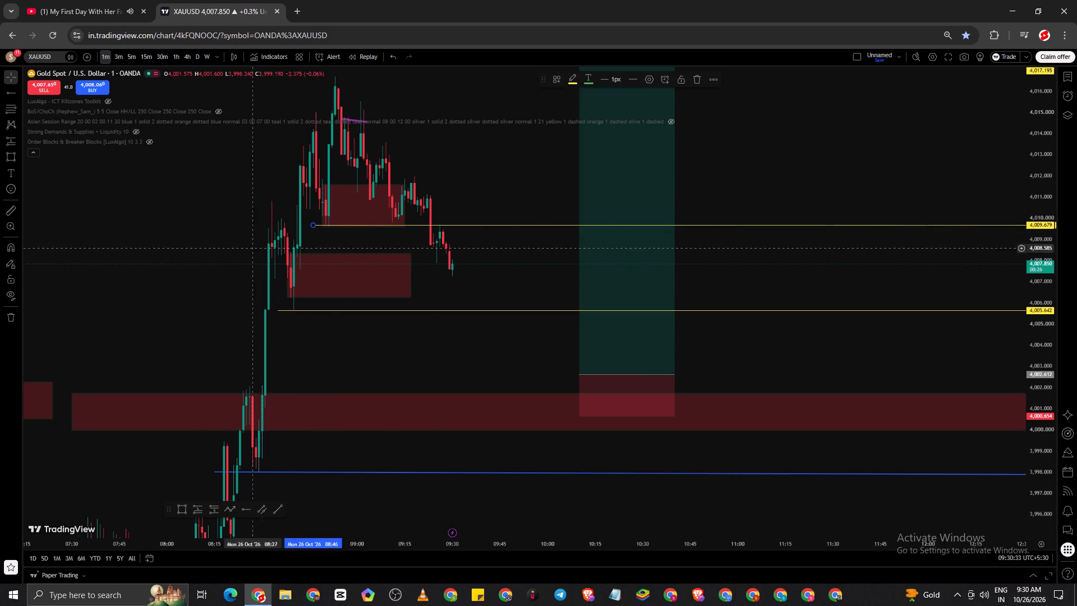
pyautogui.scroll(-6, 903, 391)
pyautogui.click(325, 341)
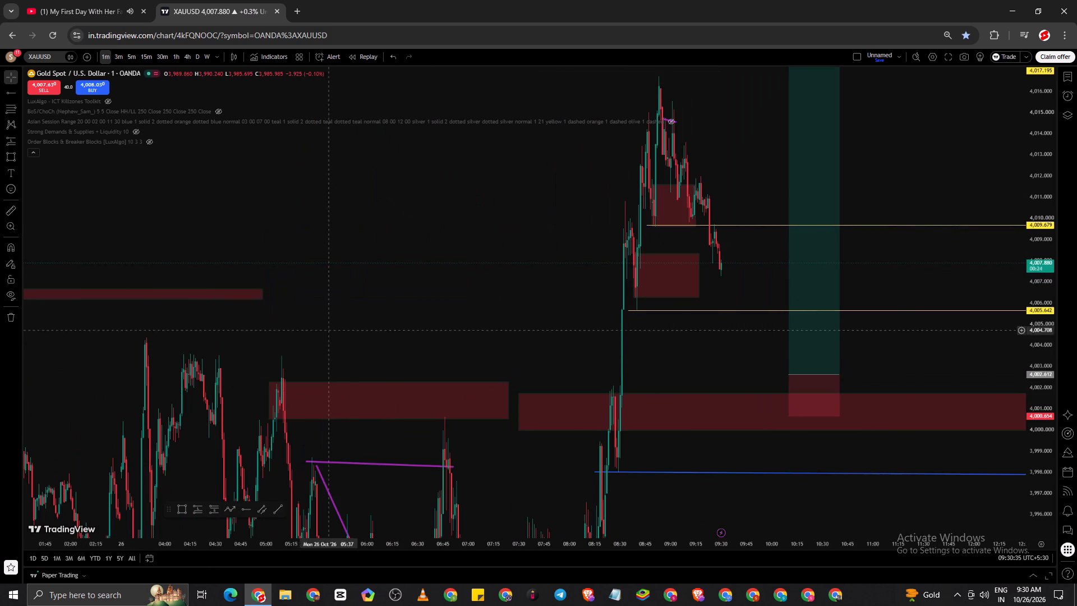
# Move the long position so its entry sits at about 4,003.08, its stop at 4,001.12 and its target at 4,019.15.
pyautogui.moveTo(350, 300); pyautogui.dragTo(524, 338)
pyautogui.scroll(5, 505, 355)
pyautogui.moveTo(487, 364); pyautogui.dragTo(470, 337)
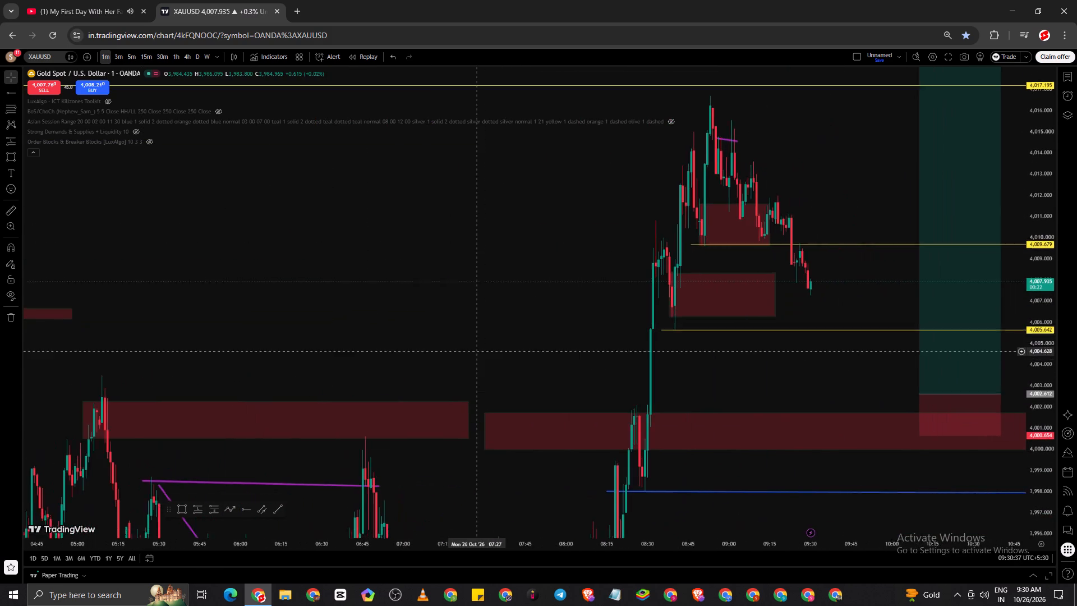
pyautogui.moveTo(470, 337); pyautogui.dragTo(436, 191)
pyautogui.moveTo(1043, 276); pyautogui.dragTo(1044, 285)
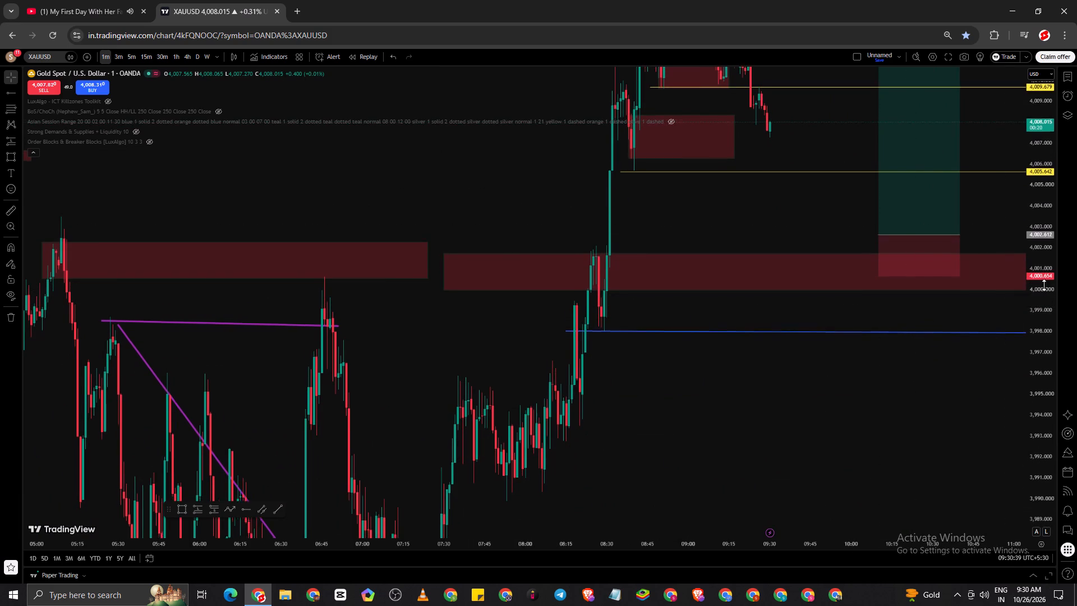
pyautogui.moveTo(1044, 285); pyautogui.dragTo(1039, 406)
pyautogui.scroll(3, 973, 413)
pyautogui.moveTo(964, 413); pyautogui.dragTo(814, 460)
pyautogui.moveTo(756, 315); pyautogui.dragTo(710, 306)
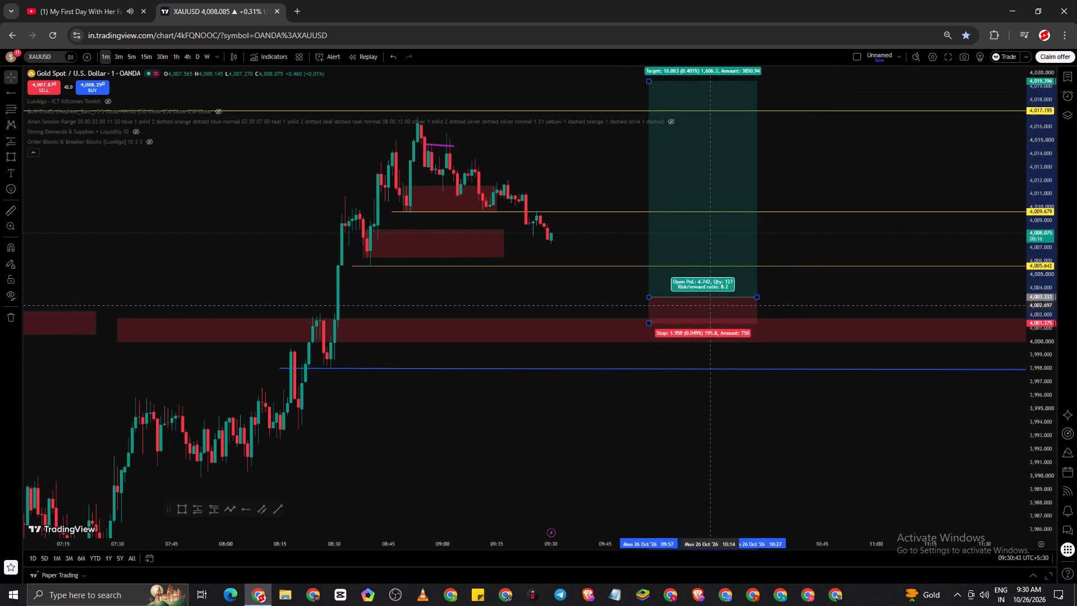
pyautogui.moveTo(710, 306); pyautogui.dragTo(710, 309)
# Review the 1-minute price history around the demand zones, the two new rays and the long position.
pyautogui.scroll(-6, 619, 381)
pyautogui.scroll(-6, 569, 404)
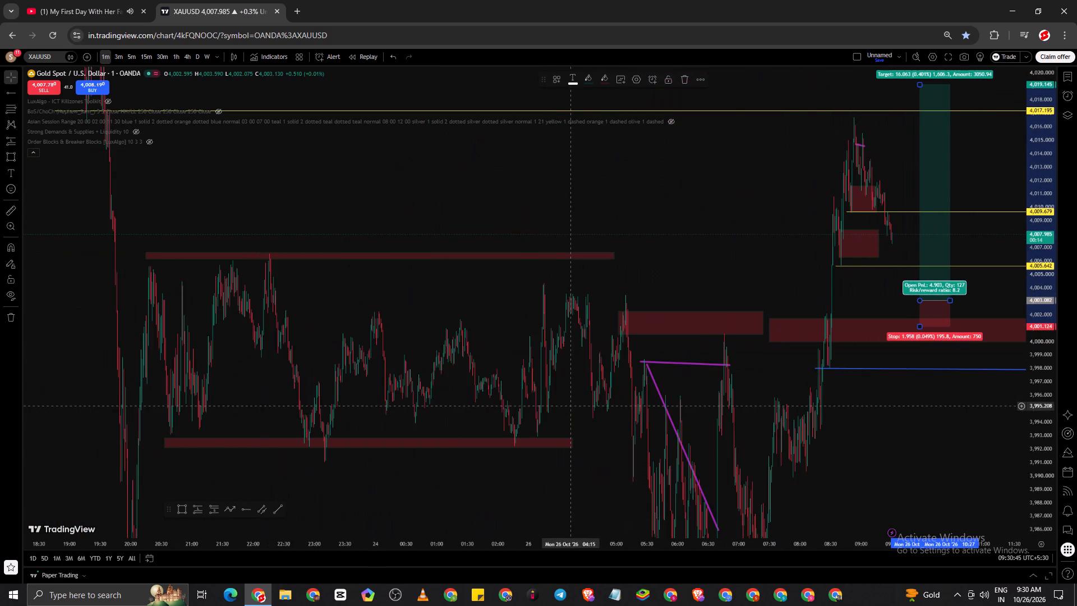
pyautogui.scroll(10, 838, 470)
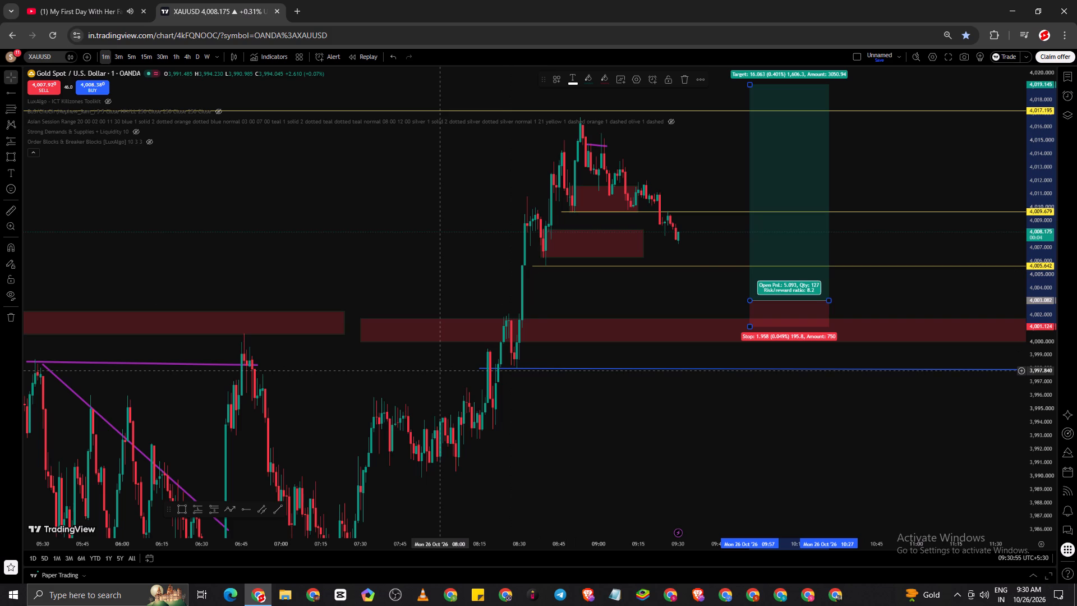
pyautogui.scroll(-5, 440, 370)
pyautogui.scroll(5, 461, 365)
pyautogui.scroll(4, 519, 376)
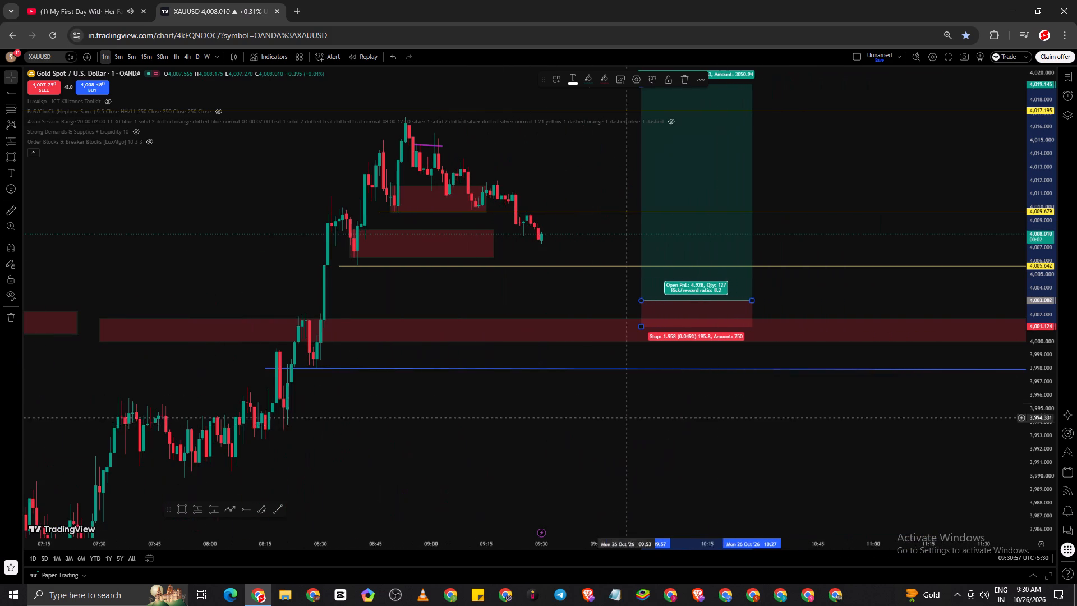
pyautogui.moveTo(1036, 462); pyautogui.dragTo(1036, 401)
pyautogui.moveTo(456, 309); pyautogui.dragTo(565, 401)
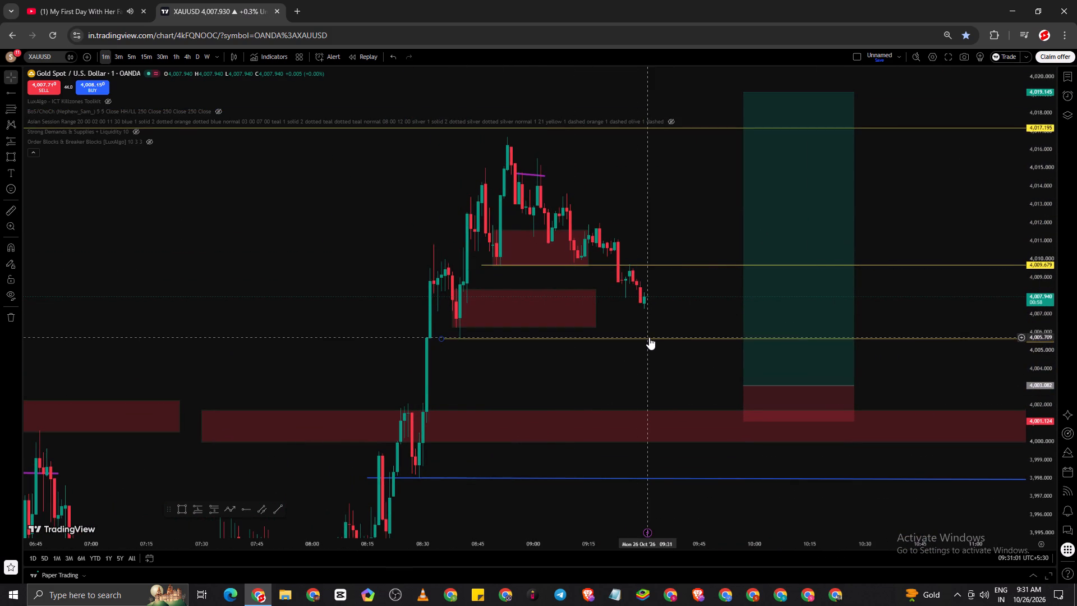
pyautogui.click(649, 338)
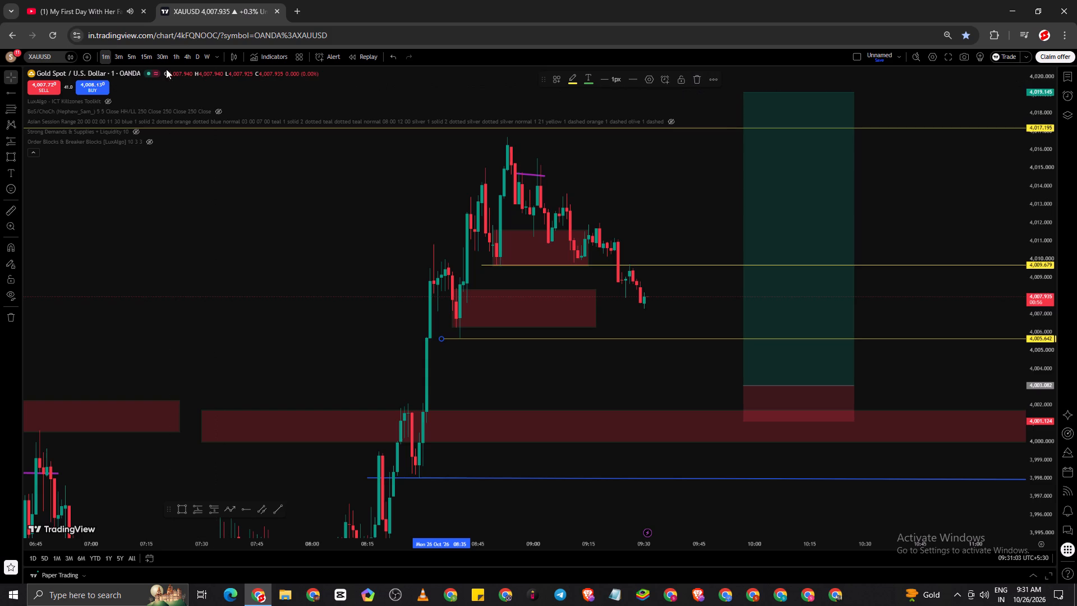
# Examine the 4-hour chart around the latest candles, the horizontal rays and the red zones.
pyautogui.click(190, 56)
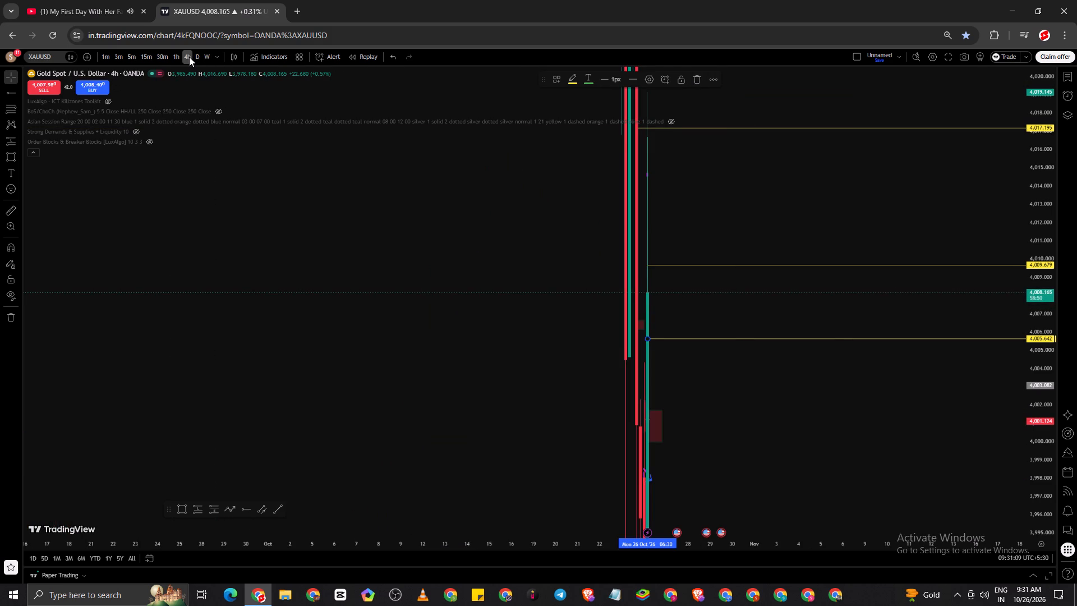
pyautogui.scroll(10, 431, 338)
pyautogui.moveTo(1046, 191); pyautogui.dragTo(1053, 210)
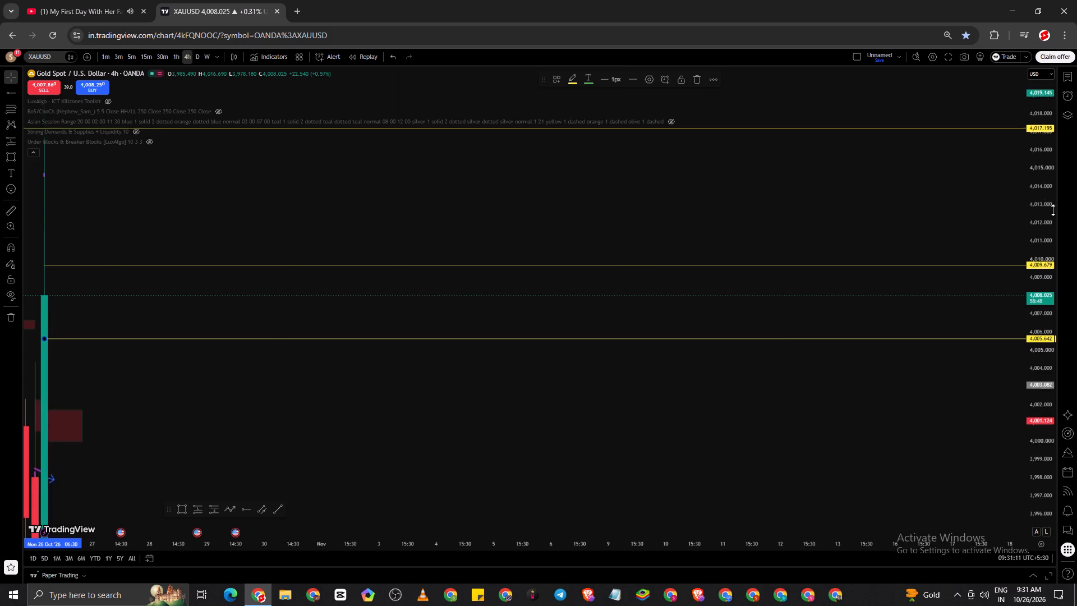
pyautogui.moveTo(1053, 210); pyautogui.dragTo(1028, 451)
pyautogui.moveTo(445, 430); pyautogui.dragTo(952, 414)
pyautogui.scroll(3, 485, 434)
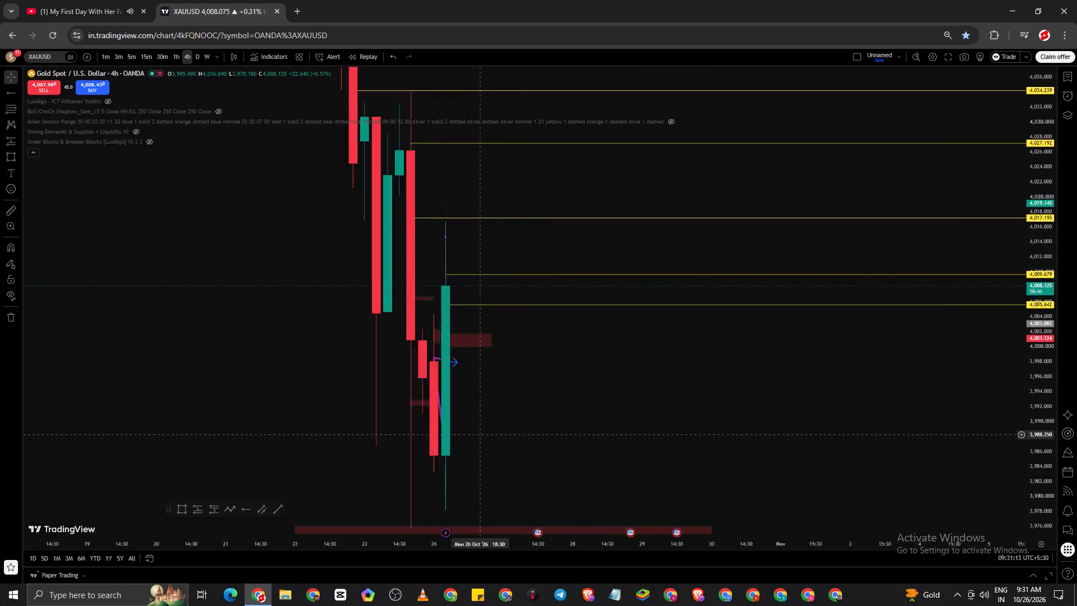
pyautogui.scroll(2, 485, 434)
pyautogui.moveTo(392, 378); pyautogui.dragTo(882, 400)
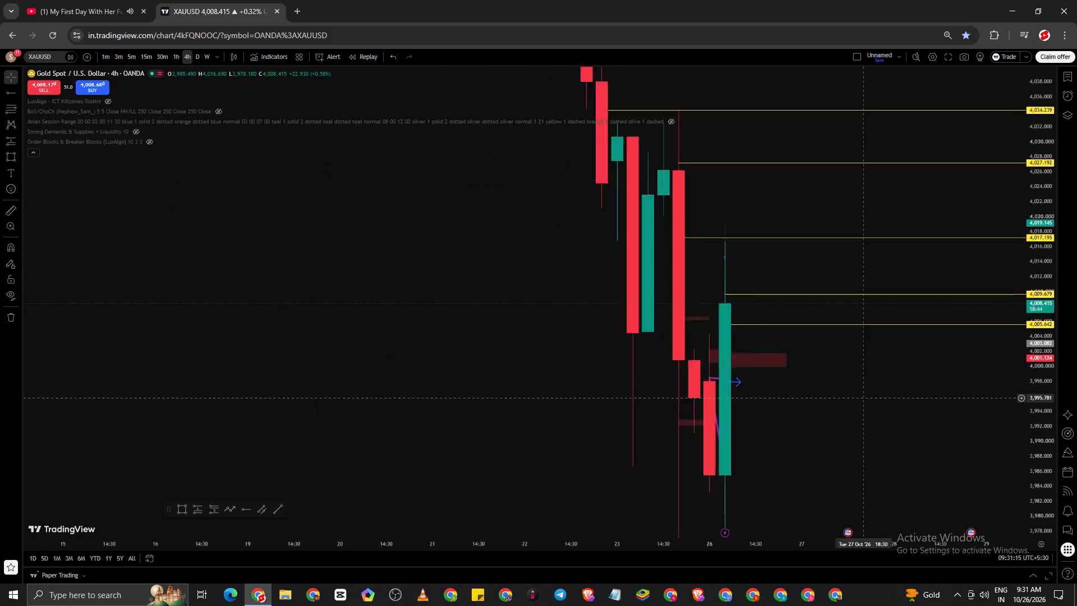
pyautogui.moveTo(882, 400); pyautogui.dragTo(949, 401)
pyautogui.scroll(4, 747, 415)
pyautogui.scroll(3, 461, 414)
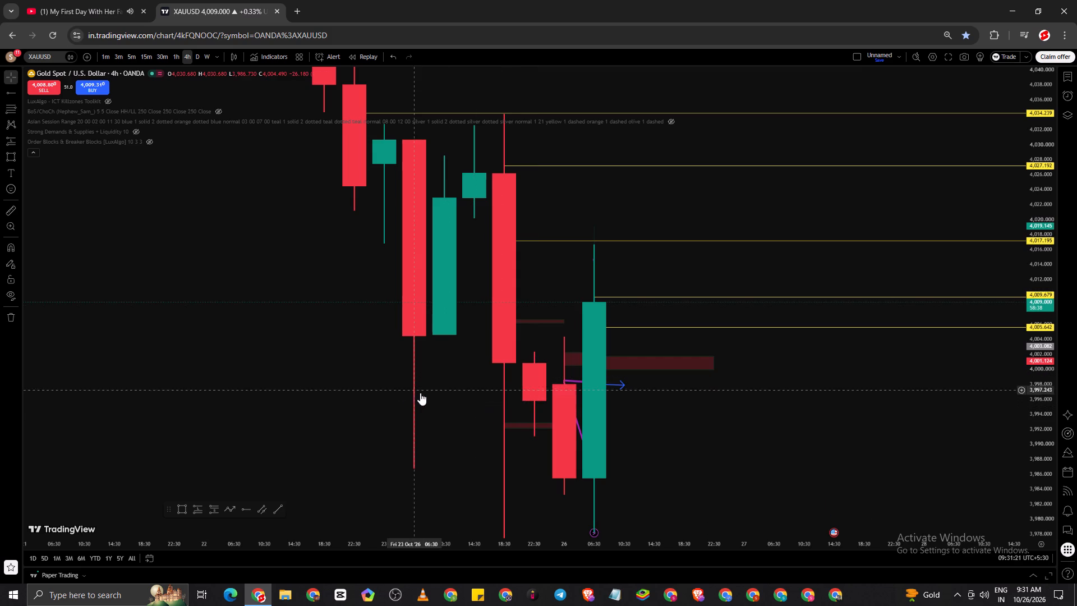
# On the 1-minute chart, move the 4,005.642 horizontal ray up to about 4,007.62, starting at 08:41.
pyautogui.click(102, 57)
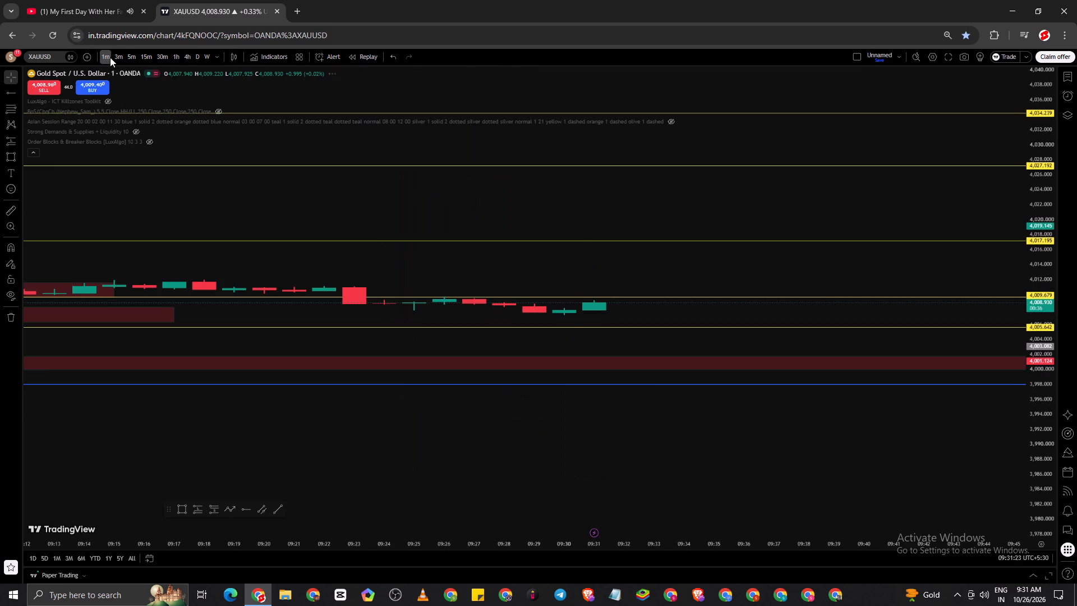
pyautogui.scroll(-19, 268, 116)
pyautogui.moveTo(1050, 467); pyautogui.dragTo(1054, 121)
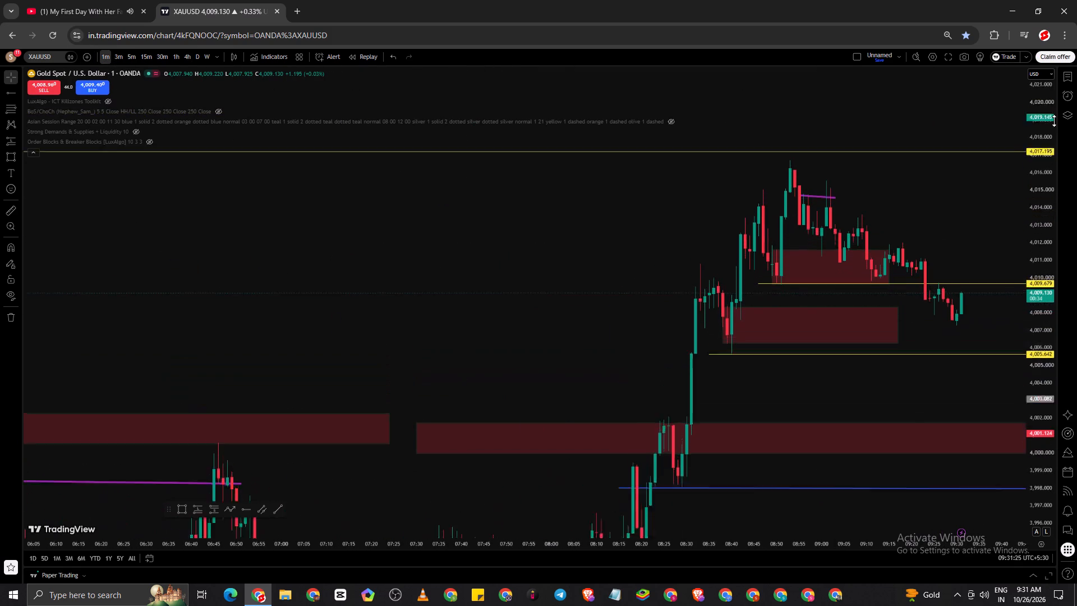
pyautogui.moveTo(1054, 121); pyautogui.dragTo(1071, 0)
pyautogui.scroll(2, 846, 311)
pyautogui.moveTo(830, 295); pyautogui.dragTo(657, 324)
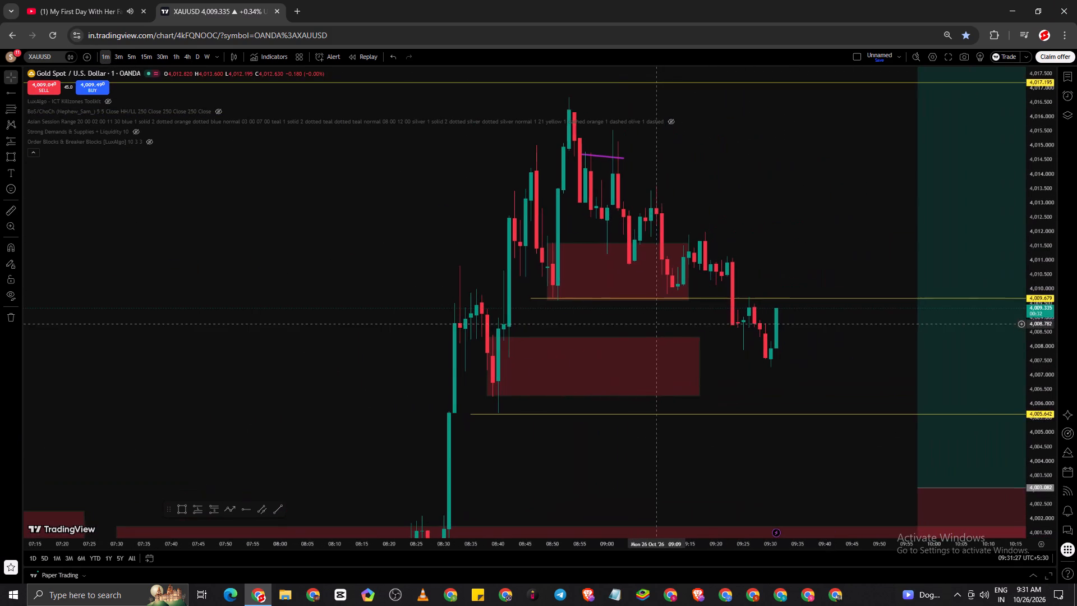
pyautogui.scroll(3, 596, 368)
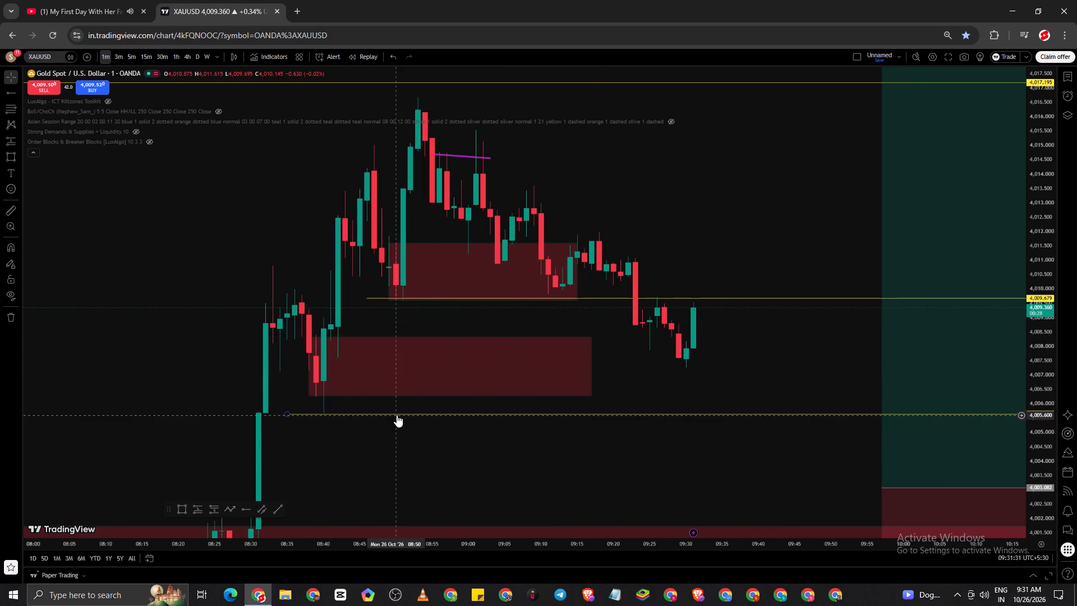
pyautogui.moveTo(398, 414); pyautogui.dragTo(436, 357)
# Compare price action around the two horizontal rays and red zones on the 1-minute and 5-minute charts.
pyautogui.scroll(-4, 462, 437)
pyautogui.scroll(-5, 362, 438)
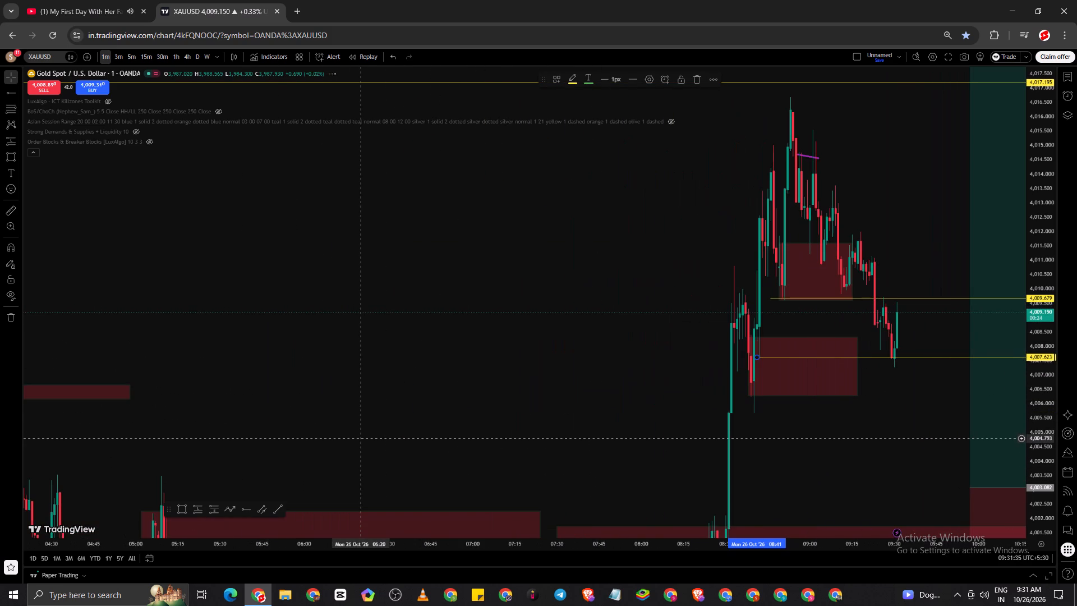
pyautogui.scroll(10, 362, 438)
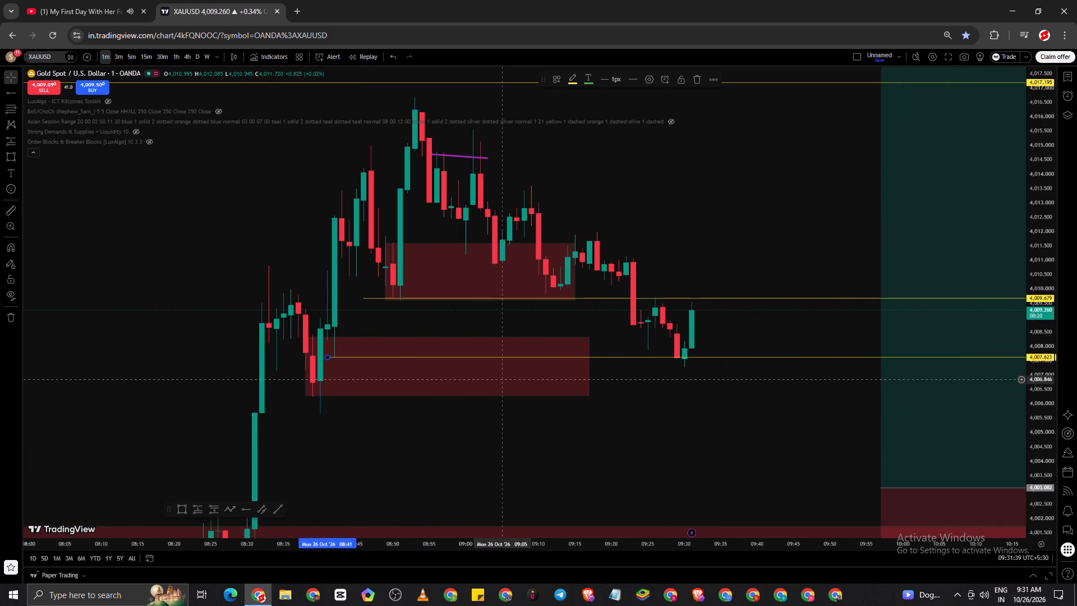
pyautogui.click(125, 55)
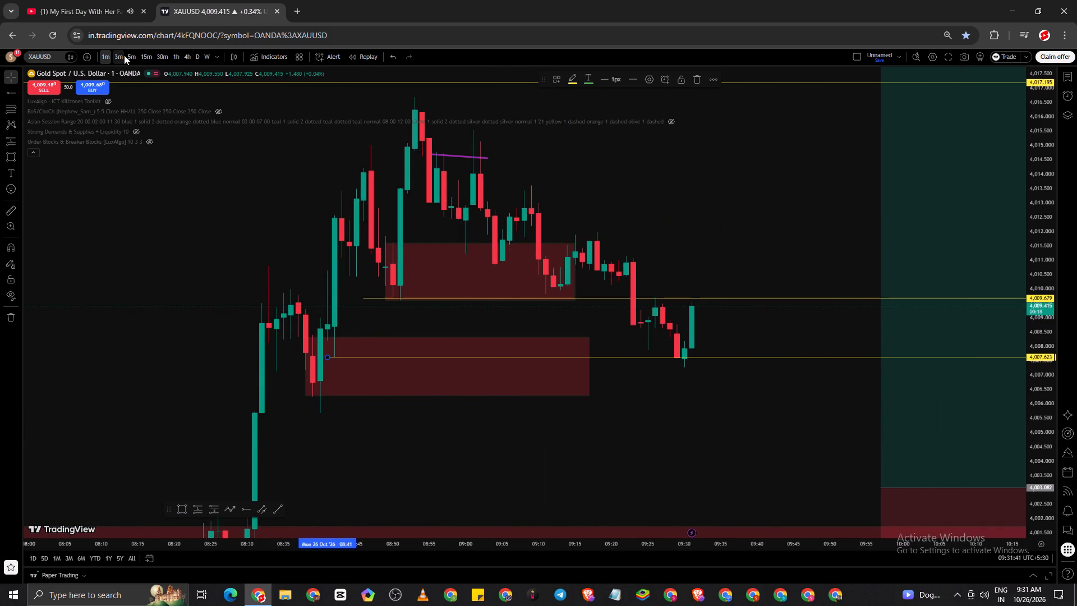
pyautogui.click(125, 55)
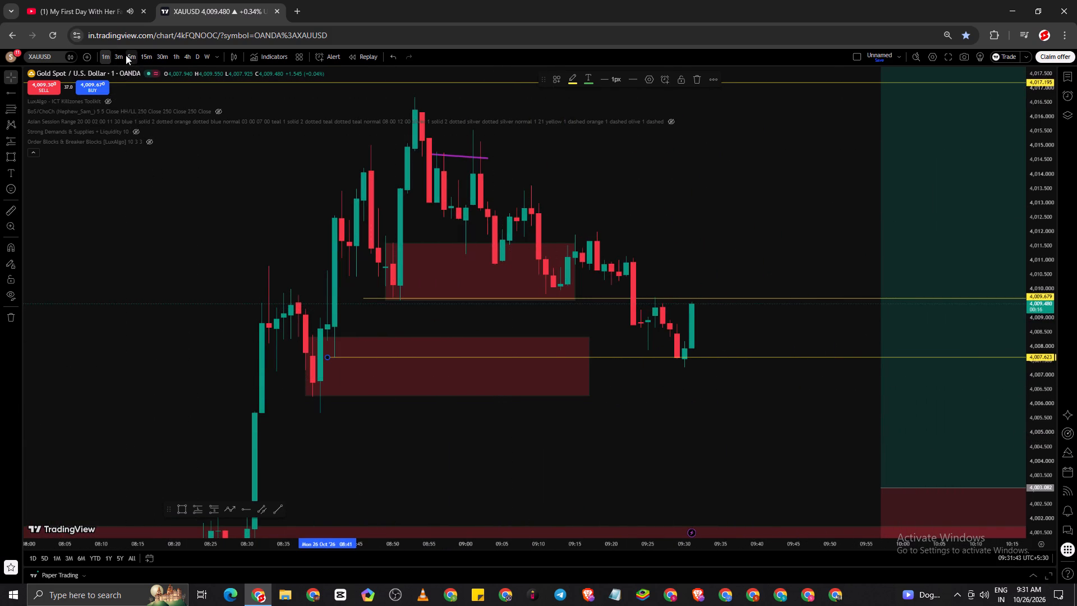
pyautogui.scroll(3, 588, 276)
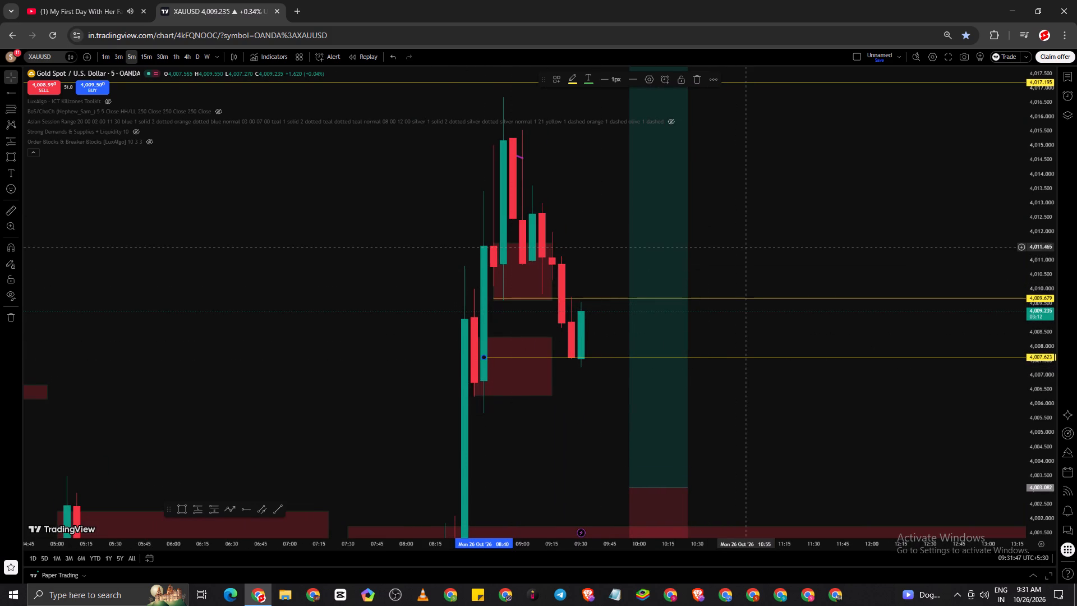
pyautogui.moveTo(761, 243); pyautogui.dragTo(770, 302)
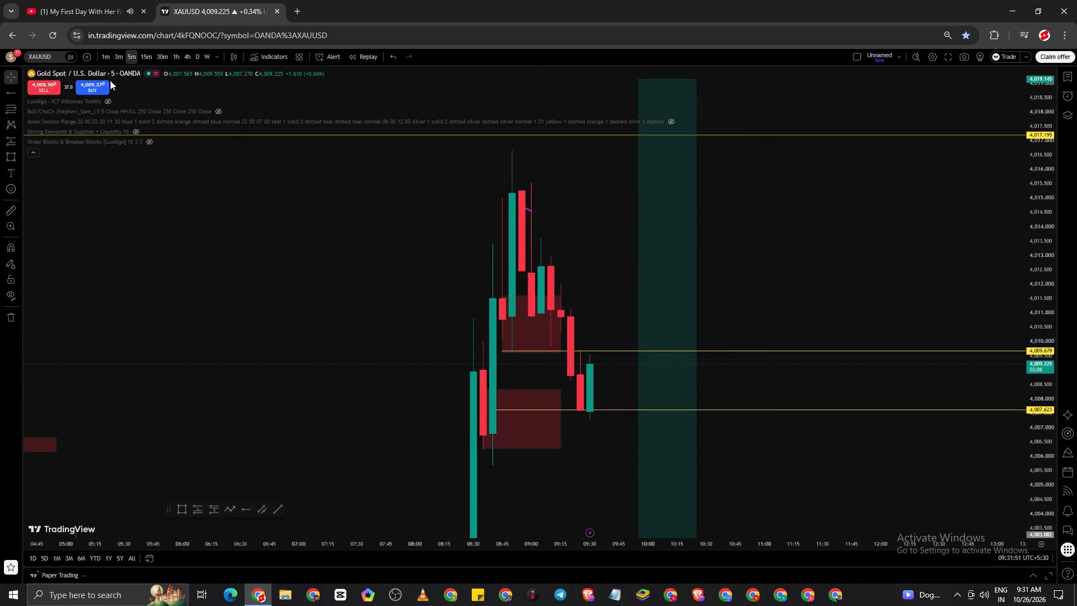
pyautogui.click(103, 57)
pyautogui.scroll(-4, 324, 307)
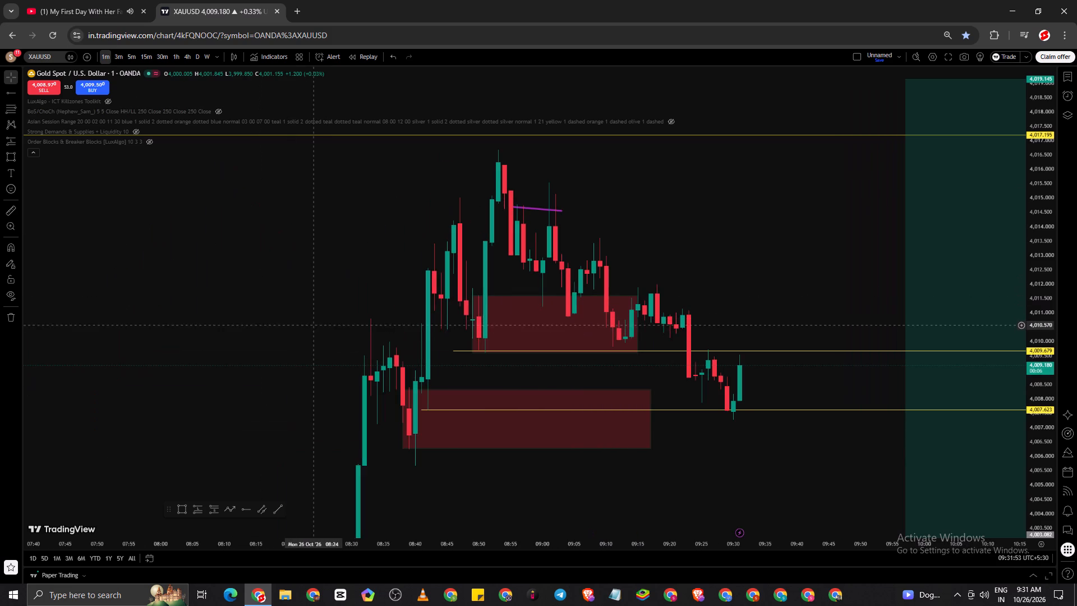
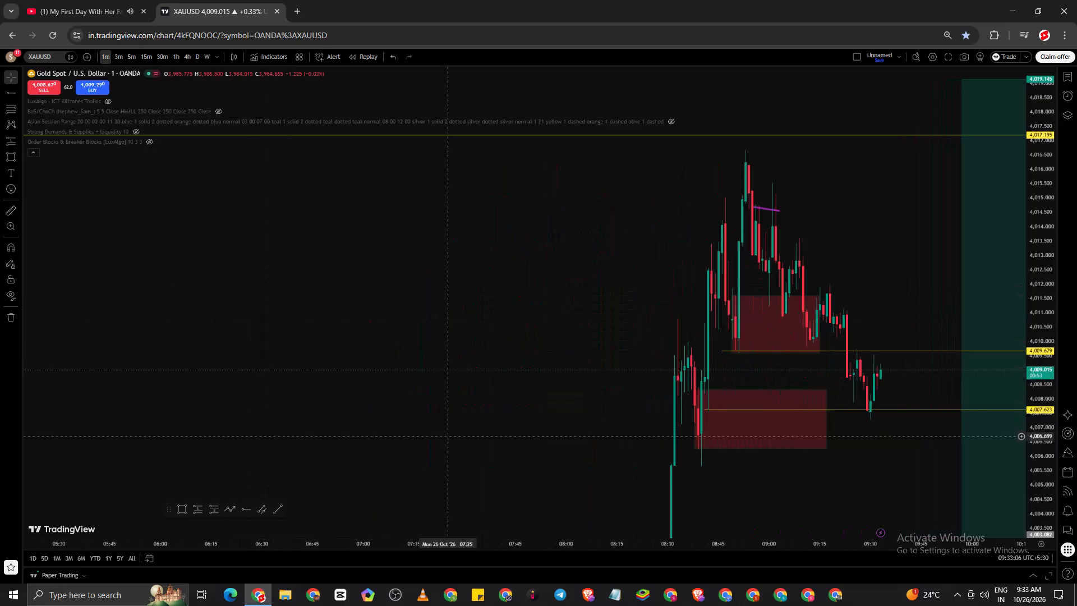
# Examine the latest candles around the two horizontal rays and red zones on the 1-minute and 5-minute charts.
pyautogui.scroll(9, 719, 450)
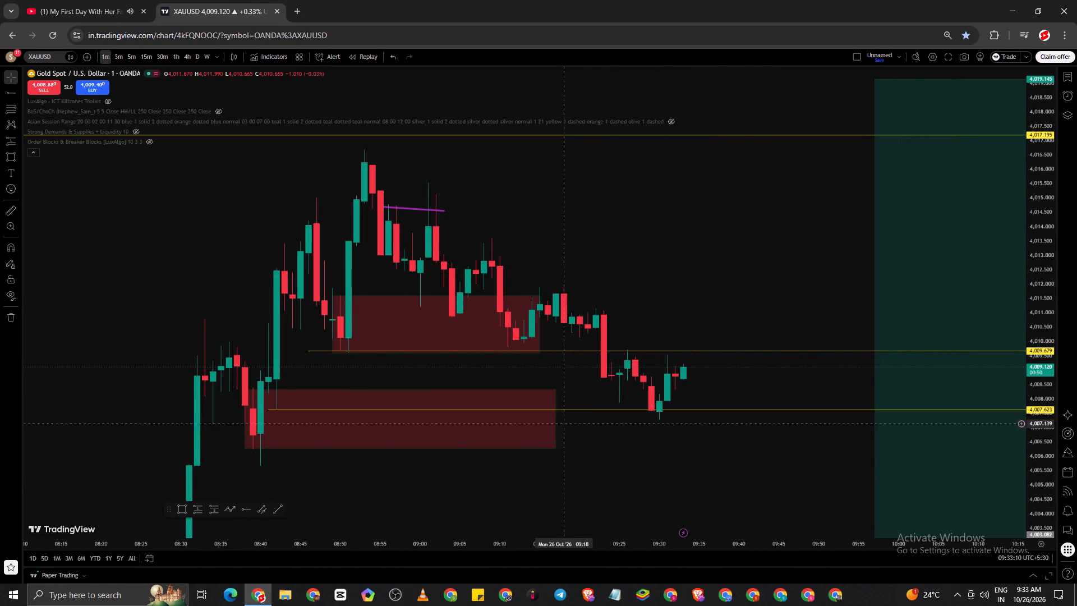
pyautogui.scroll(-5, 735, 417)
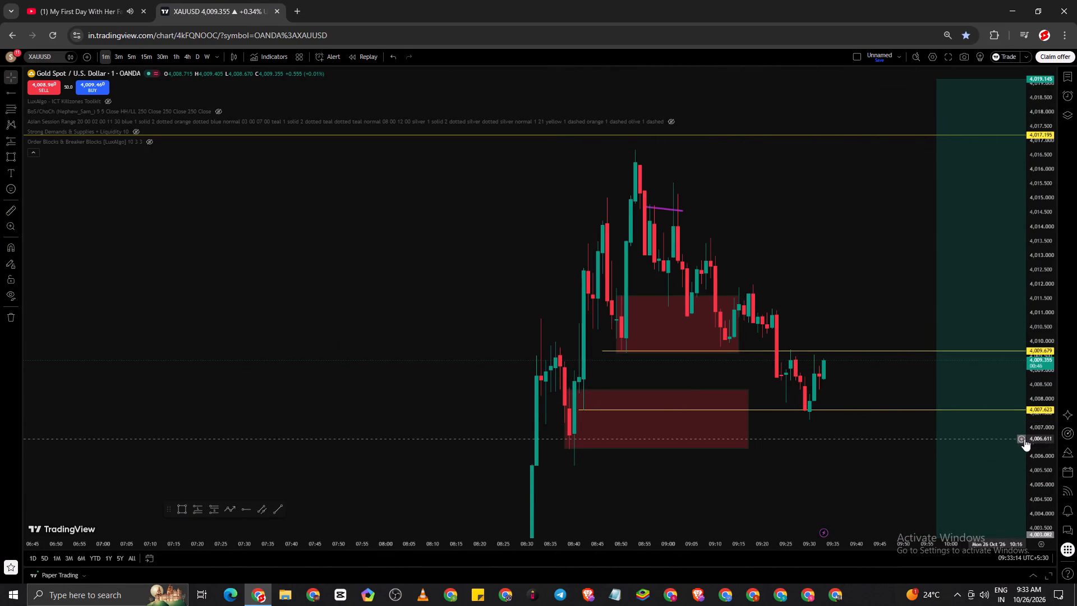
pyautogui.moveTo(1041, 454); pyautogui.dragTo(1032, 418)
pyautogui.scroll(4, 904, 394)
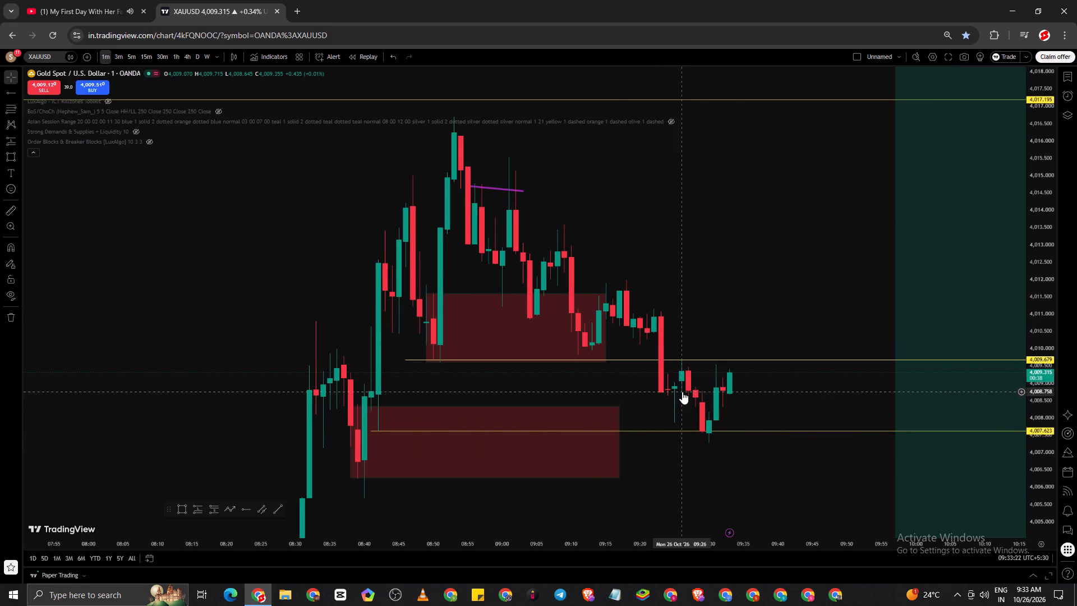
pyautogui.scroll(-5, 701, 402)
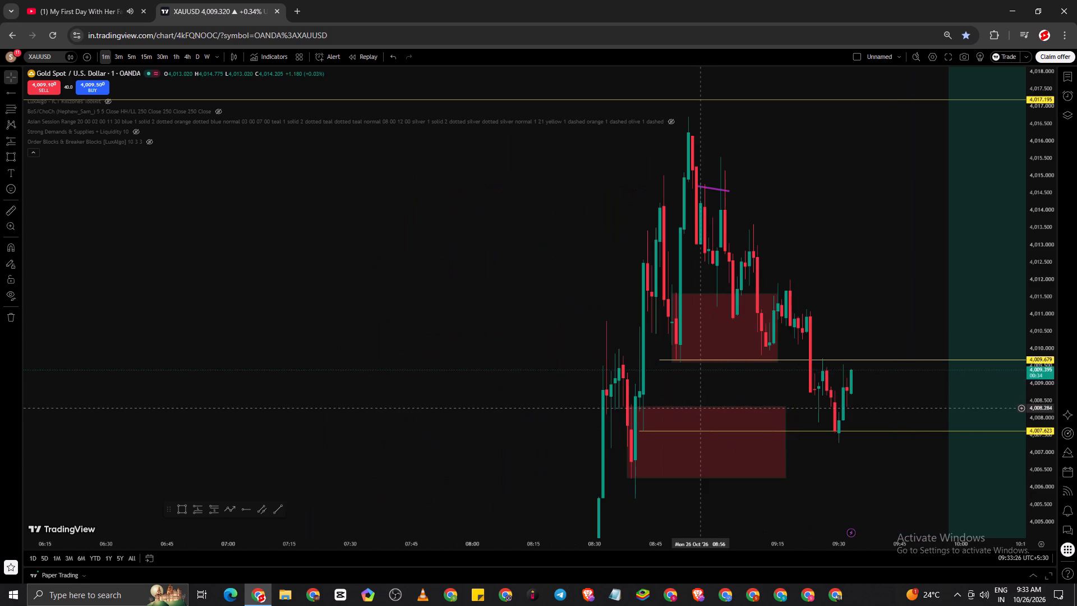
pyautogui.scroll(3, 701, 410)
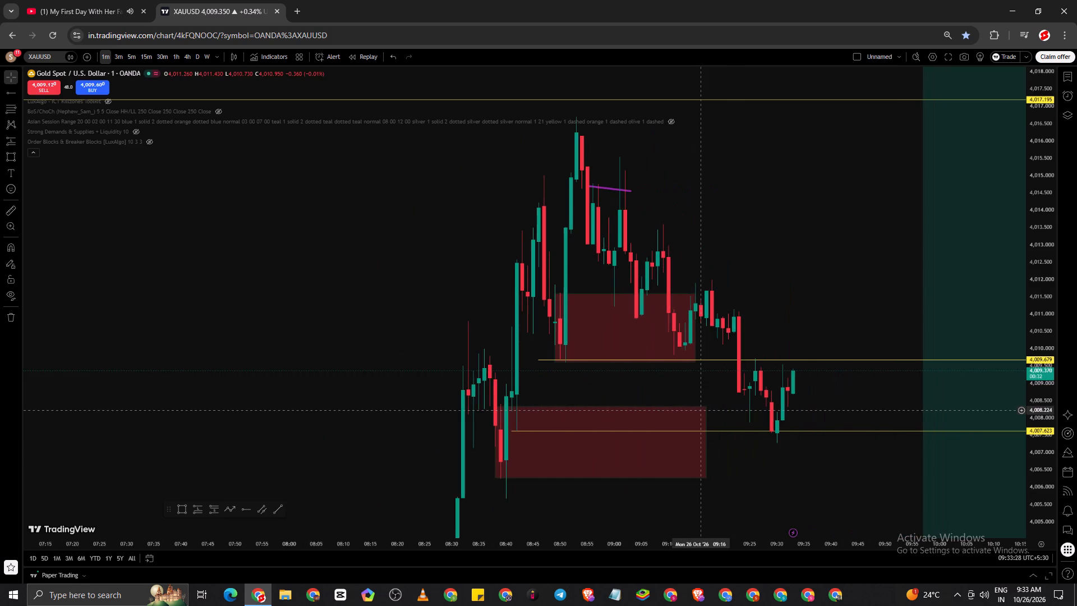
pyautogui.scroll(3, 701, 410)
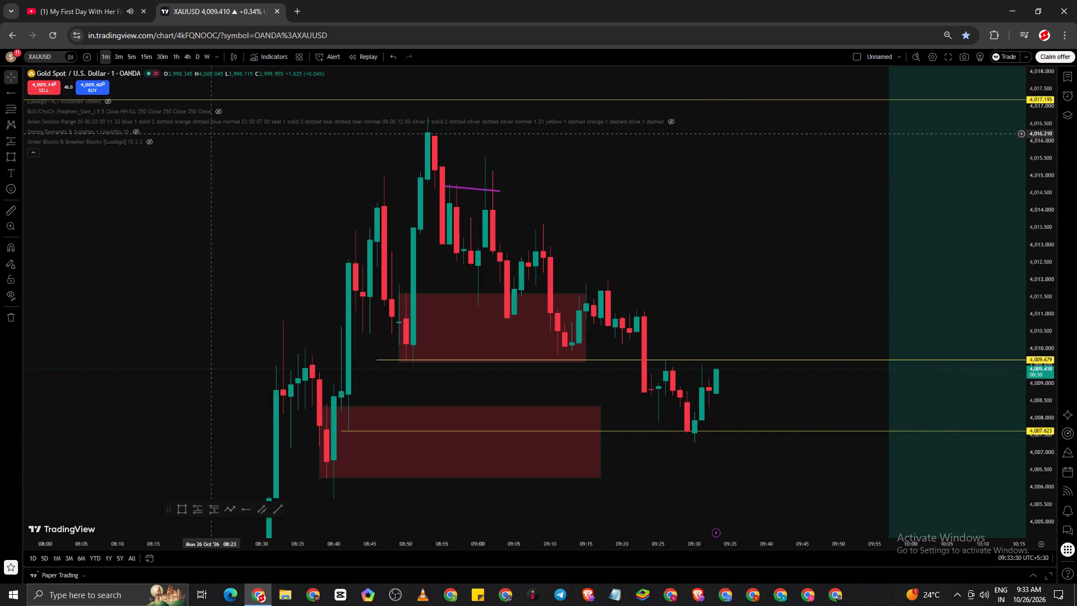
pyautogui.click(130, 62)
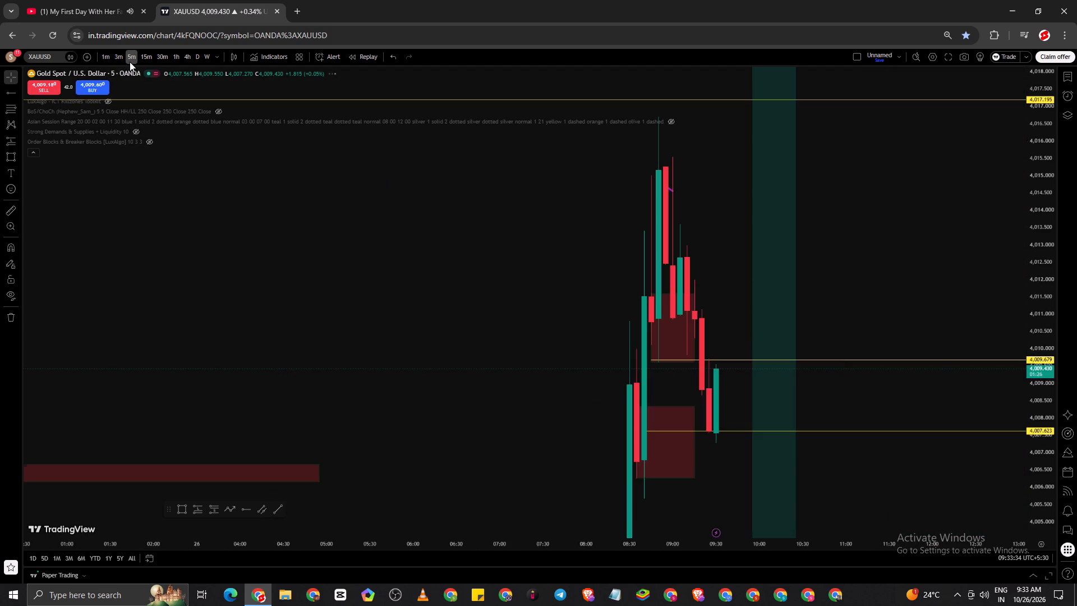
pyautogui.scroll(4, 412, 143)
pyautogui.scroll(3, 508, 210)
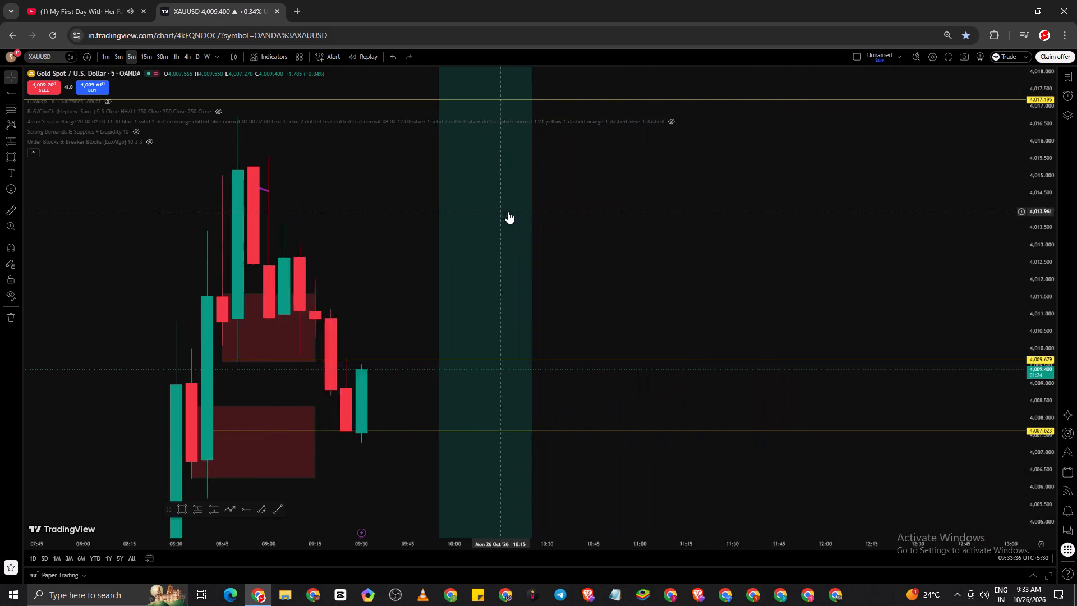
pyautogui.scroll(2, 508, 212)
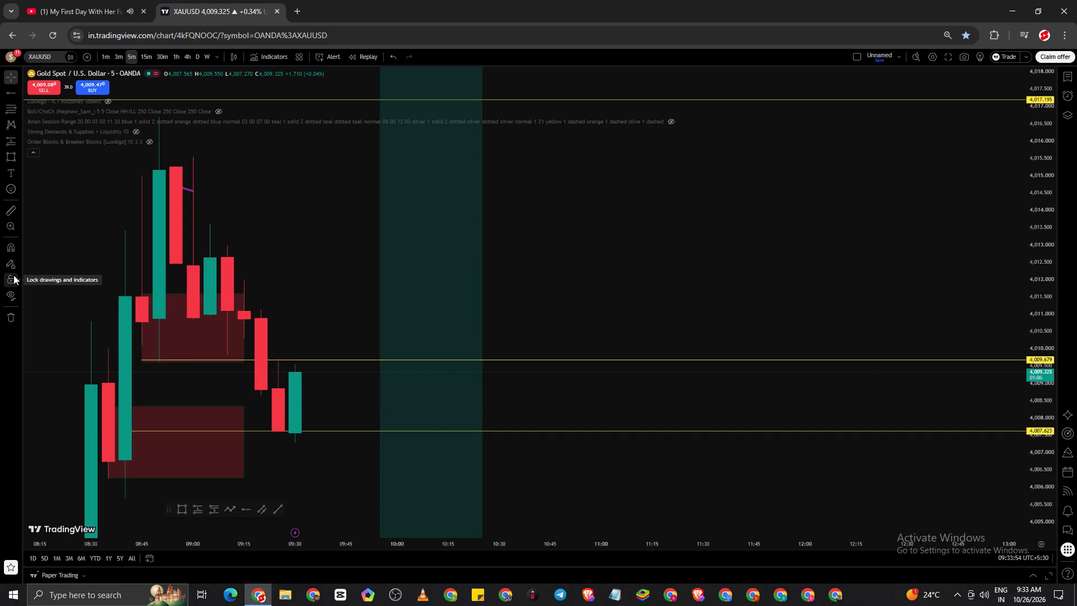
# Review the 1-minute chart's latest price action between the 4,007.623 and 4,009.679 rays and the projected long position.
pyautogui.click(106, 53)
pyautogui.scroll(-5, 790, 298)
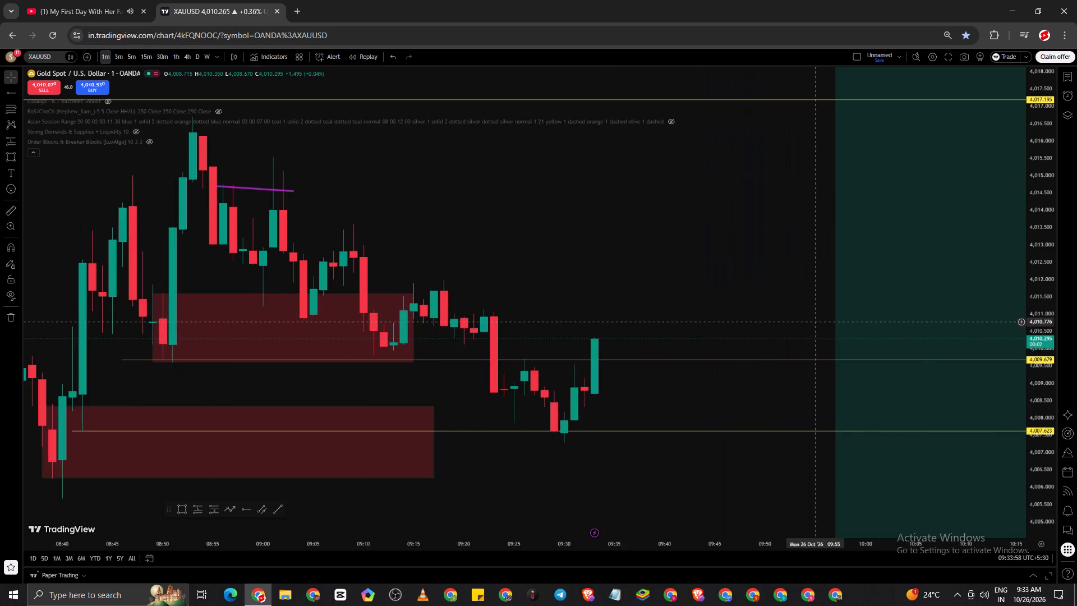
pyautogui.scroll(-6, 712, 305)
pyautogui.scroll(-5, 653, 311)
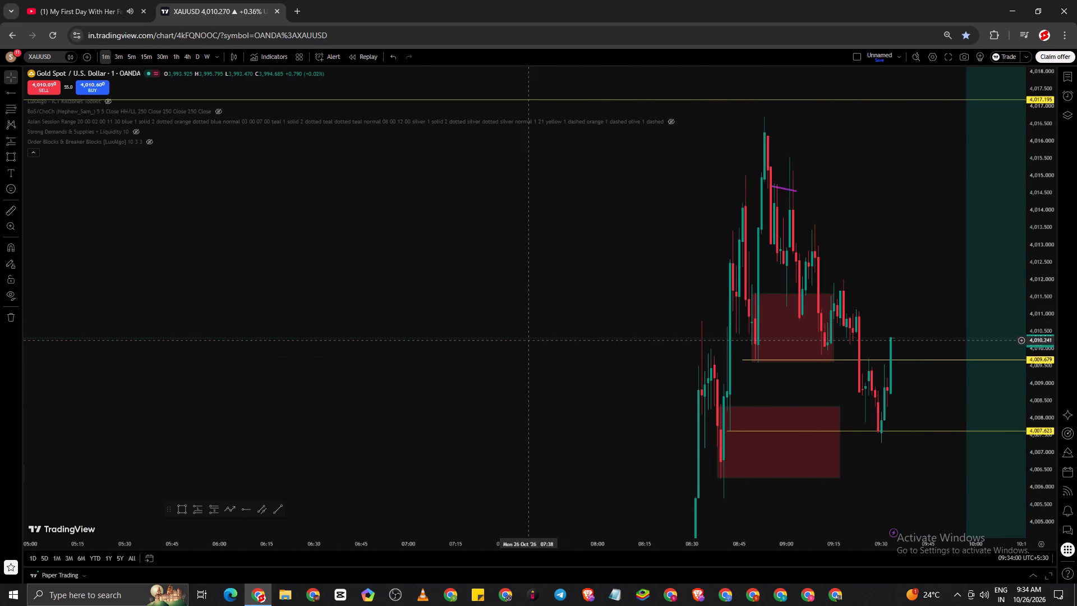
pyautogui.scroll(6, 530, 340)
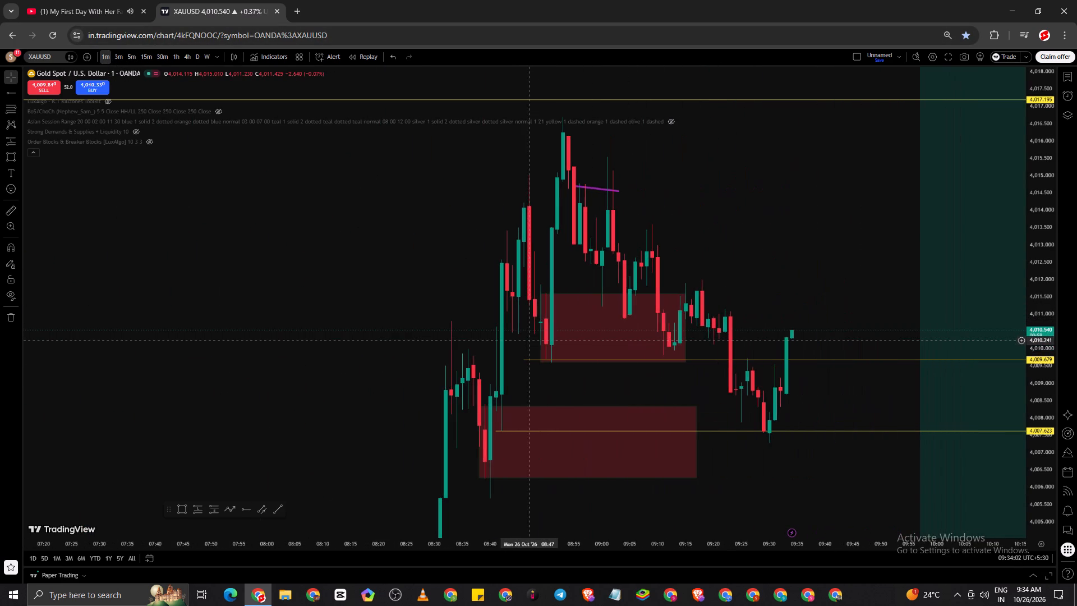
pyautogui.moveTo(900, 259); pyautogui.dragTo(688, 277)
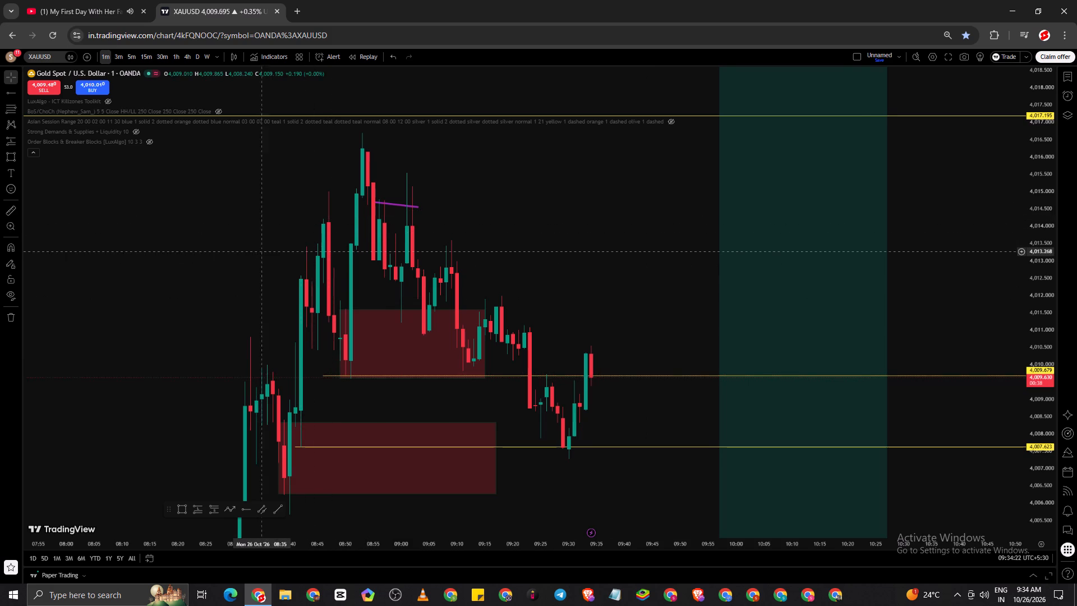
pyautogui.scroll(5, 266, 251)
pyautogui.scroll(-5, 375, 333)
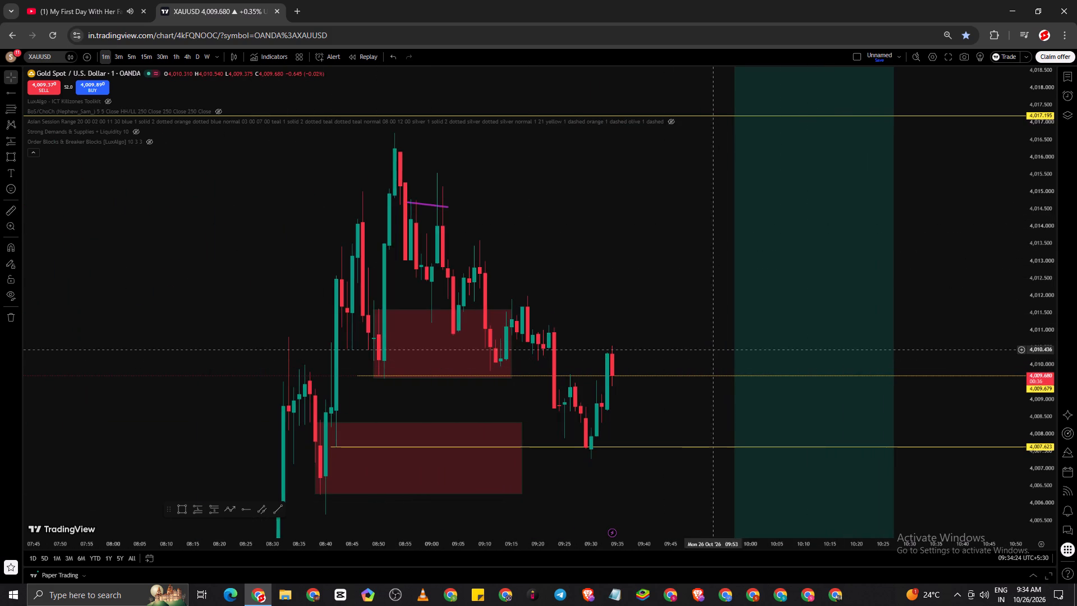
pyautogui.scroll(2, 593, 398)
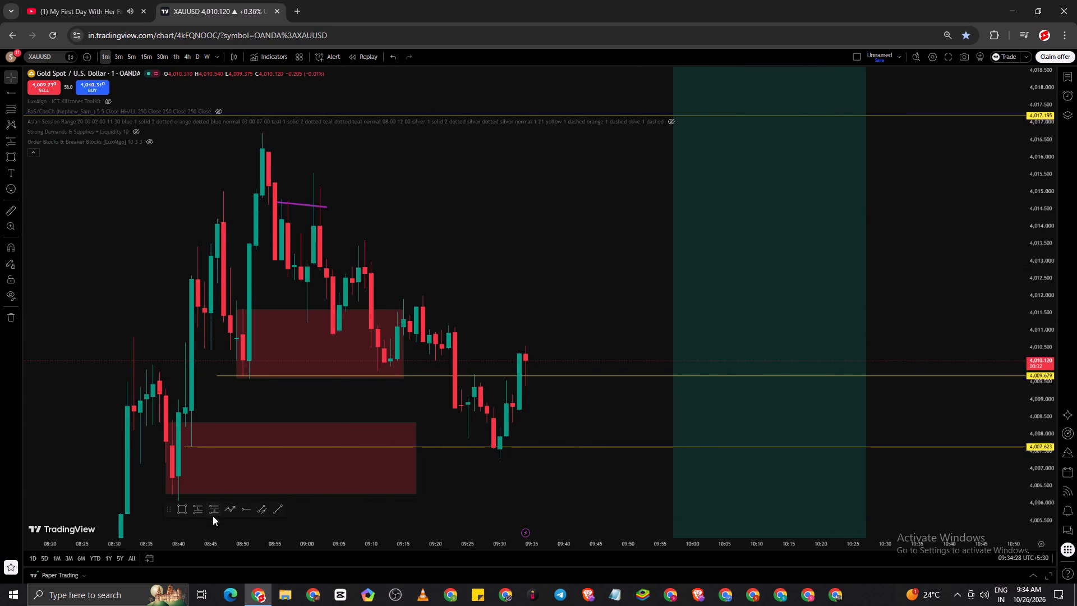
# Place a new long position on the 1-minute chart with its entry at about 4,009.07, starting at 09:31.
pyautogui.click(199, 510)
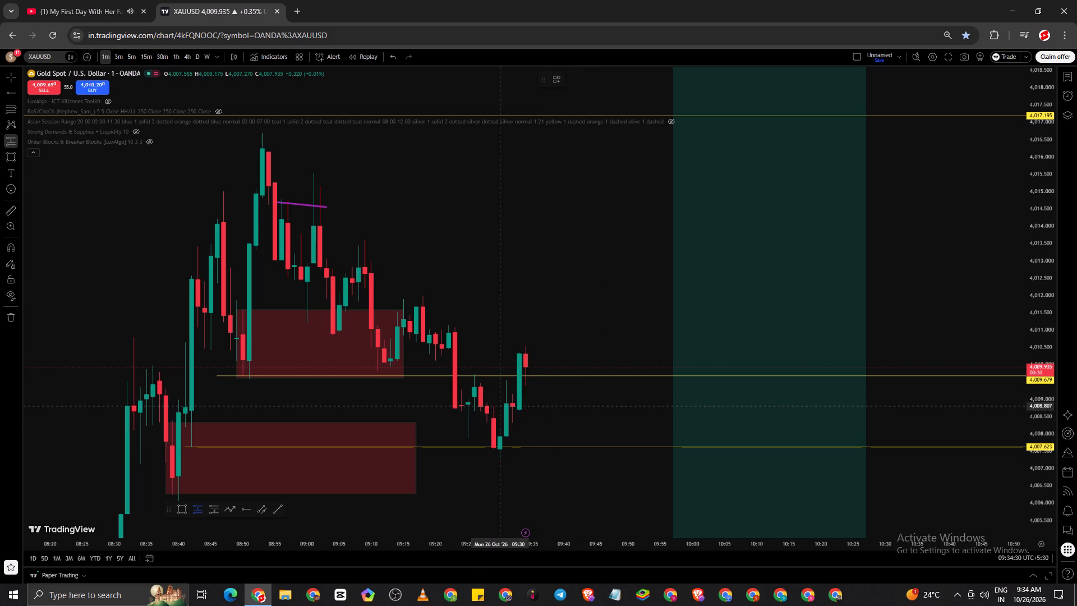
pyautogui.click(504, 397)
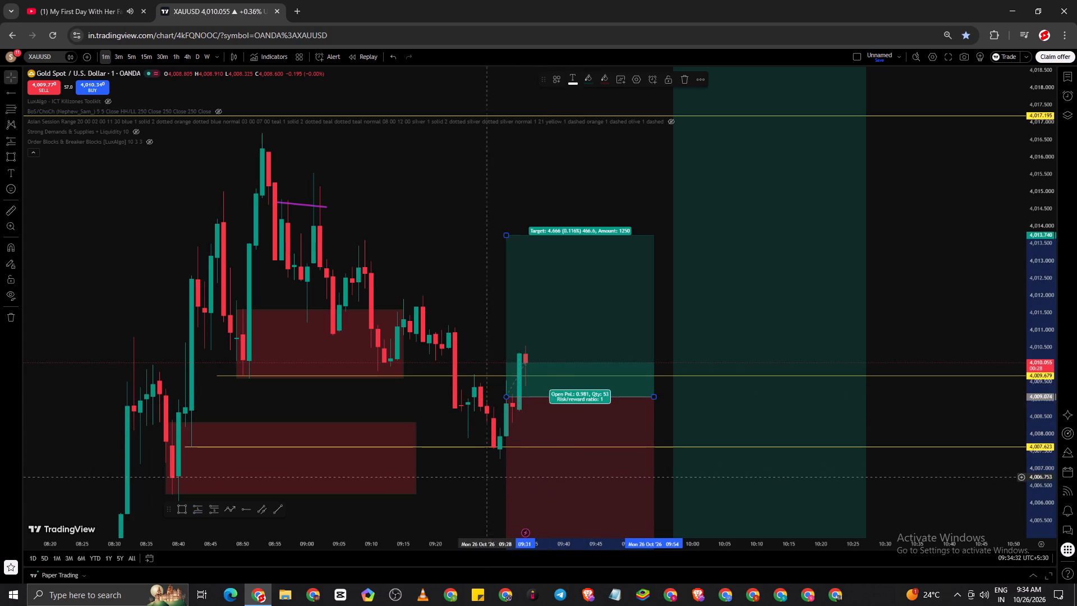
pyautogui.rightClick(481, 482)
pyautogui.click(439, 481)
# Set the new long position's stop to about 4,007.35 and its target to about 4,017.10, just under the upper yellow line.
pyautogui.moveTo(448, 488); pyautogui.dragTo(430, 377)
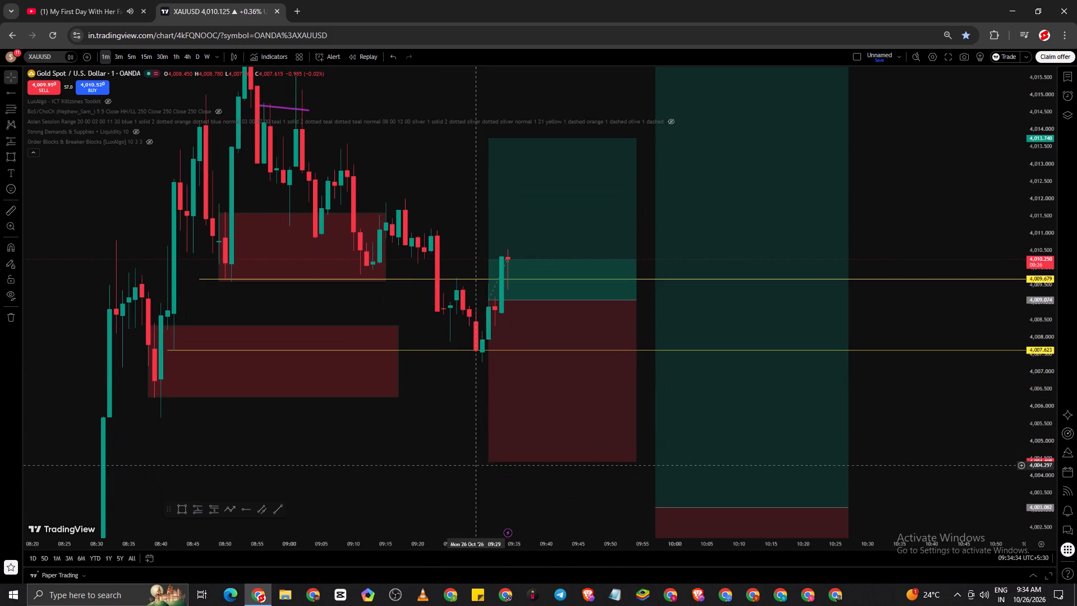
pyautogui.moveTo(489, 461); pyautogui.dragTo(454, 360)
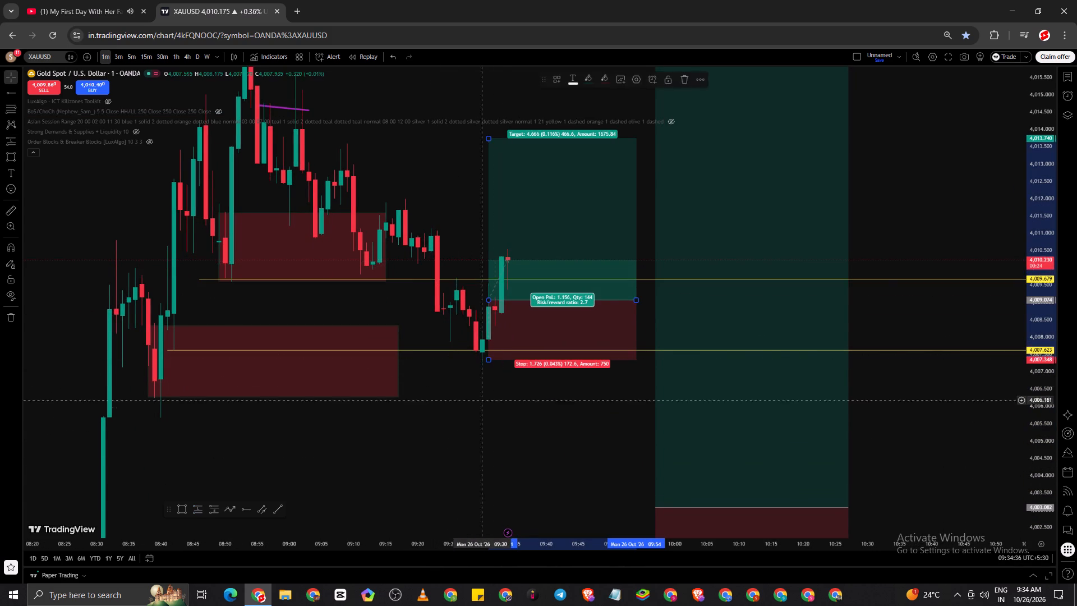
pyautogui.moveTo(501, 415); pyautogui.dragTo(502, 542)
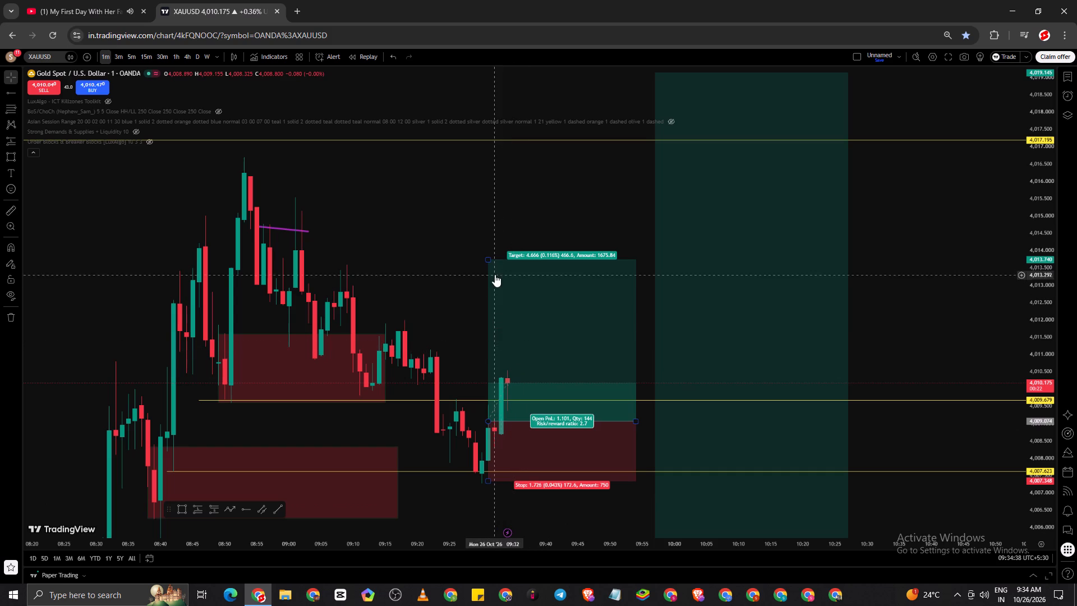
pyautogui.moveTo(491, 259); pyautogui.dragTo(503, 143)
pyautogui.click(454, 218)
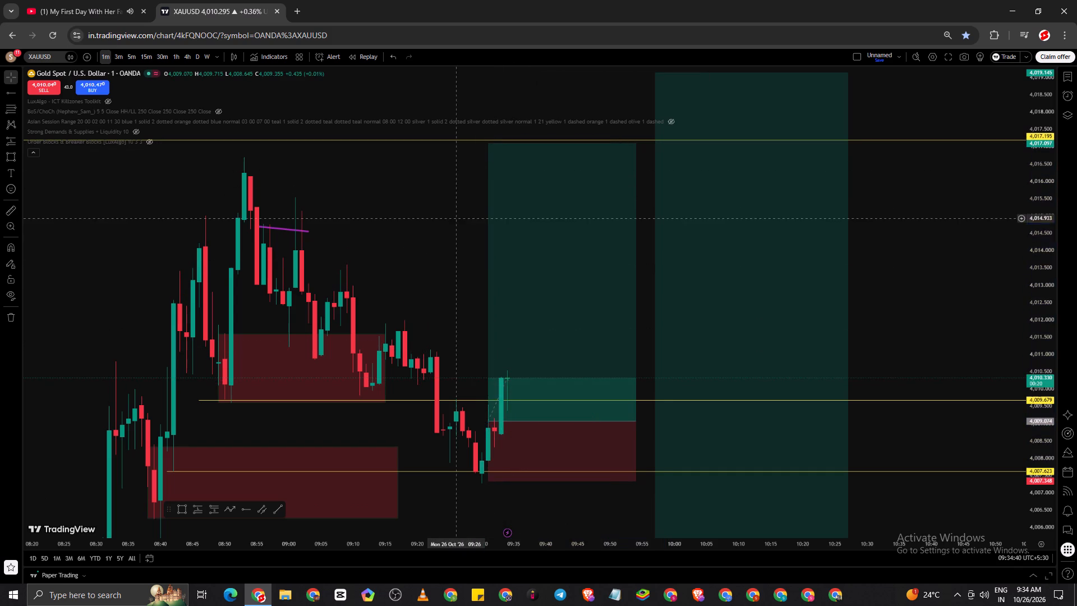
# Move the earlier long position, with entry near 4,003, along the time axis so it spans 10:08 to 10:38.
pyautogui.moveTo(437, 259); pyautogui.dragTo(508, 210)
pyautogui.scroll(-4, 503, 233)
pyautogui.scroll(4, 538, 416)
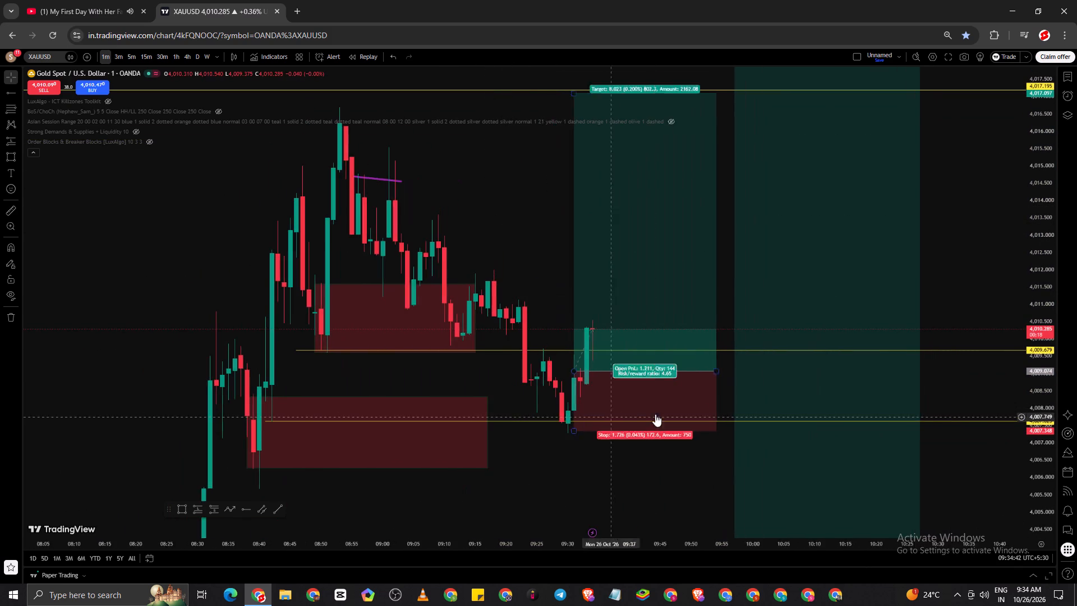
pyautogui.scroll(1, 749, 394)
pyautogui.moveTo(786, 301); pyautogui.dragTo(860, 304)
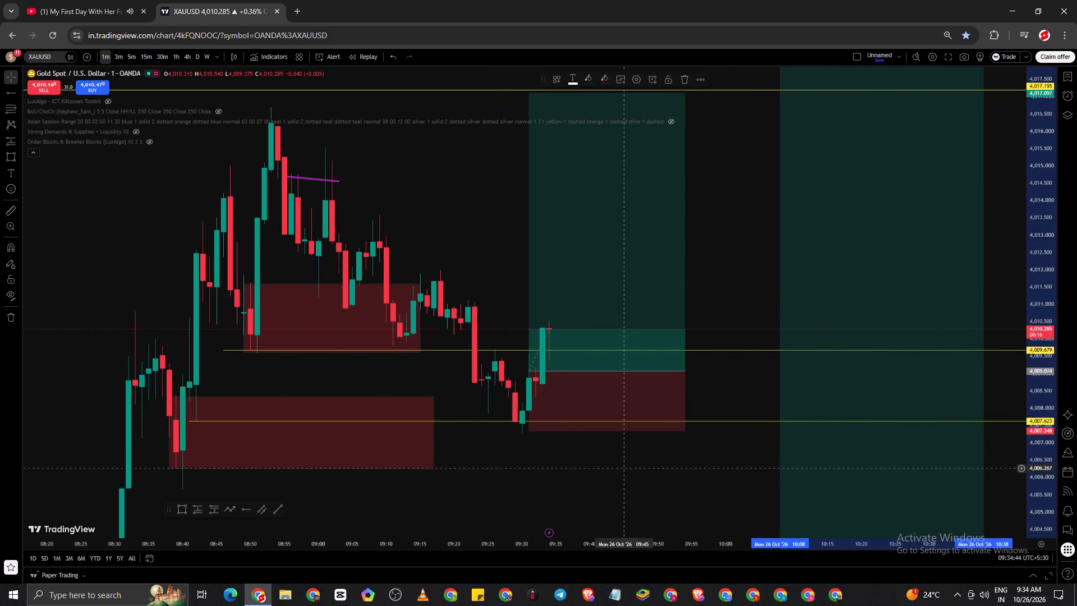
# Level the short purple trend line below the 4,017 high by raising its 09:03 end to about 4,014.7.
pyautogui.moveTo(626, 473); pyautogui.dragTo(666, 442)
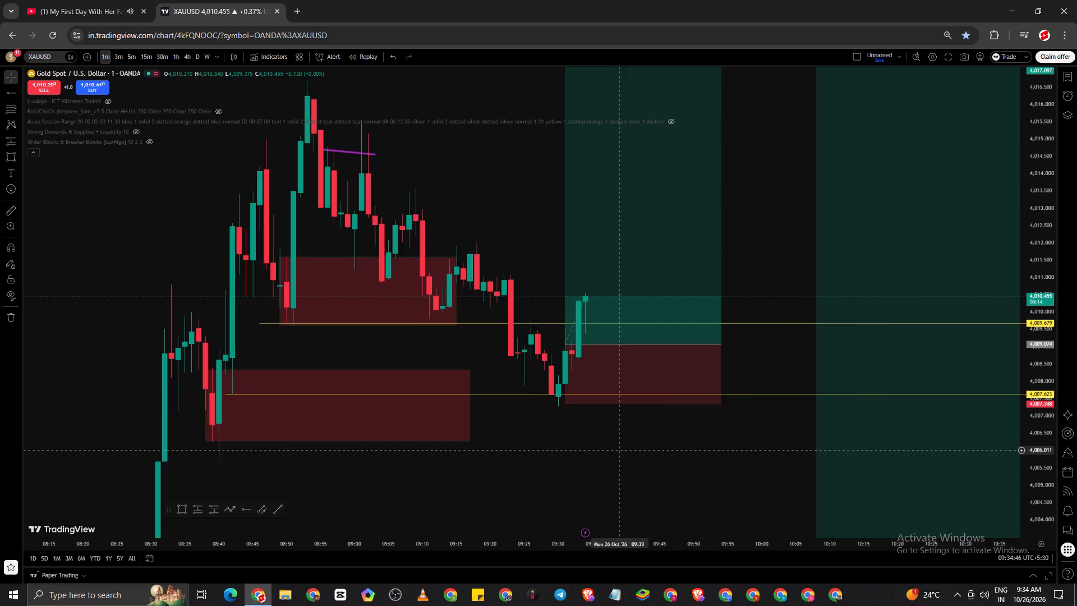
pyautogui.scroll(-5, 620, 450)
pyautogui.scroll(4, 438, 406)
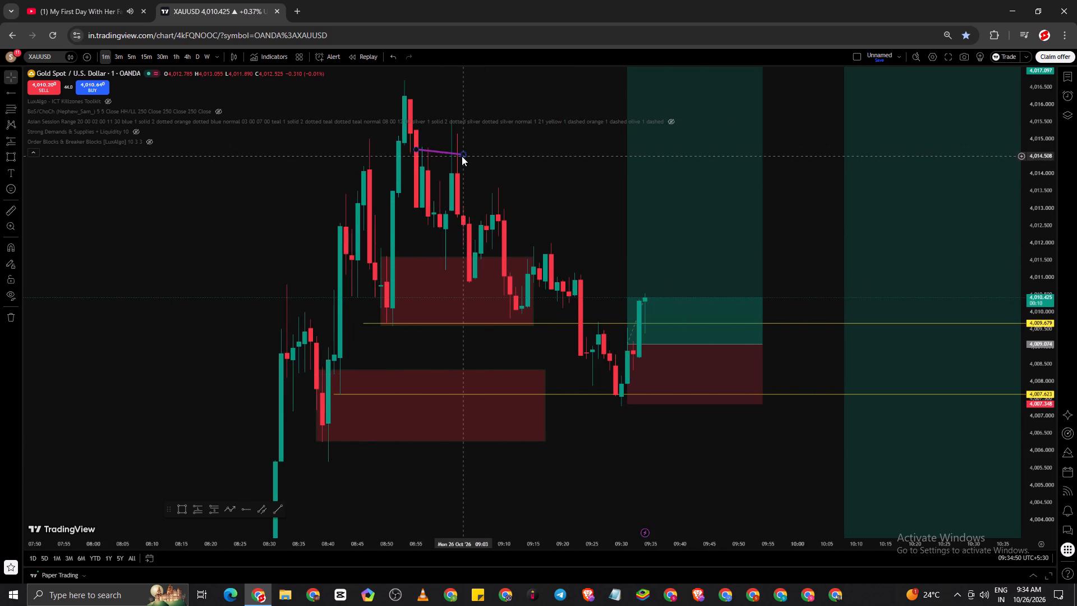
pyautogui.moveTo(462, 156); pyautogui.dragTo(463, 148)
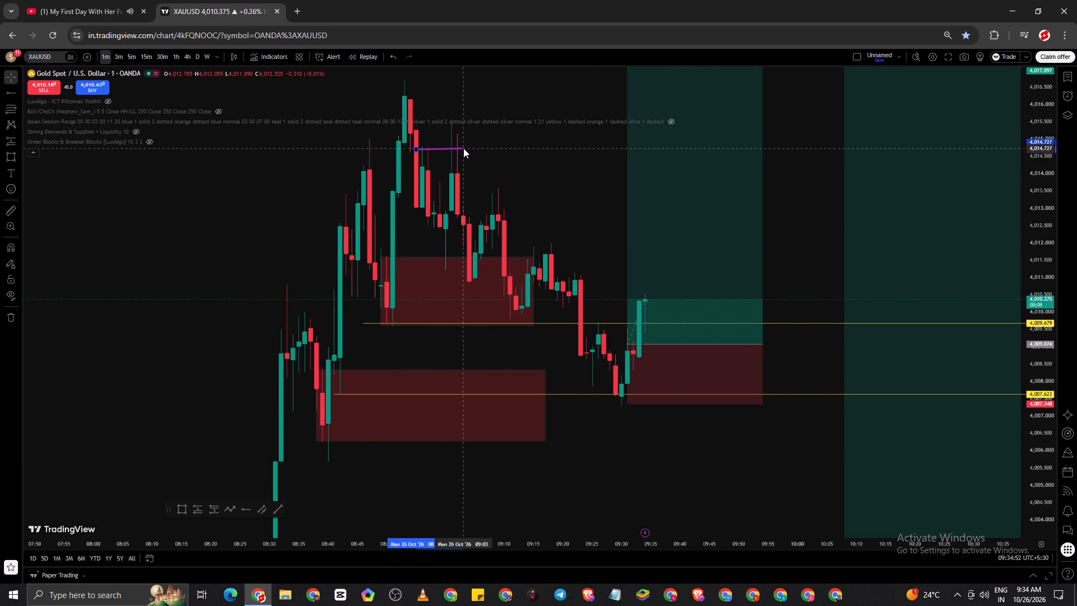
pyautogui.moveTo(463, 148); pyautogui.dragTo(463, 149)
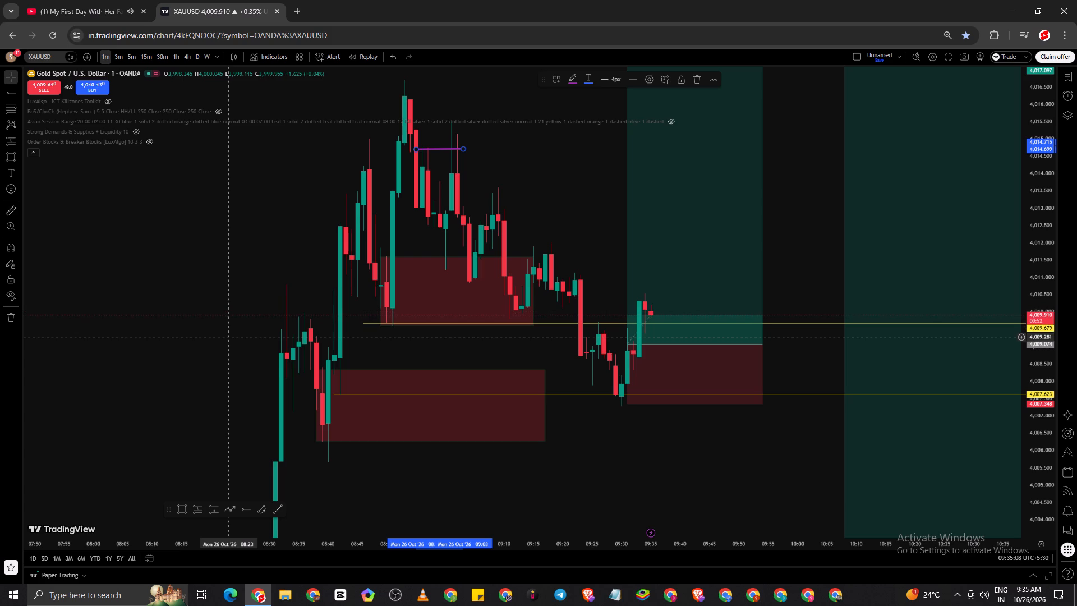
# Check the 1-hour chart, and review both long positions against the rays and demand zones on the 1-minute chart.
pyautogui.click(173, 57)
pyautogui.scroll(4, 684, 235)
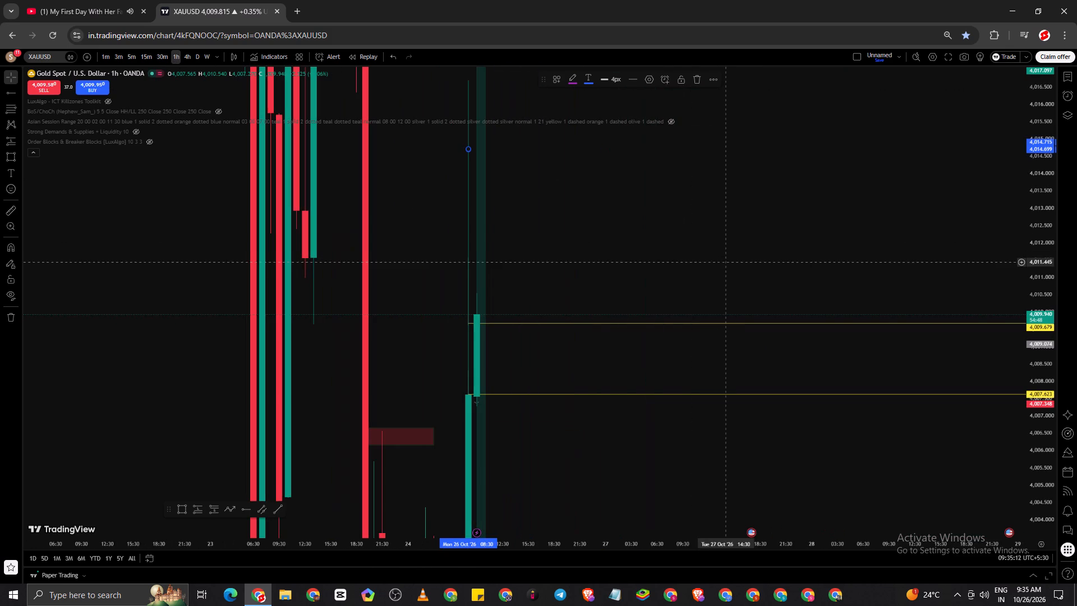
pyautogui.click(105, 58)
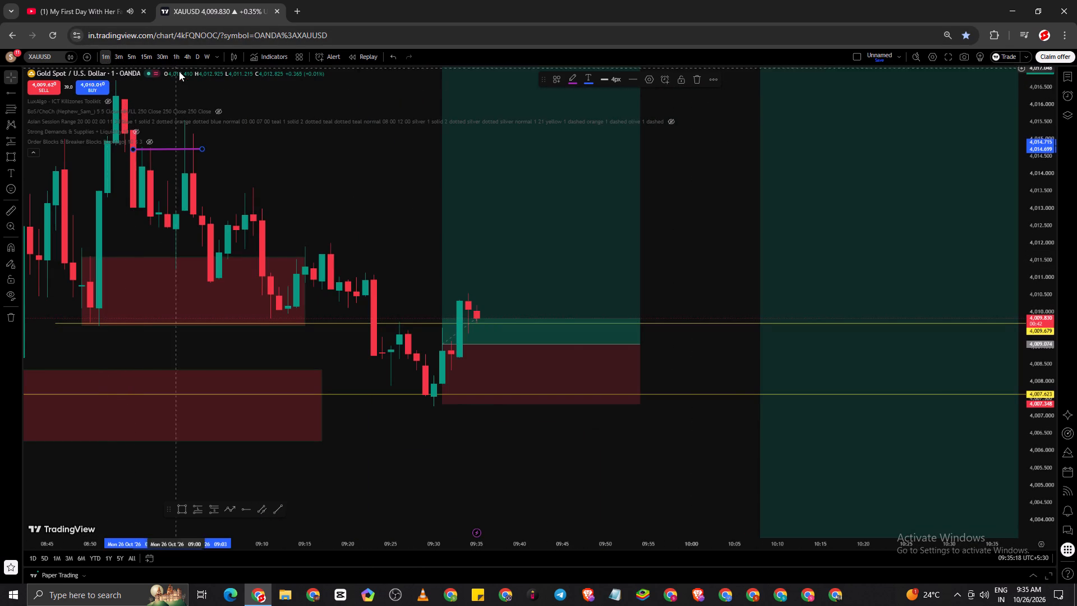
pyautogui.scroll(-5, 740, 209)
pyautogui.moveTo(1048, 160); pyautogui.dragTo(1056, 374)
pyautogui.moveTo(722, 437); pyautogui.dragTo(372, 428)
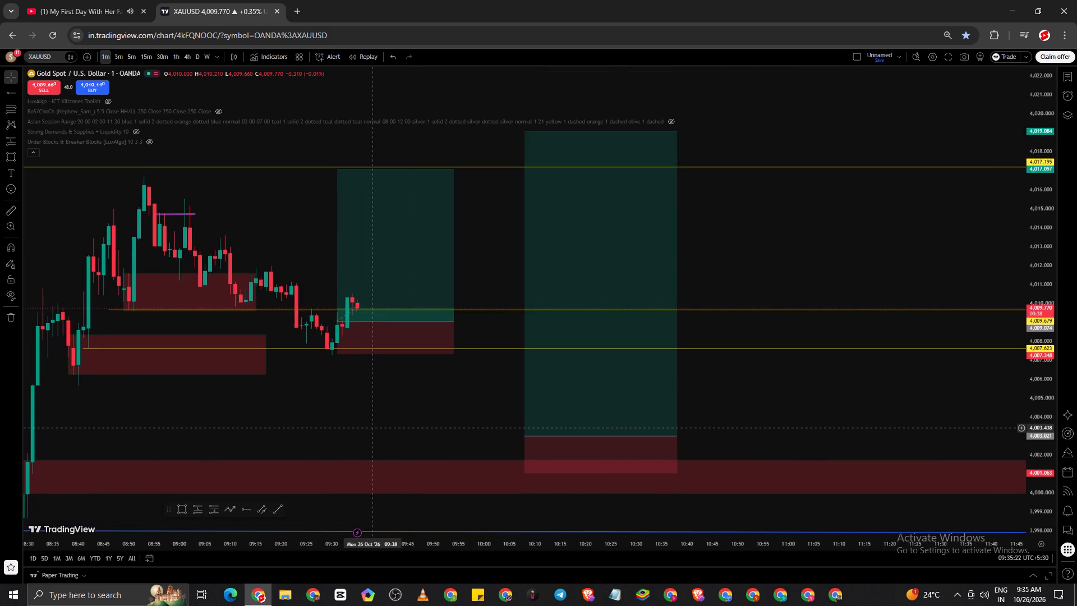
pyautogui.scroll(-6, 371, 428)
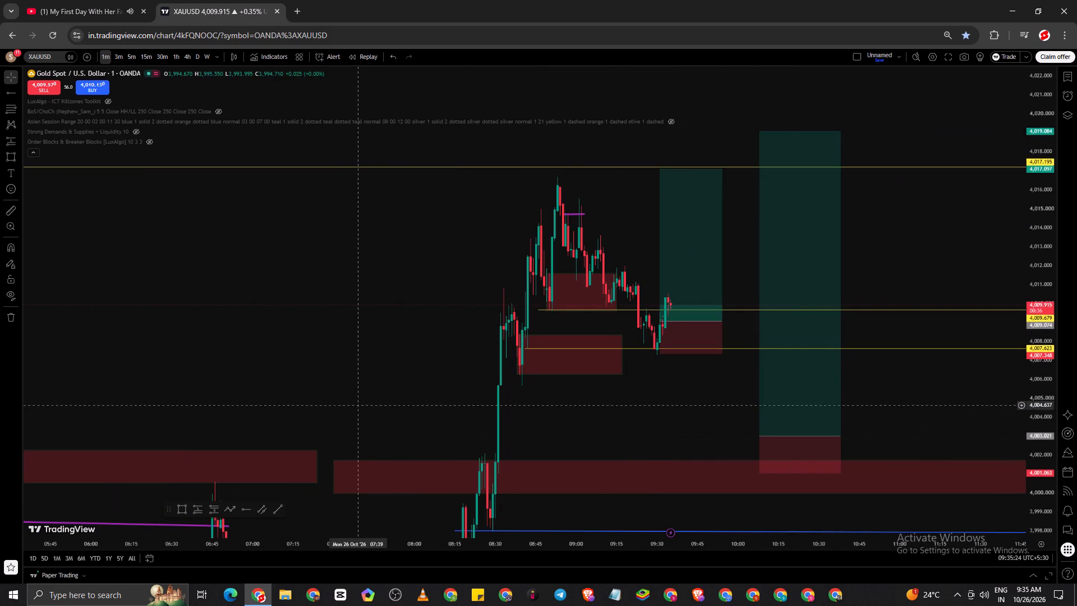
pyautogui.moveTo(347, 416); pyautogui.dragTo(409, 309)
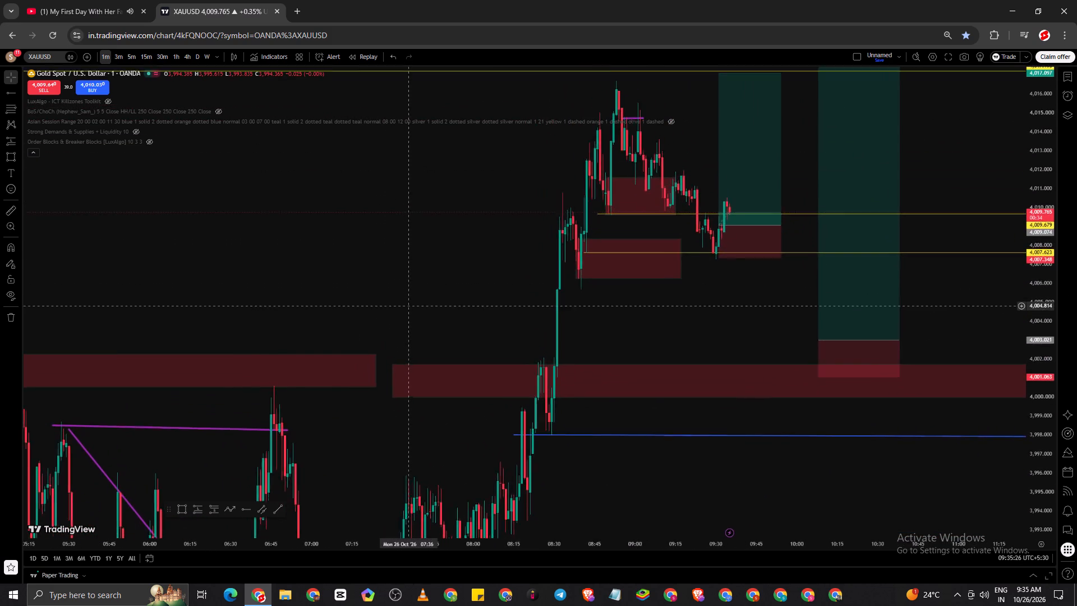
pyautogui.moveTo(409, 309); pyautogui.dragTo(411, 417)
pyautogui.scroll(2, 412, 414)
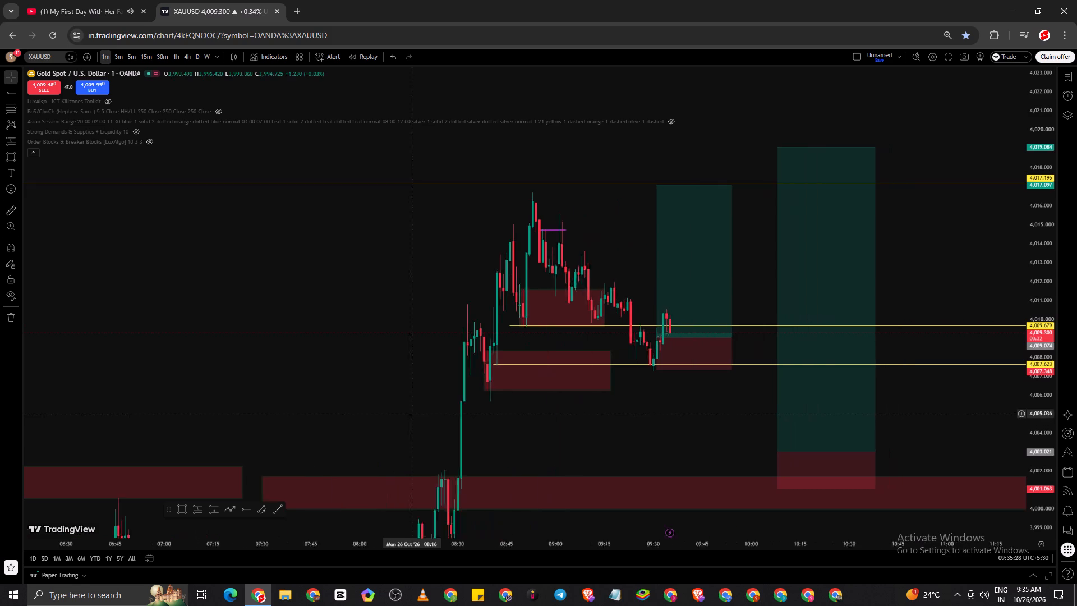
pyautogui.scroll(2, 412, 414)
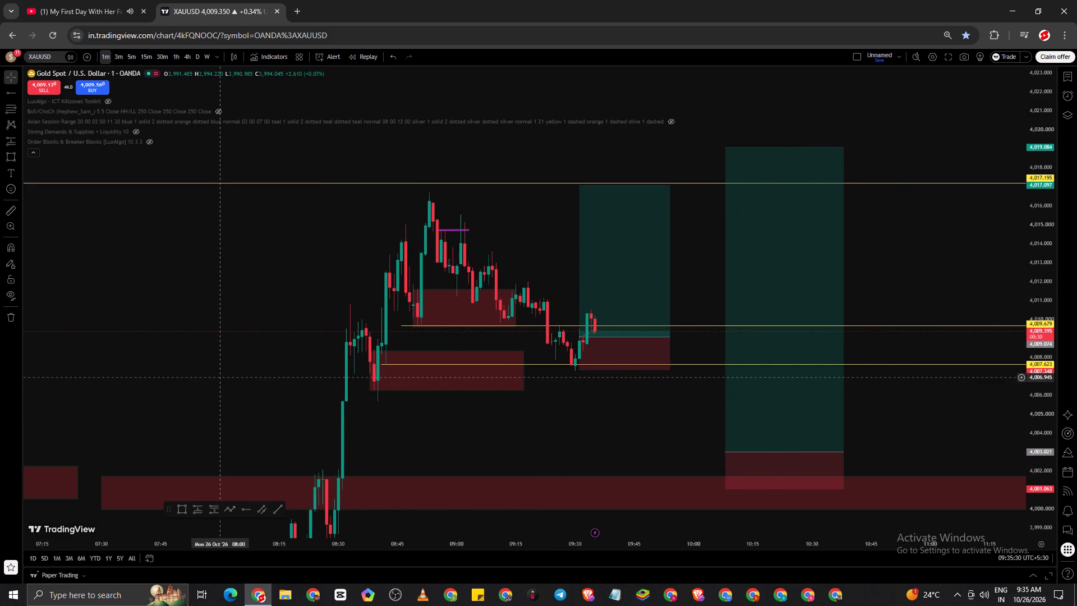